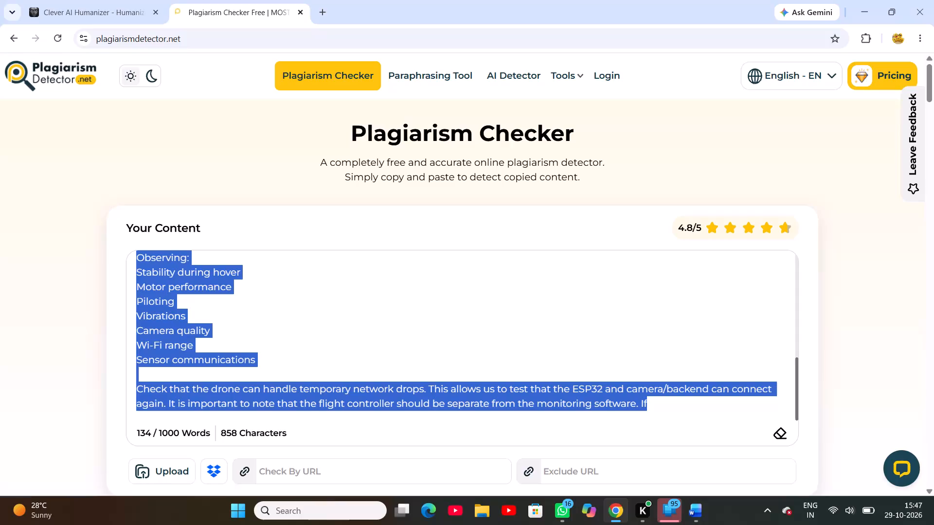
Copy the selected hardware and flight testing text from the plagiarism checker's content box.
right_click(654, 400)
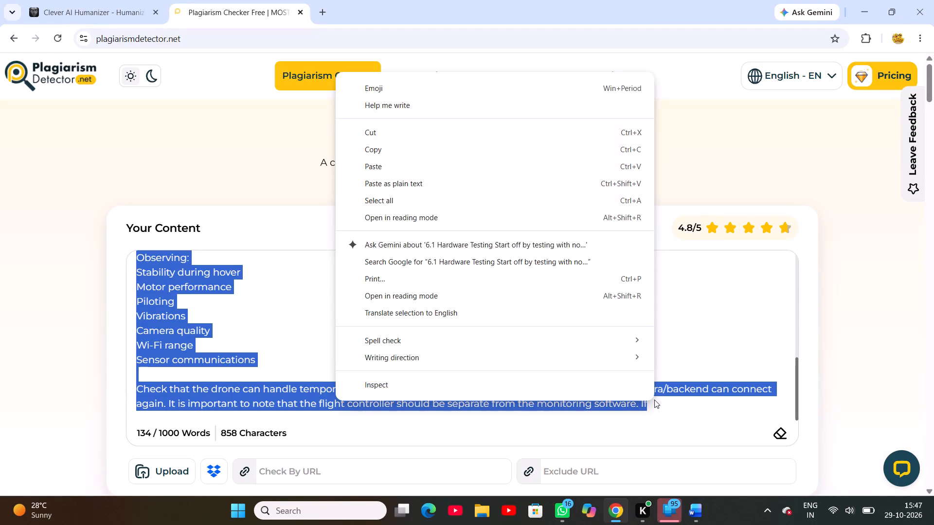
click(482, 155)
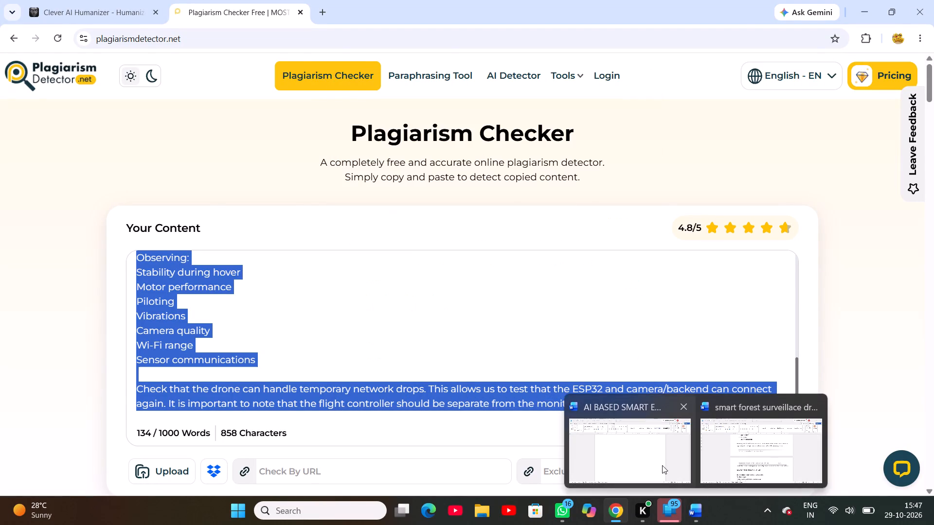
Switch to the AI BASED SMART ENERGY METER document in Word and remove the number 6.1 from the TESTING heading under CHAPTER 6.
click(662, 465)
scroll(543, 419, up, 3)
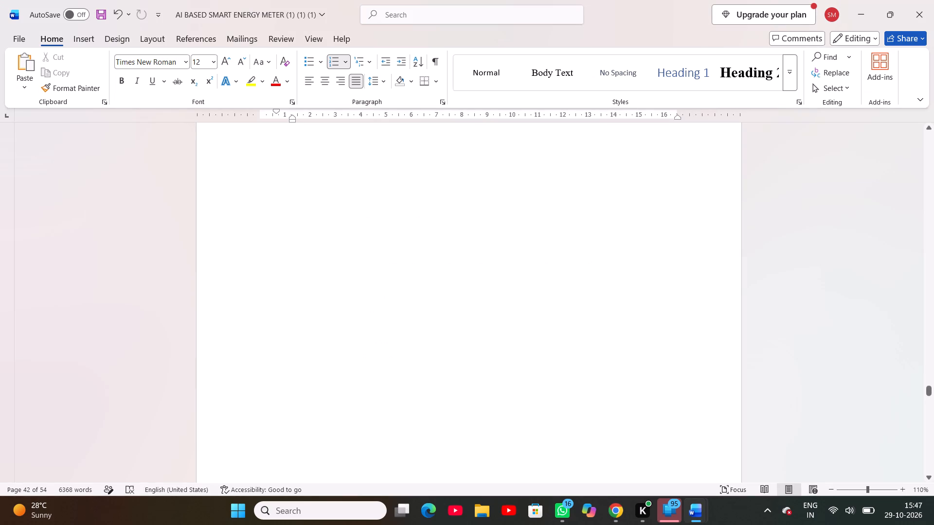
scroll(543, 419, up, 4)
scroll(543, 419, down, 1)
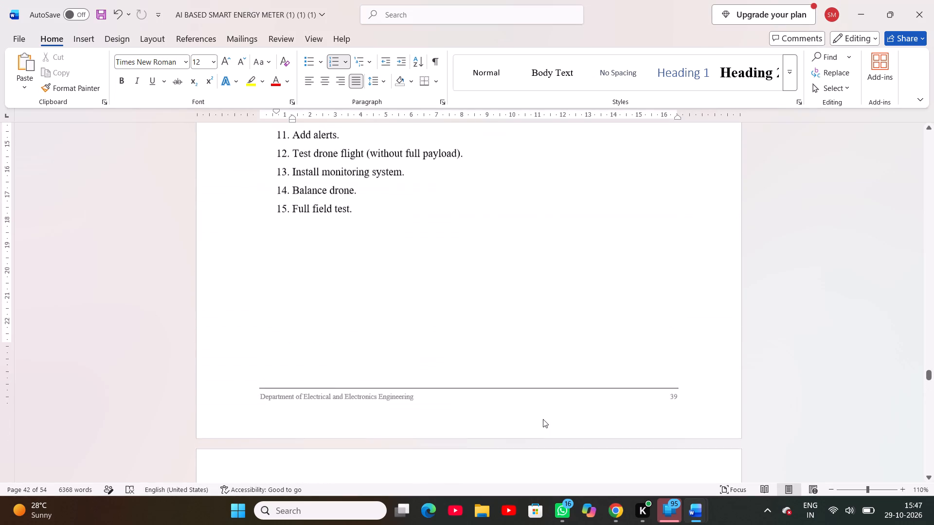
scroll(543, 419, down, 1)
scroll(543, 419, up, 1)
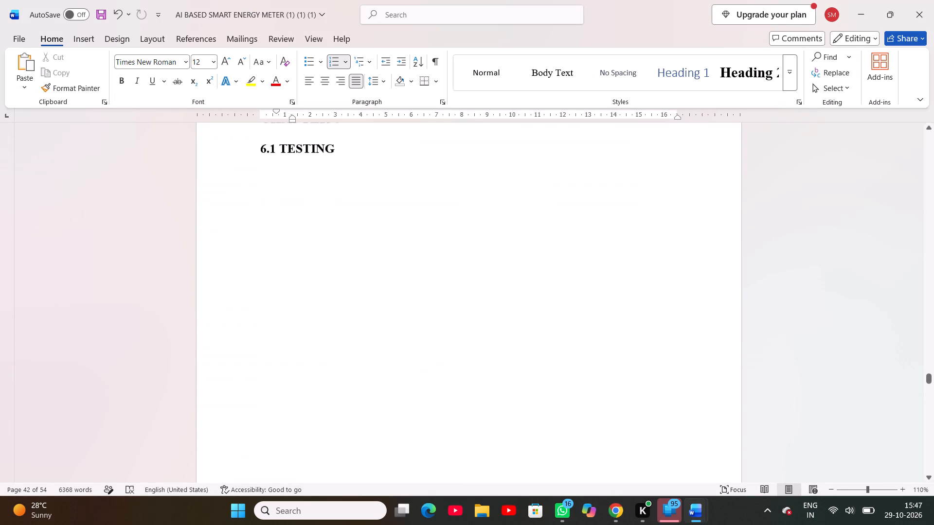
scroll(543, 419, up, 2)
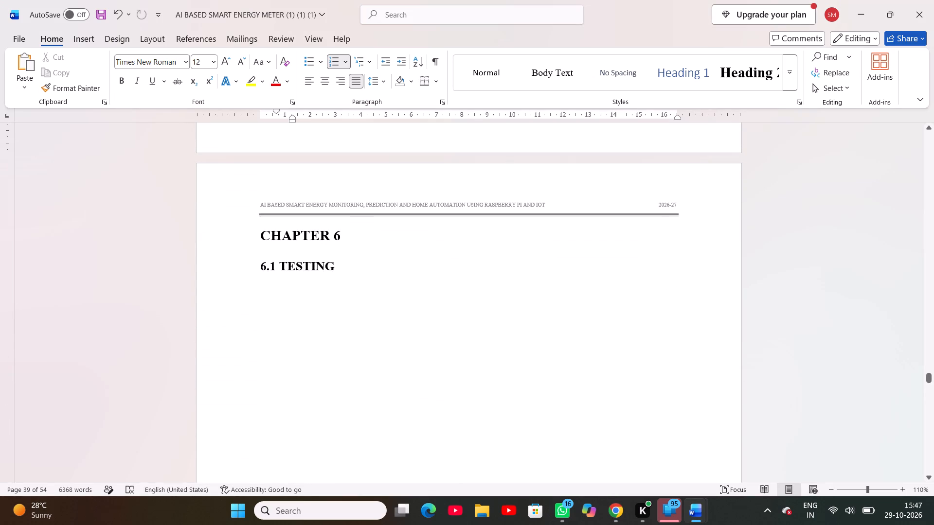
click(278, 266)
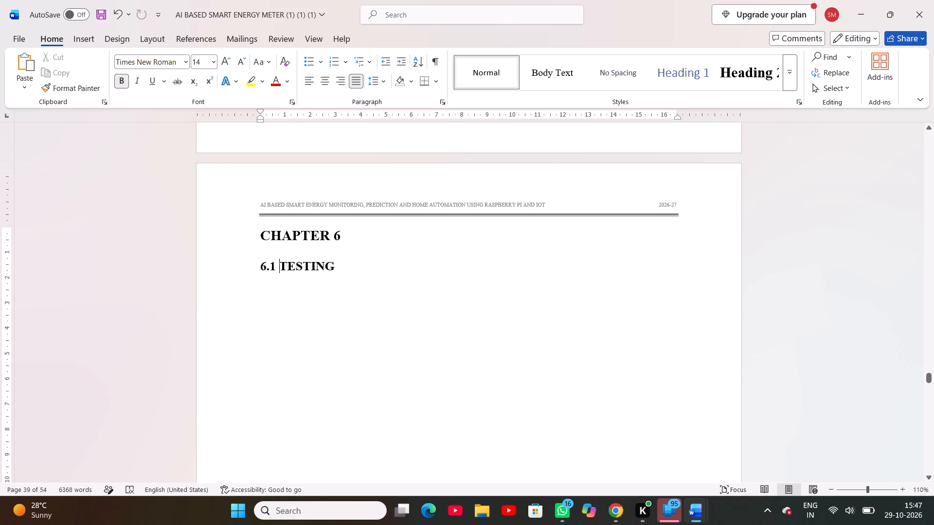
key(BackSpace)
key(BackSpace)
key(BackSpace)
key(BackSpace)
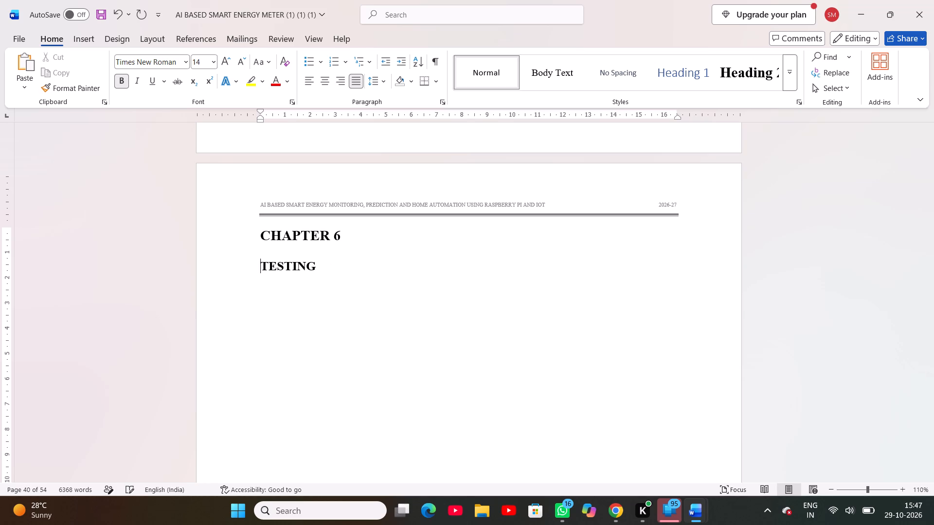
Paste the copied testing text as plain text into the blank area of page 42.
scroll(323, 299, down, 2)
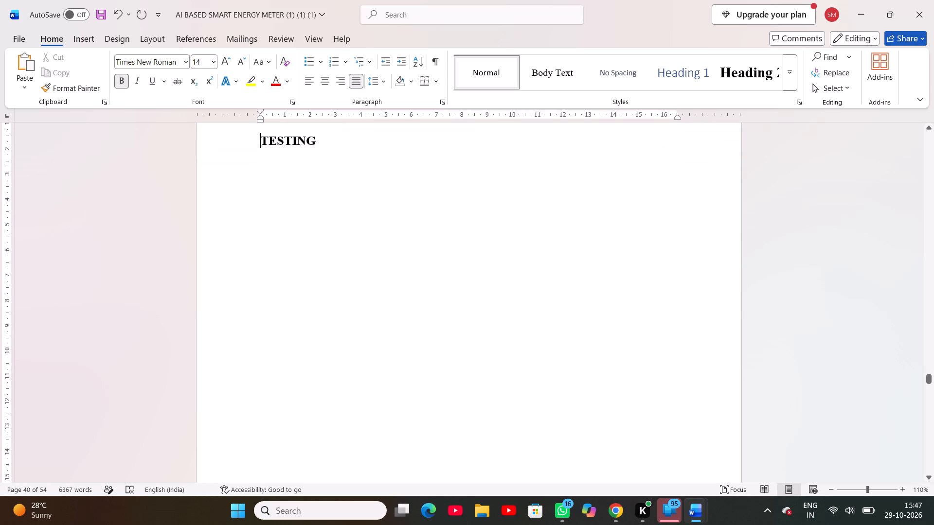
scroll(323, 299, down, 4)
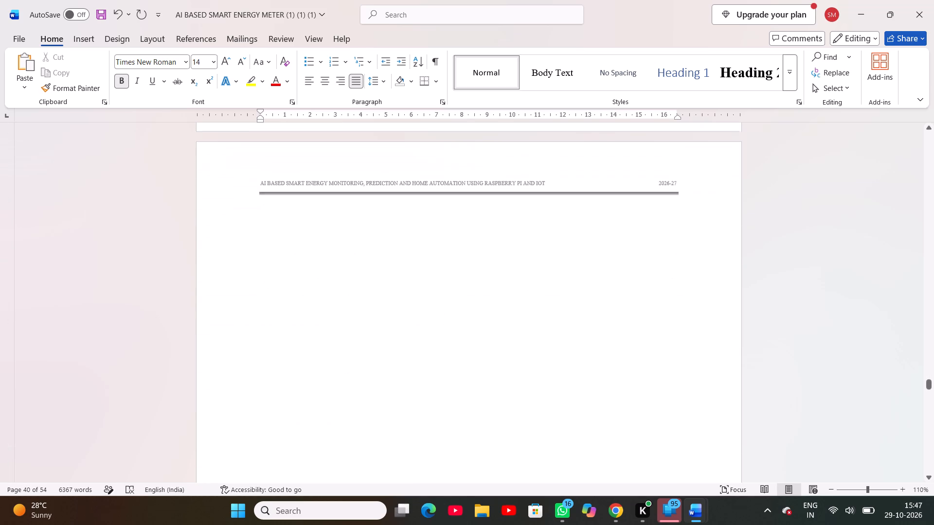
scroll(323, 299, down, 4)
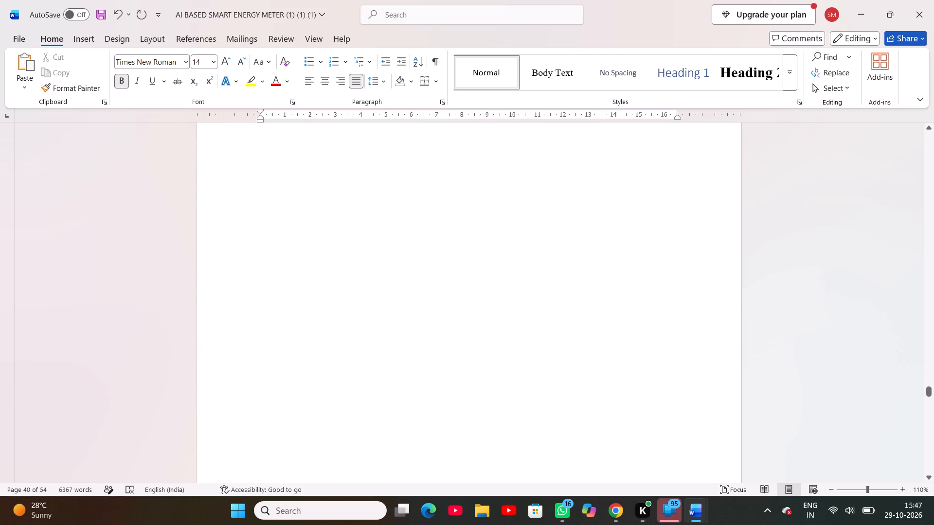
scroll(323, 299, down, 2)
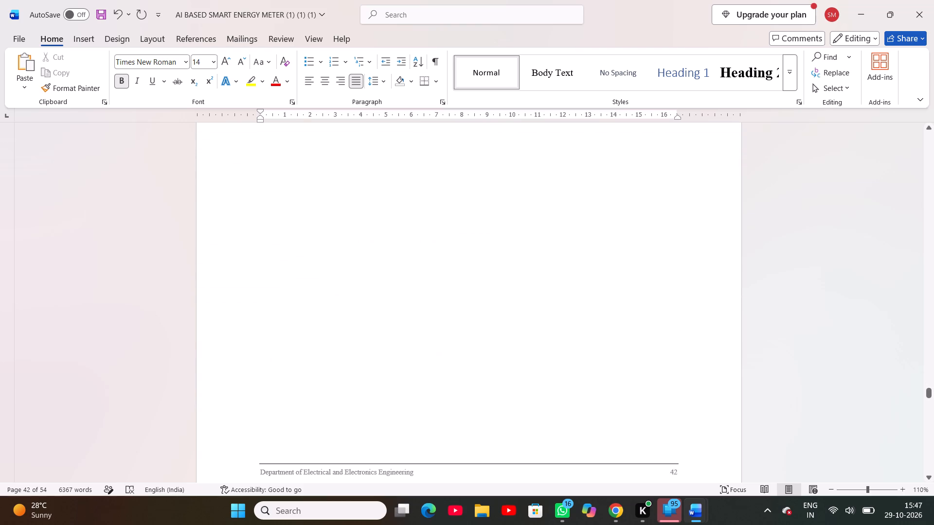
scroll(323, 299, up, 3)
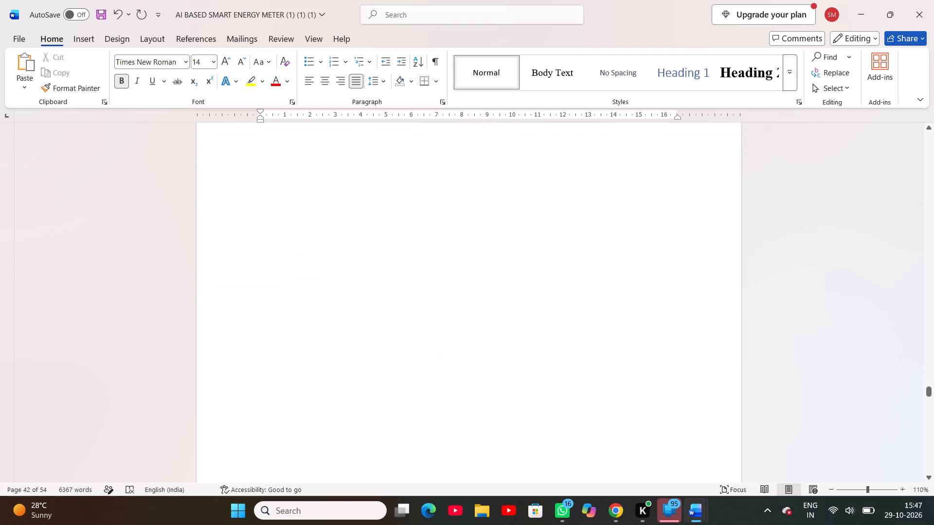
click(297, 279)
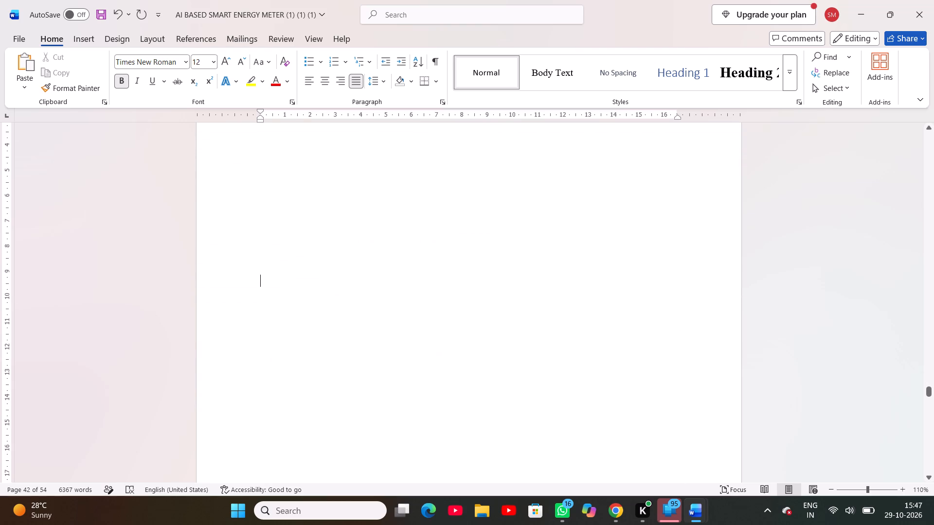
click(260, 279)
scroll(260, 279, up, 1)
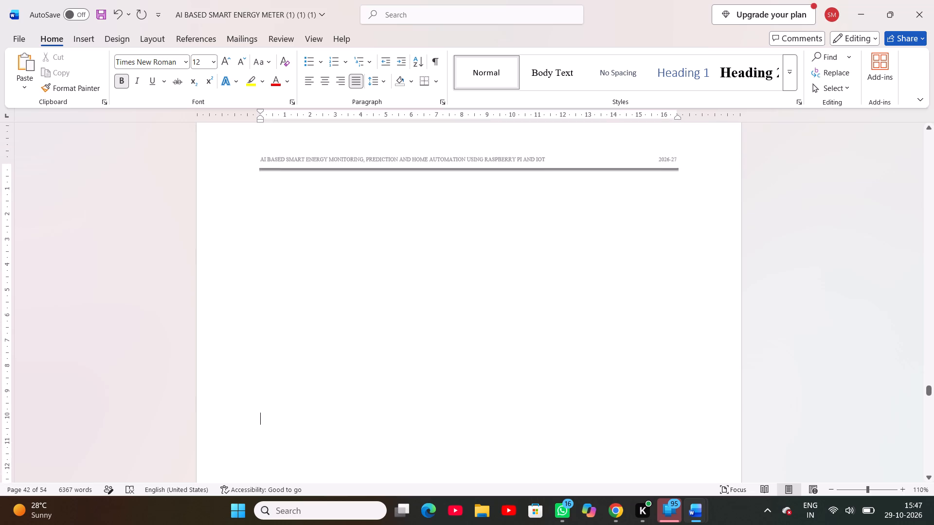
scroll(260, 279, up, 1)
click(261, 380)
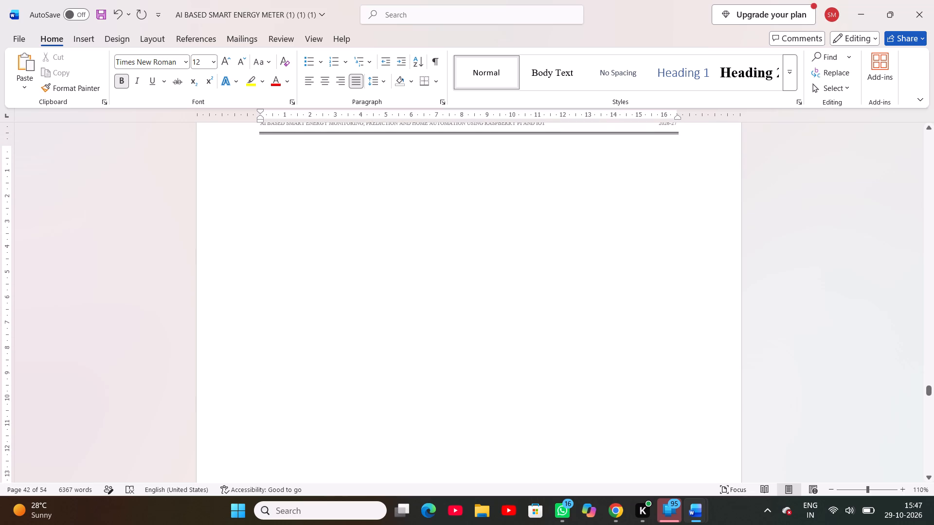
right_click(261, 380)
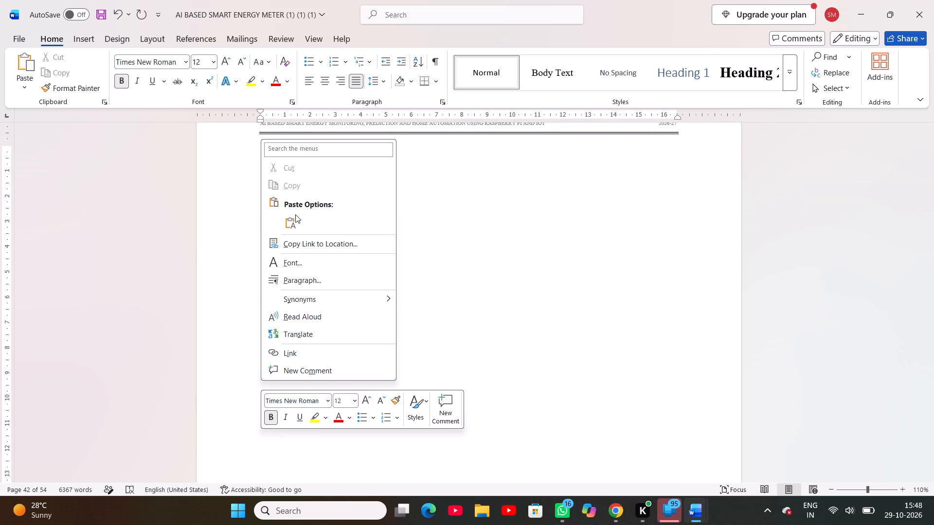
click(295, 214)
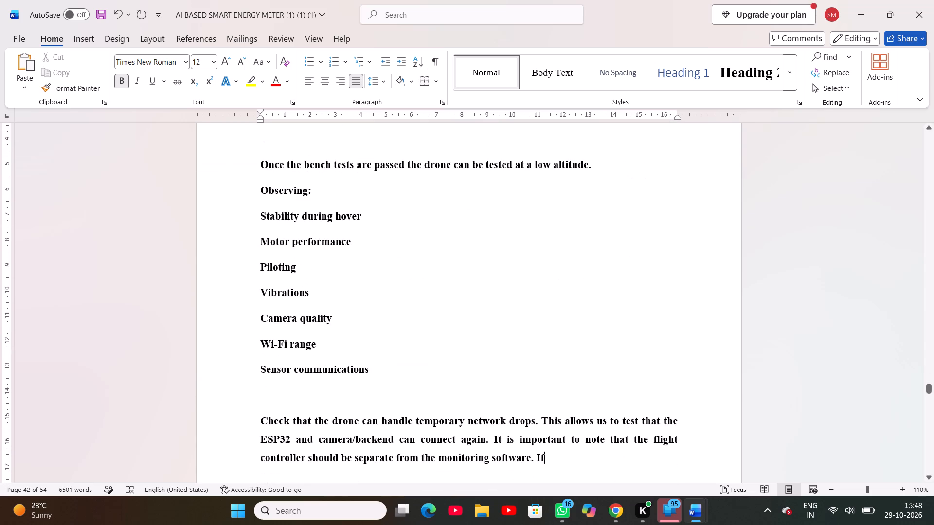
Compare the pasted testing section with the layout of sections 6.1 and 6.2 in the smart forest surveillance drone document.
scroll(372, 270, up, 3)
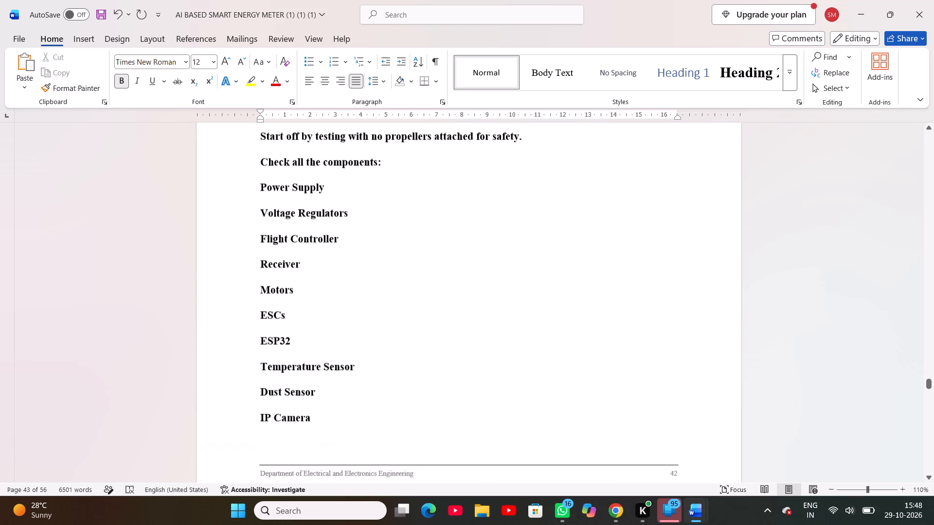
scroll(372, 270, up, 1)
scroll(372, 270, down, 2)
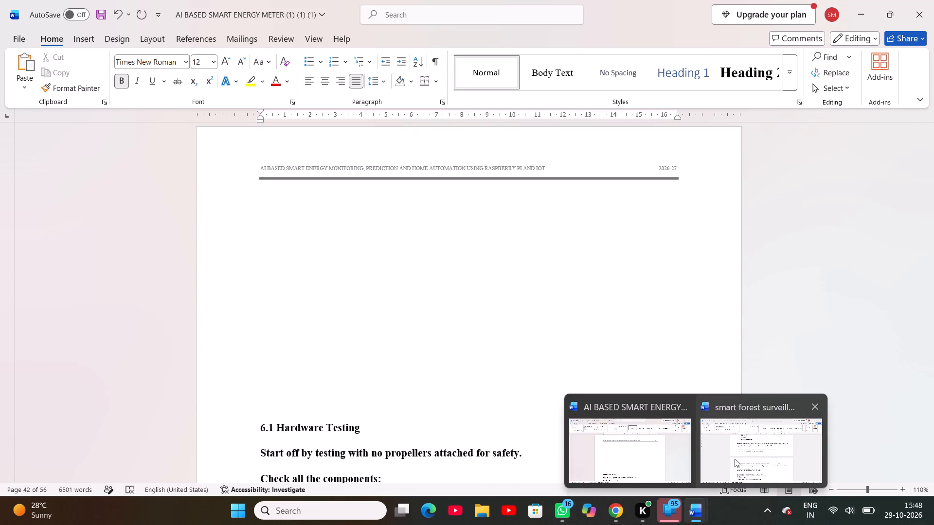
drag(735, 458, 606, 342)
scroll(554, 303, up, 1)
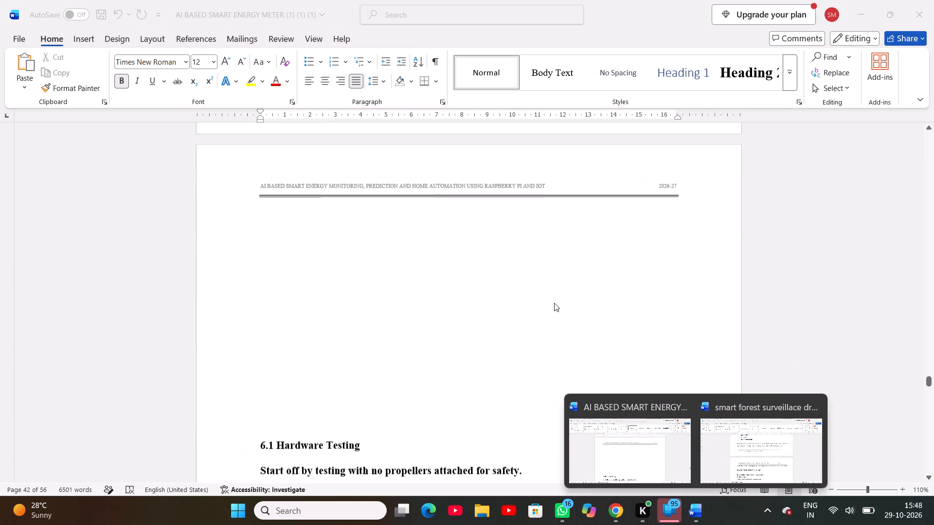
scroll(554, 303, up, 2)
click(780, 460)
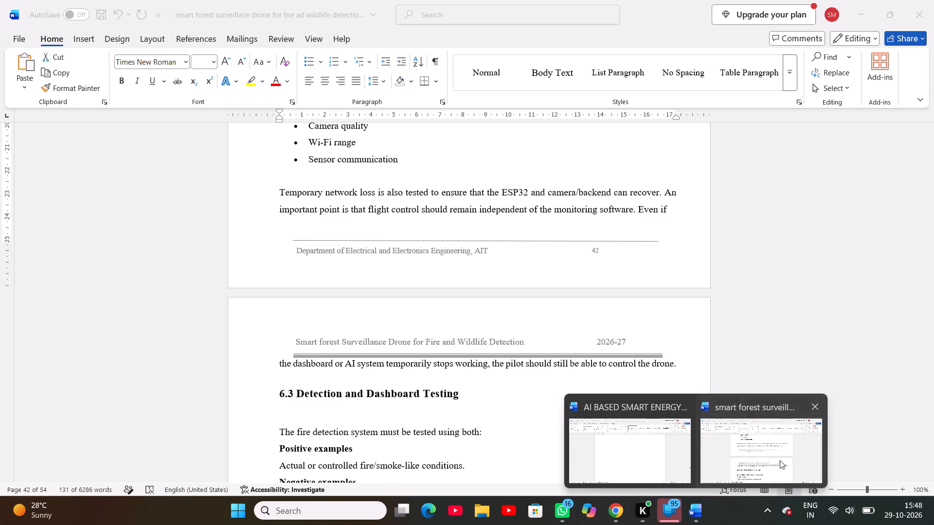
click(607, 316)
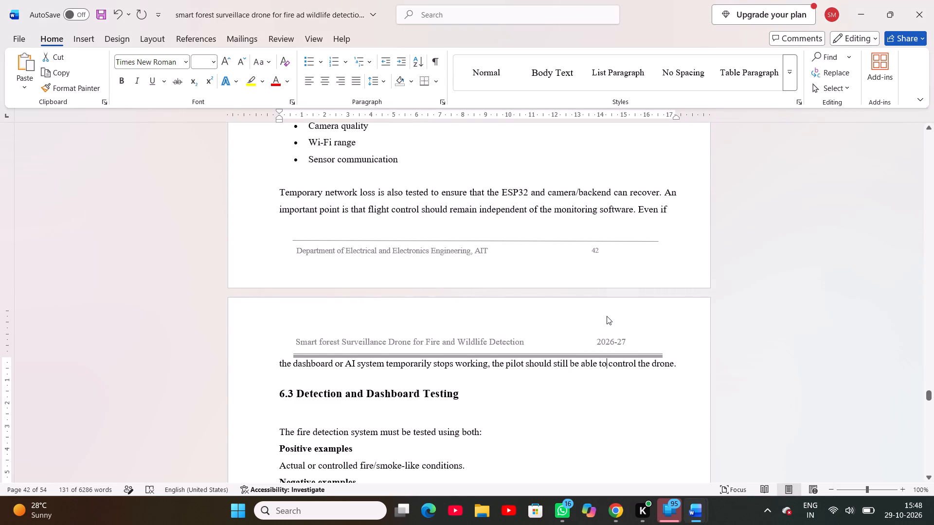
scroll(607, 316, up, 2)
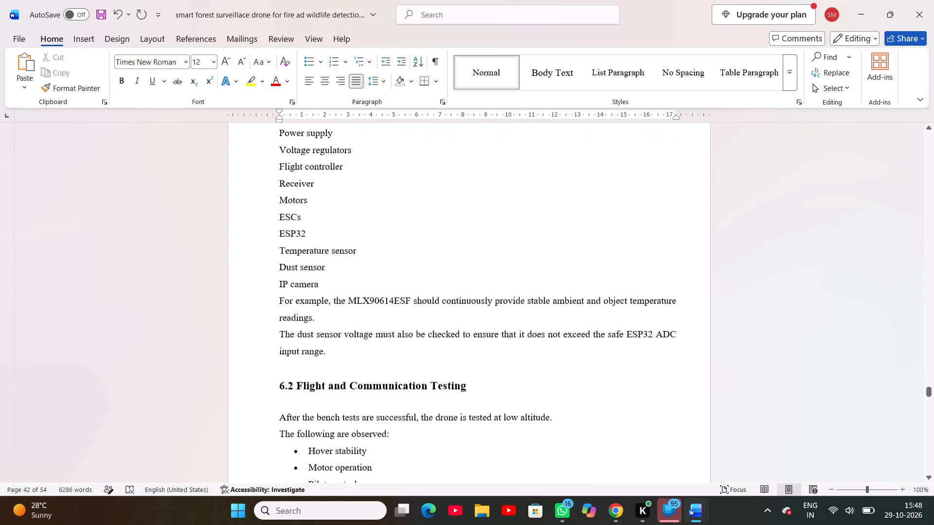
scroll(607, 316, up, 5)
scroll(607, 316, down, 2)
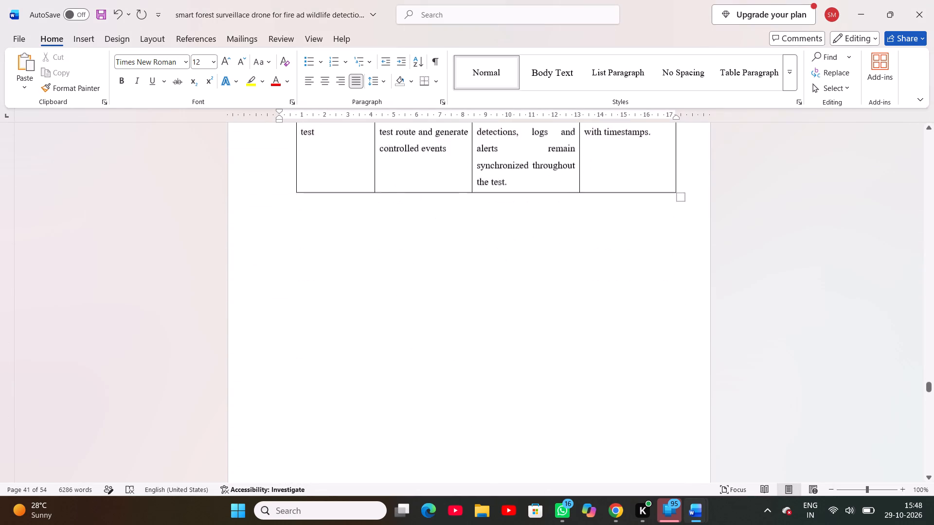
scroll(607, 316, down, 3)
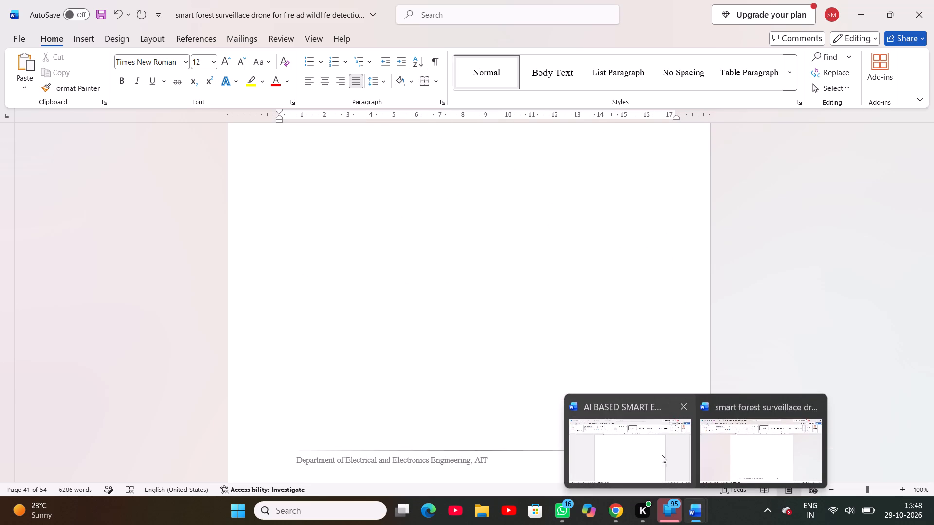
Return to the AI BASED SMART ENERGY METER document and insert a blank line above the 6.1 Hardware Testing heading.
click(657, 451)
scroll(564, 392, up, 2)
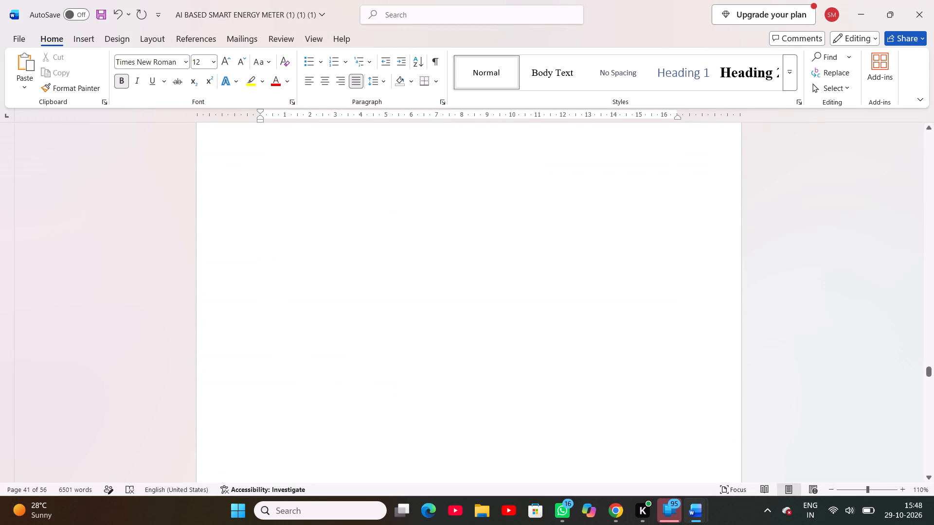
scroll(564, 392, up, 2)
scroll(564, 392, down, 4)
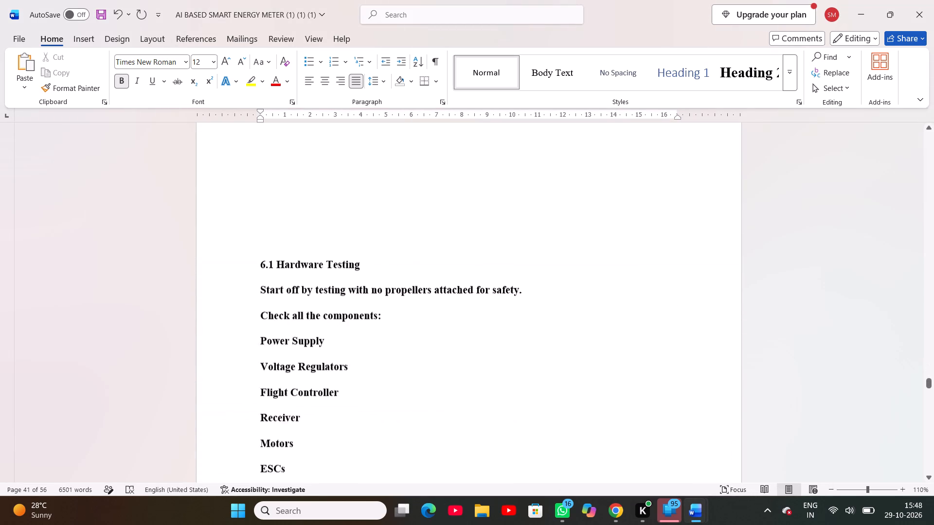
scroll(564, 392, down, 1)
scroll(564, 392, up, 2)
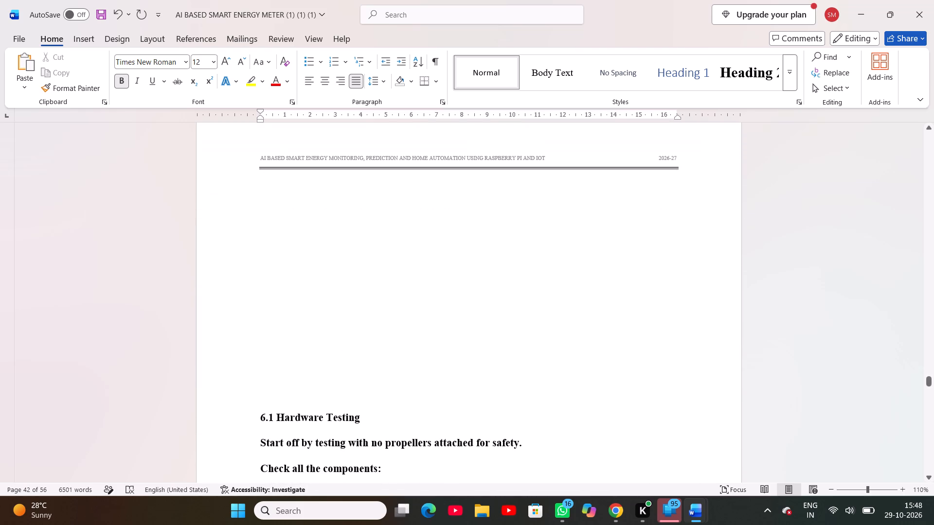
scroll(302, 424, down, 1)
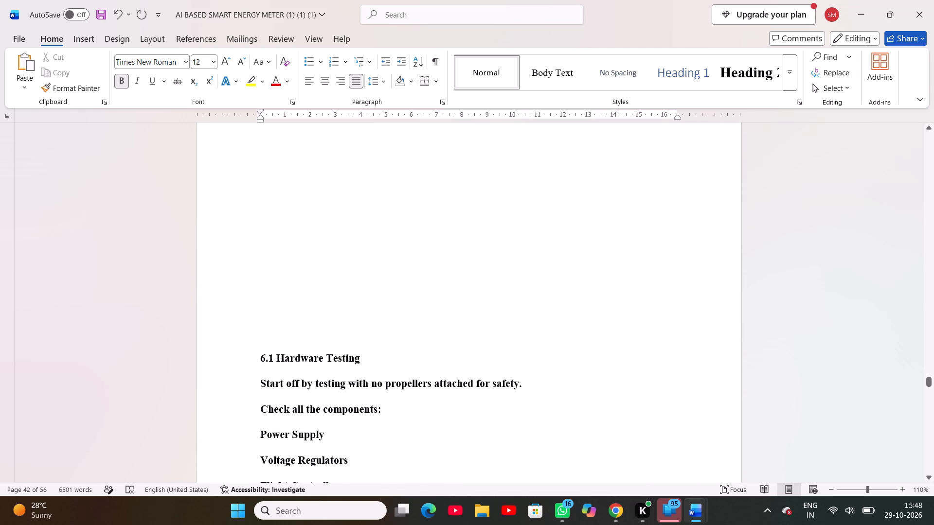
click(257, 359)
key(Return)
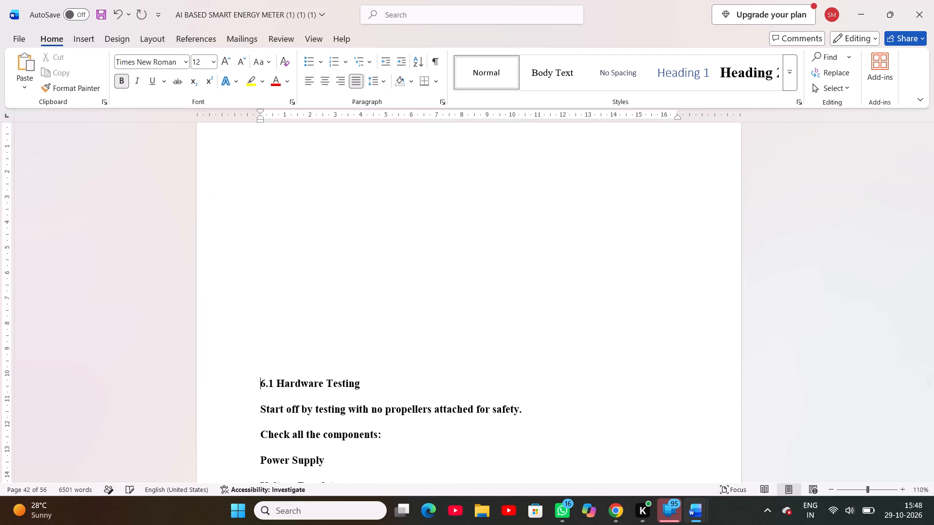
Set the font size of the 6.1 Hardware Testing heading to 14.
scroll(257, 359, up, 1)
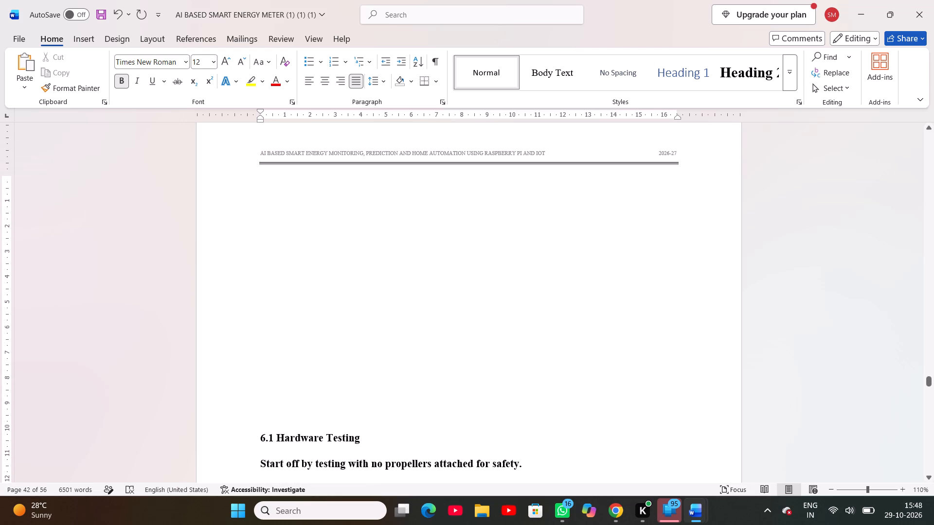
drag(260, 437, 346, 432)
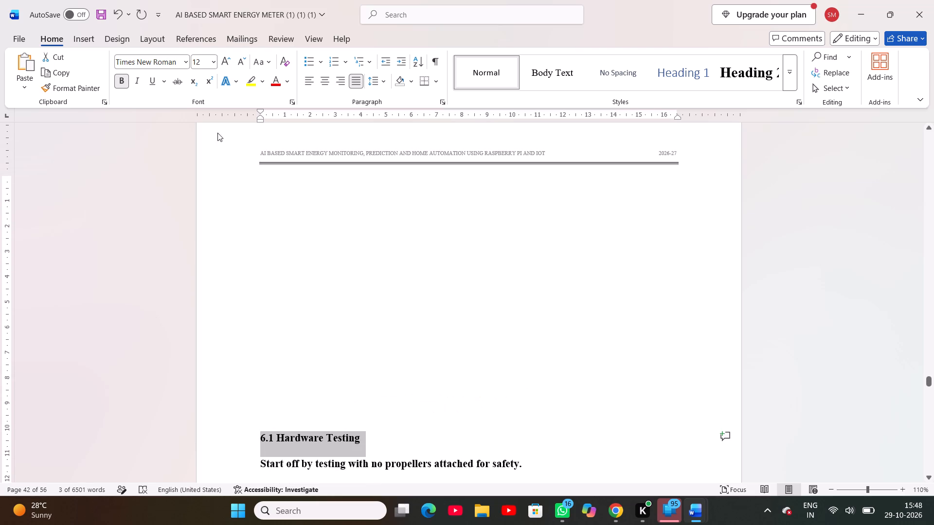
click(214, 67)
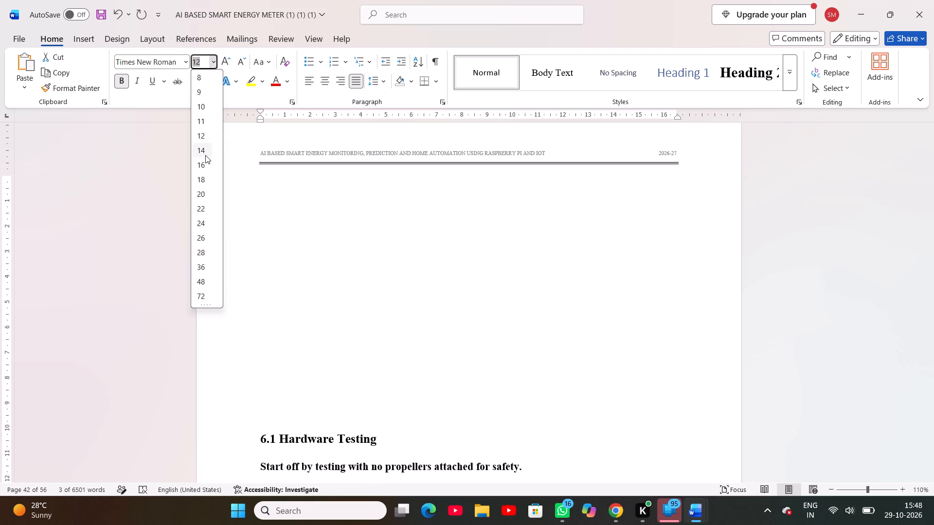
click(205, 155)
click(376, 343)
scroll(376, 343, down, 1)
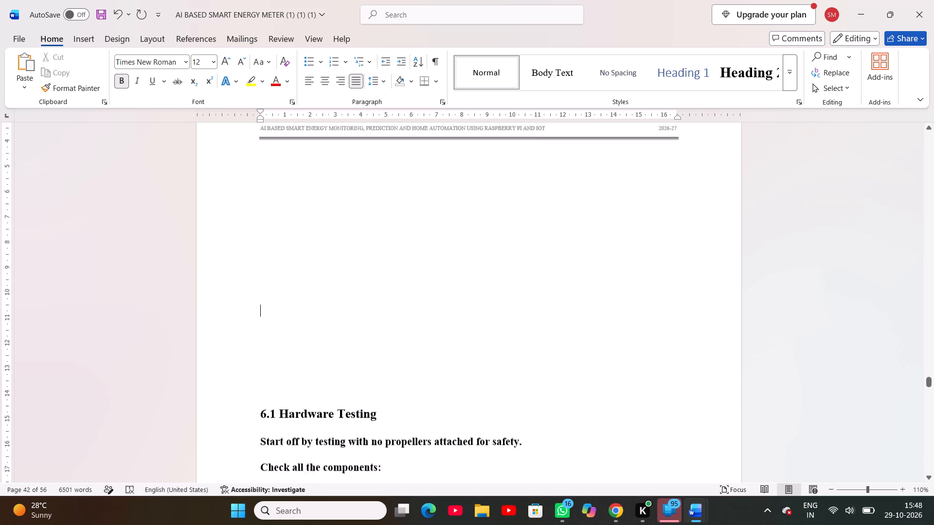
Set the 6.1 lines from "Start off by testing" through "Dust Sensor" to font size 12 and remove their bold formatting.
scroll(376, 343, down, 2)
scroll(351, 323, up, 1)
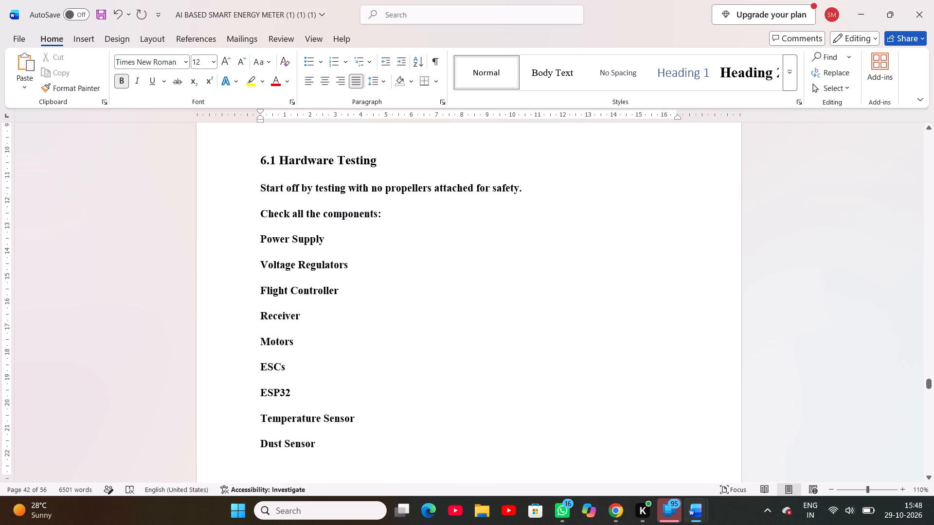
drag(259, 187, 324, 414)
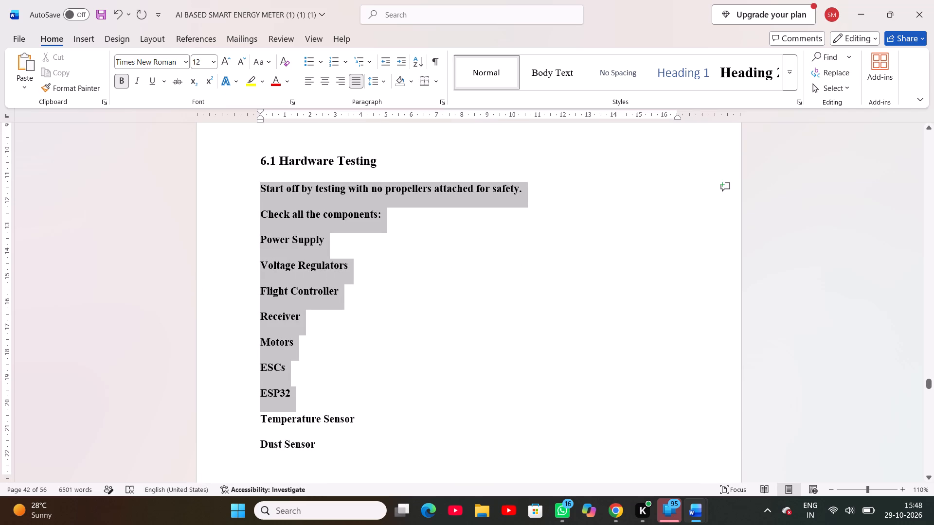
drag(324, 414, 322, 440)
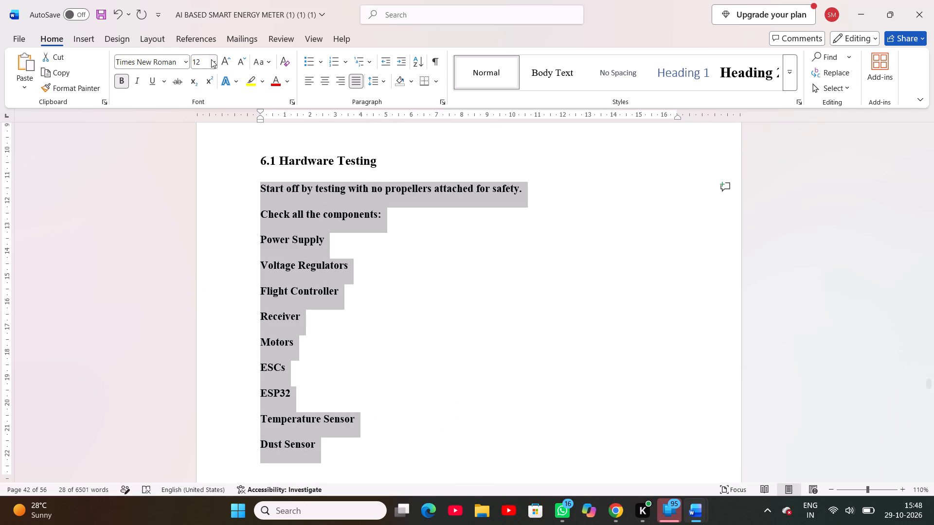
click(212, 59)
click(209, 139)
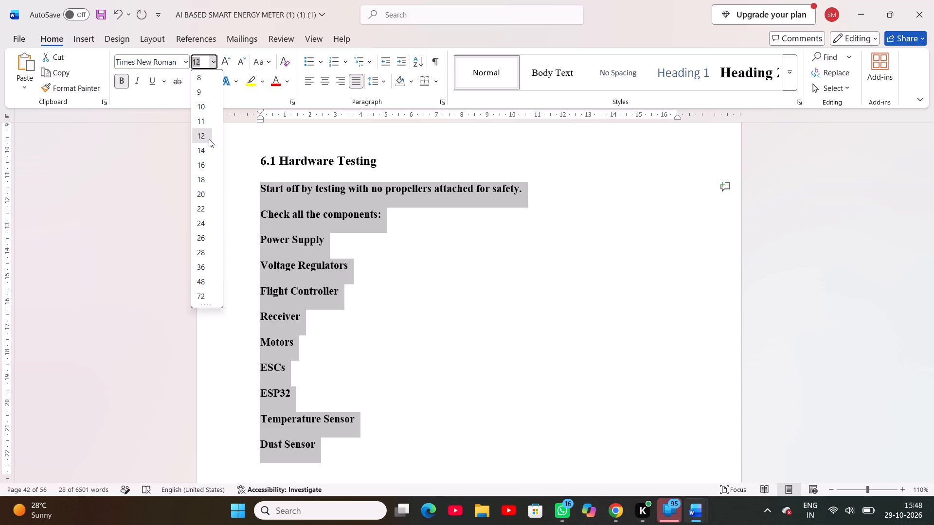
click(122, 81)
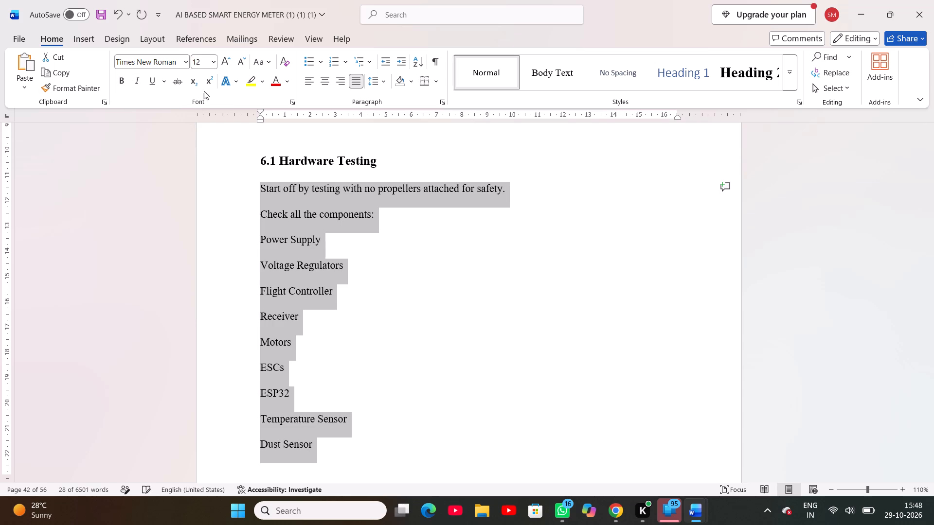
Apply 1.5 line spacing to the 6.1 Hardware Testing lines from "Start off by testing" through "Dust Sensor".
click(381, 83)
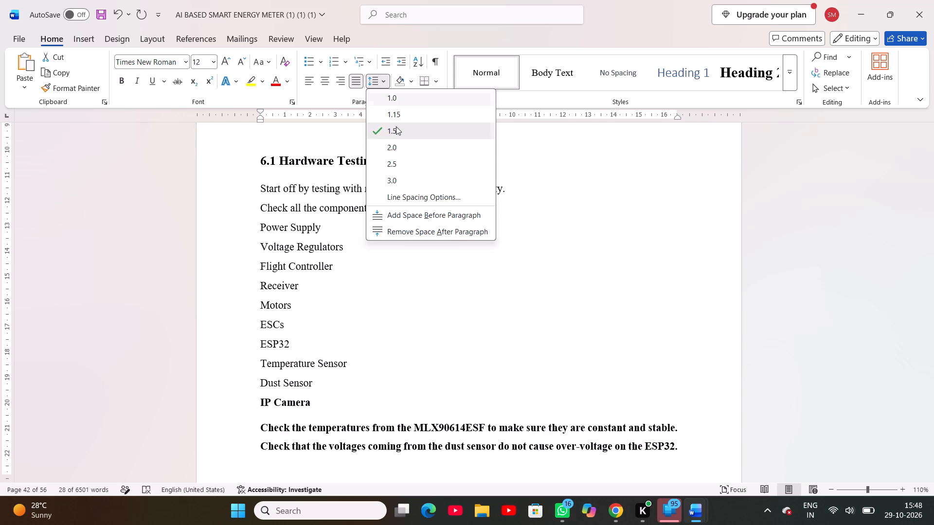
click(396, 126)
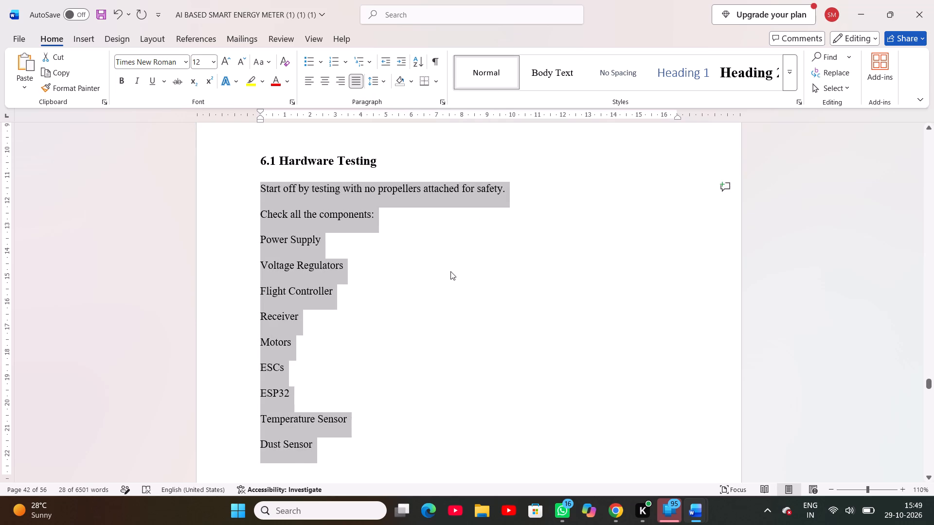
click(450, 271)
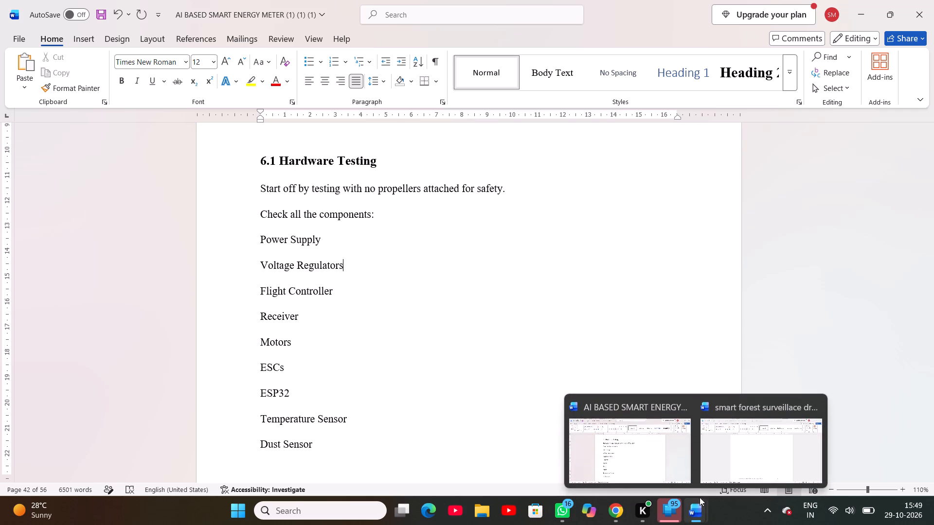
After checking section 6.1 in the smart forest drone document, prefix Power Supply with "1." and Voltage Regulators with "2." in the energy meter report.
click(718, 465)
scroll(594, 397, down, 1)
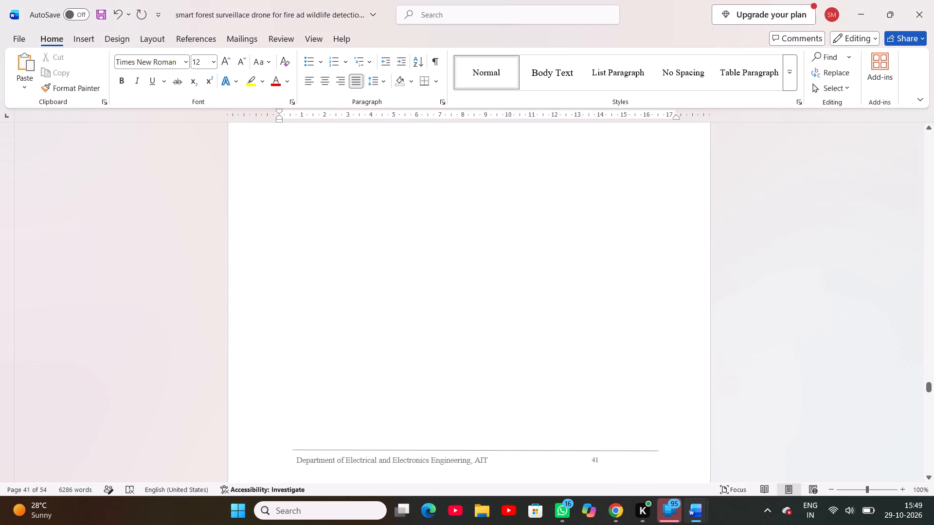
scroll(610, 410, down, 1)
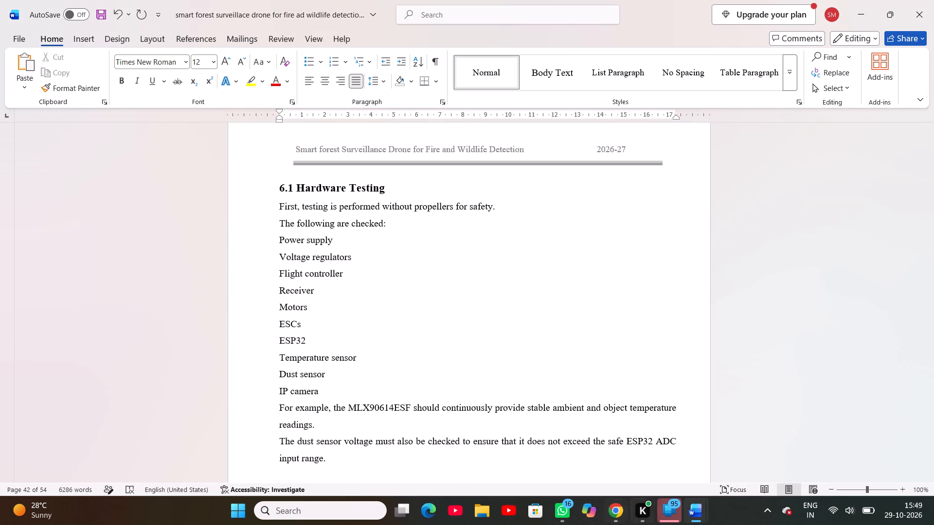
click(644, 474)
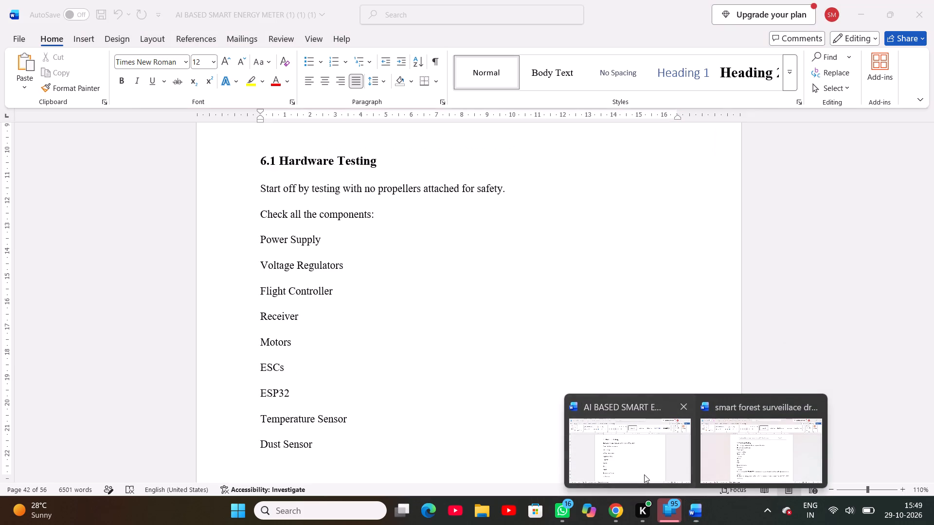
click(257, 241)
key(1)
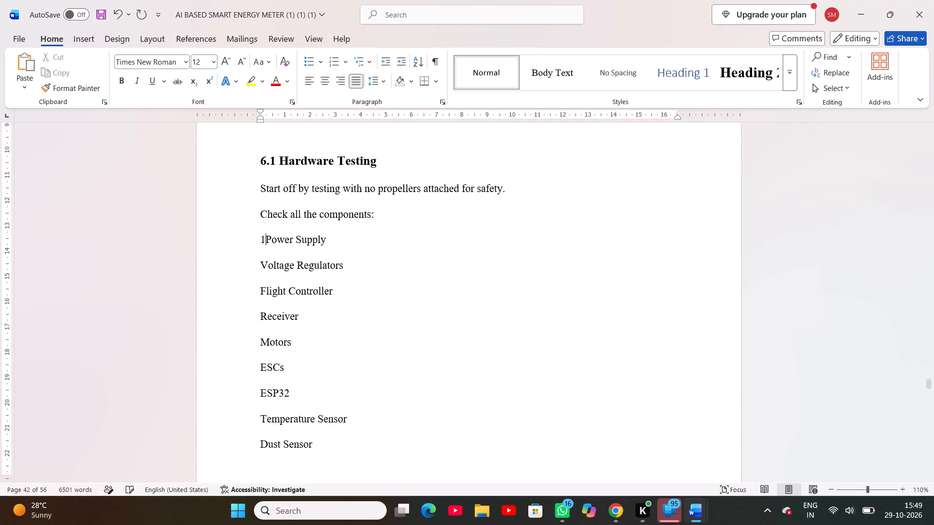
key(comma)
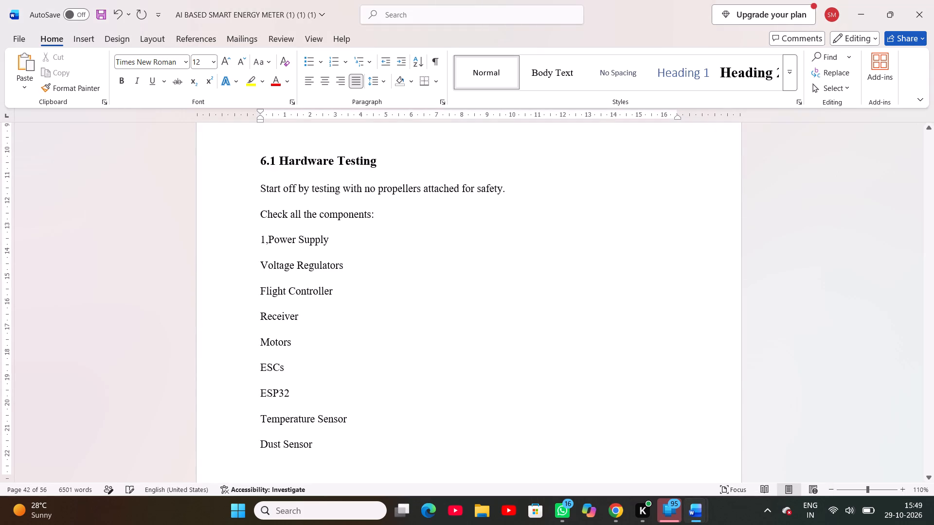
key(BackSpace)
key(period)
click(260, 265)
key(2)
key(period)
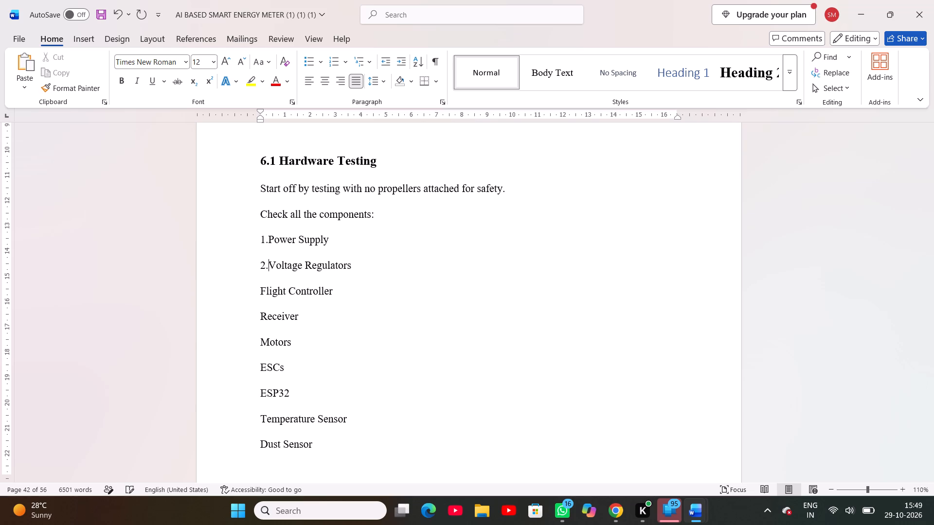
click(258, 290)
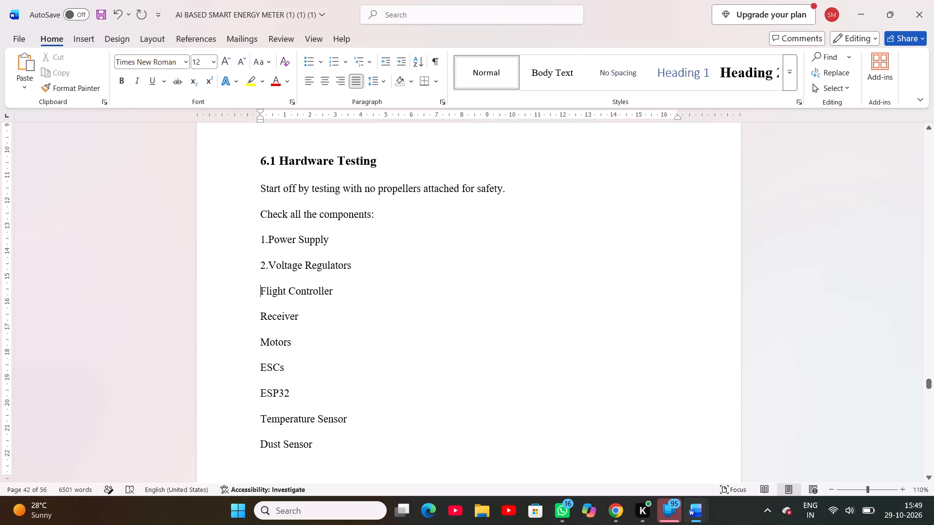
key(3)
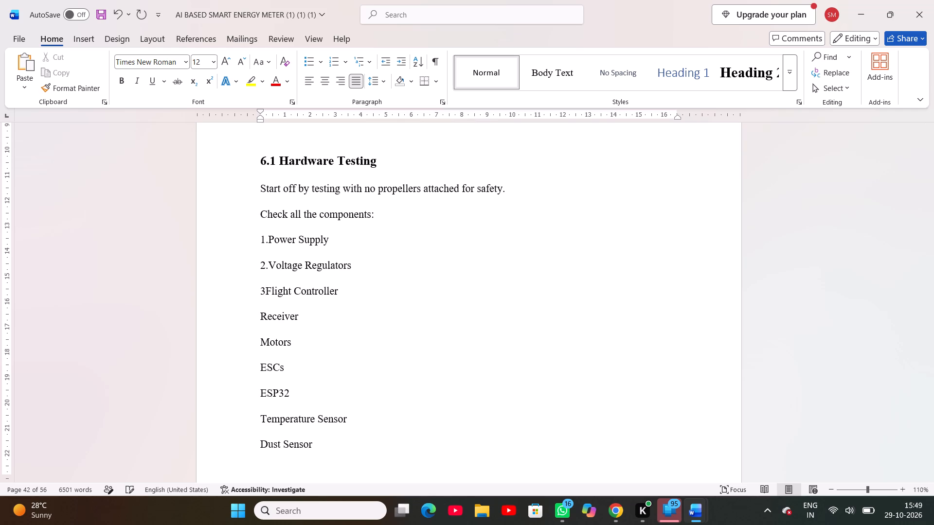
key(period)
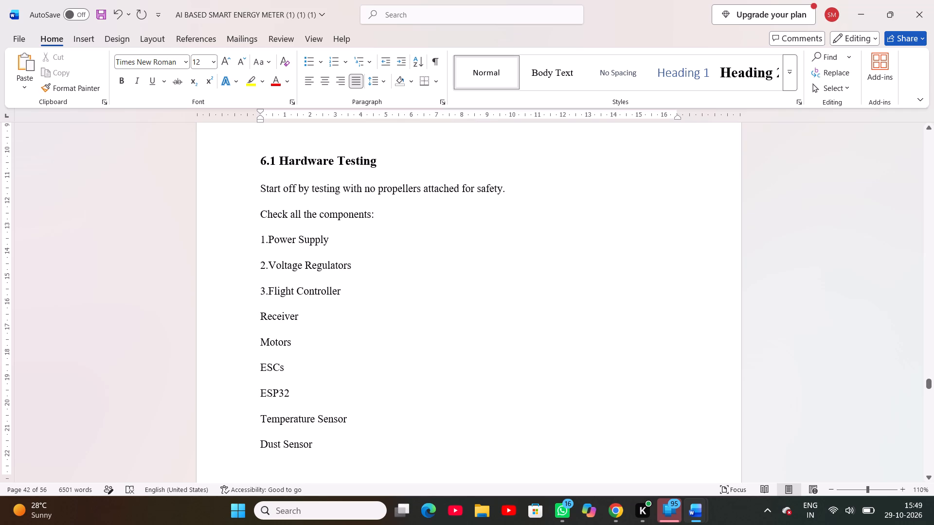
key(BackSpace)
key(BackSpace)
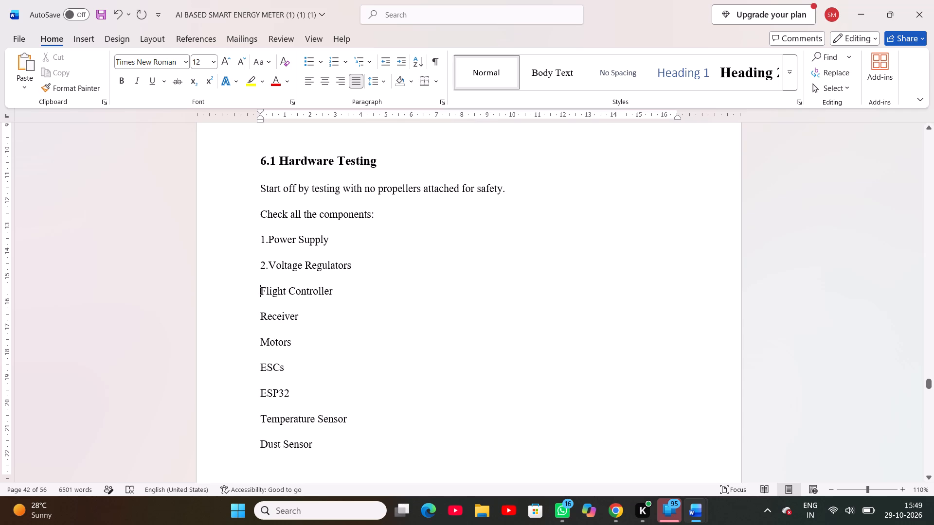
Examine the numbering and line spacing of the list under 5.7 Integration Sequence.
click(269, 269)
scroll(269, 269, up, 2)
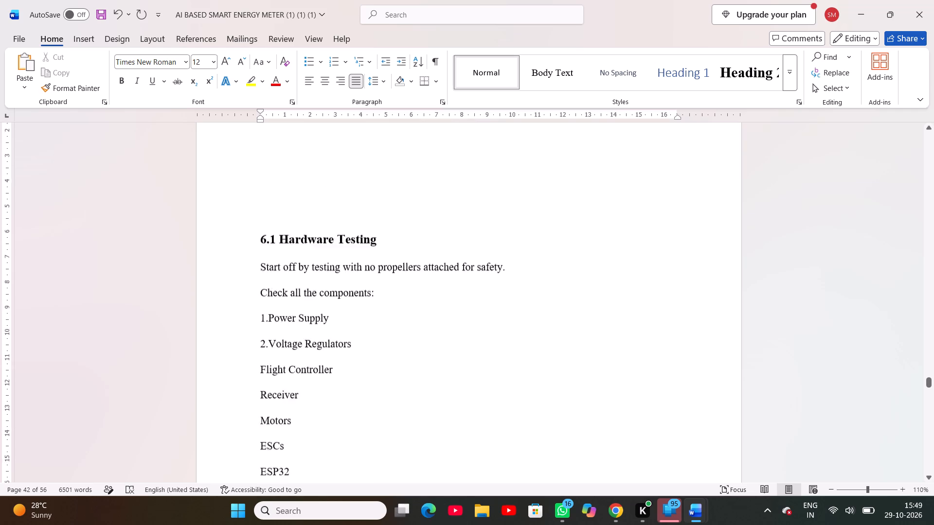
scroll(269, 269, up, 6)
scroll(269, 269, down, 1)
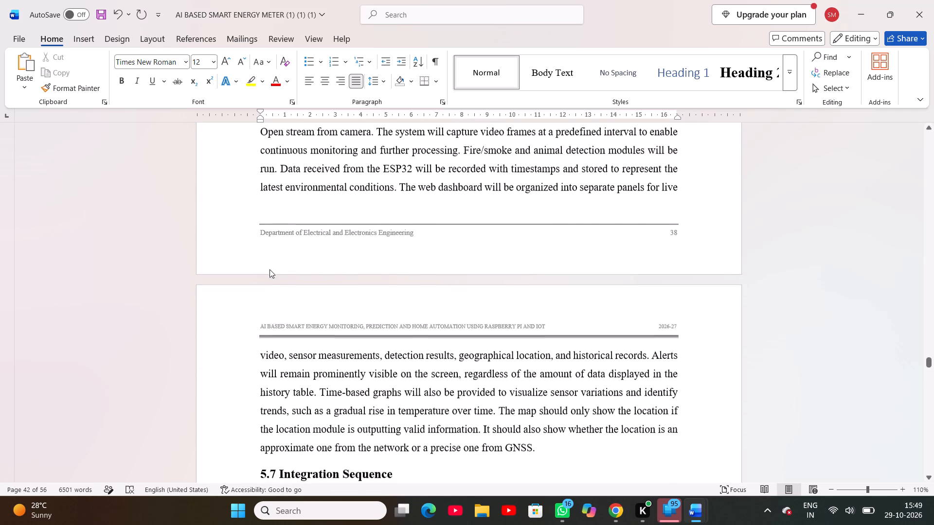
scroll(269, 269, down, 3)
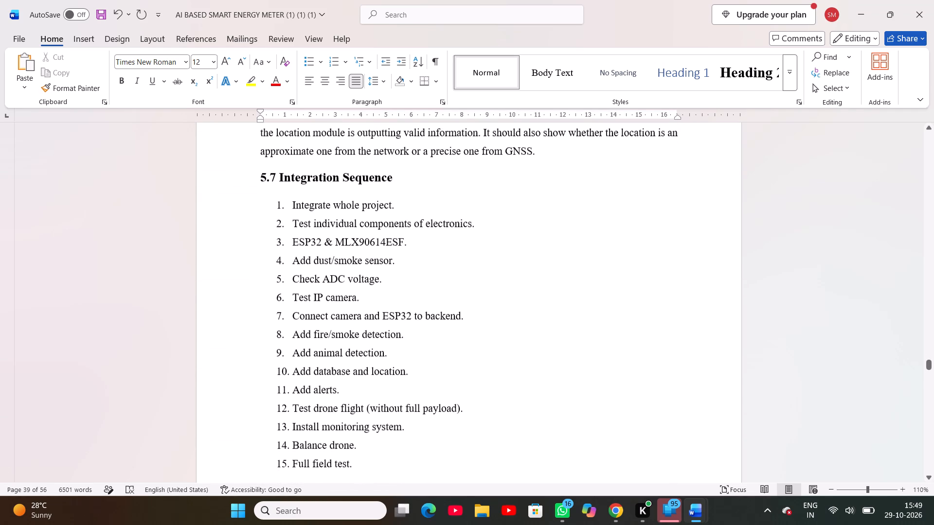
drag(290, 214, 340, 345)
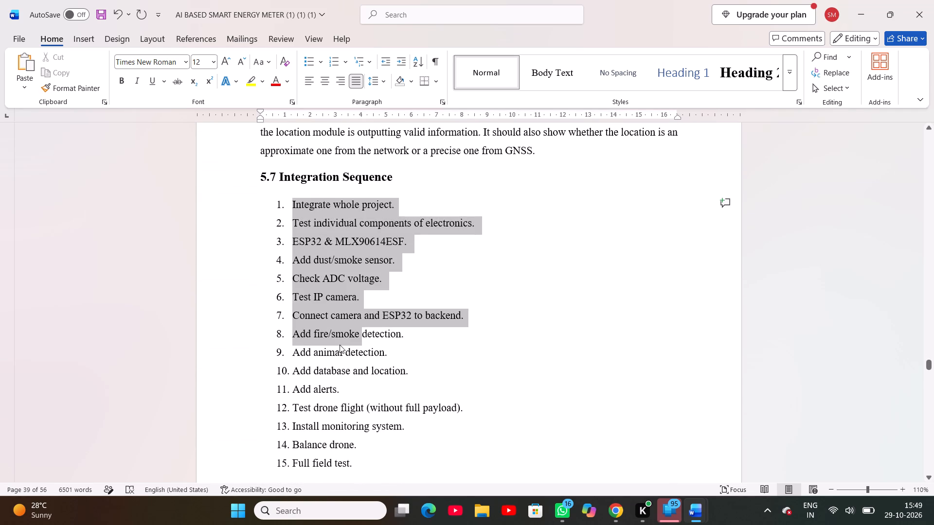
click(380, 82)
click(463, 282)
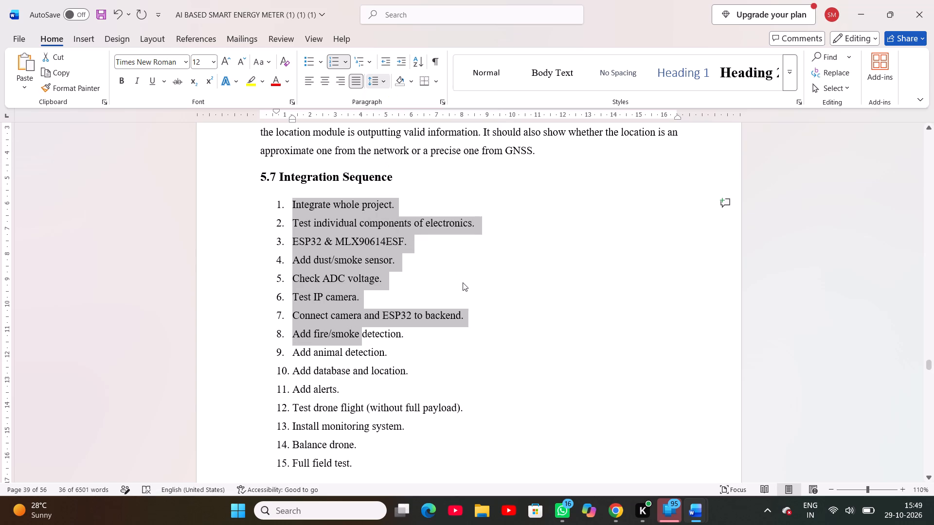
click(503, 359)
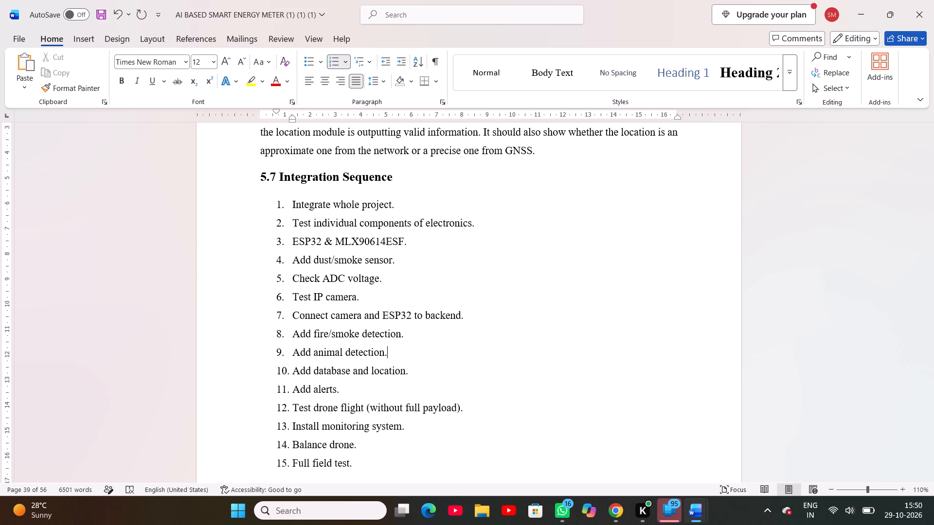
In the 6.1 Hardware Testing component list, prefix Flight Controller with "3.", Receiver with "4." and Motors with "5.".
scroll(532, 407, down, 4)
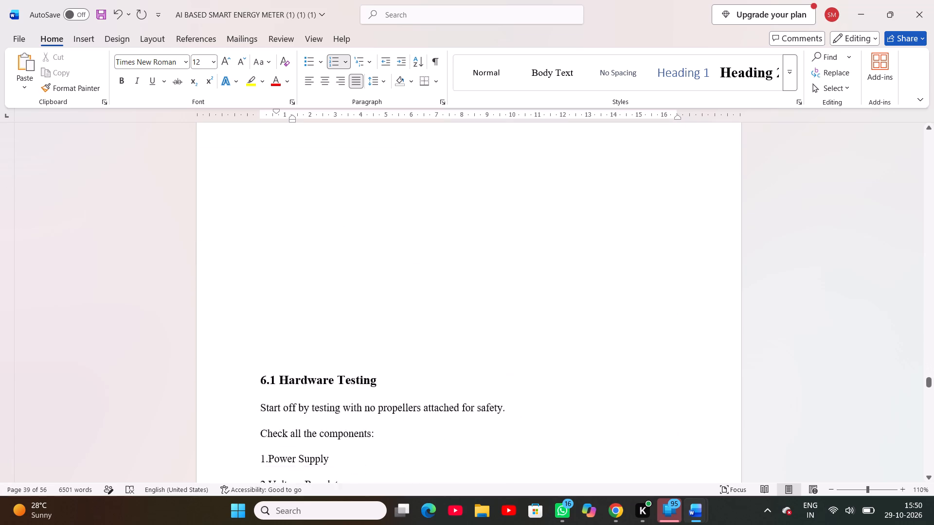
scroll(532, 407, down, 4)
scroll(532, 407, up, 1)
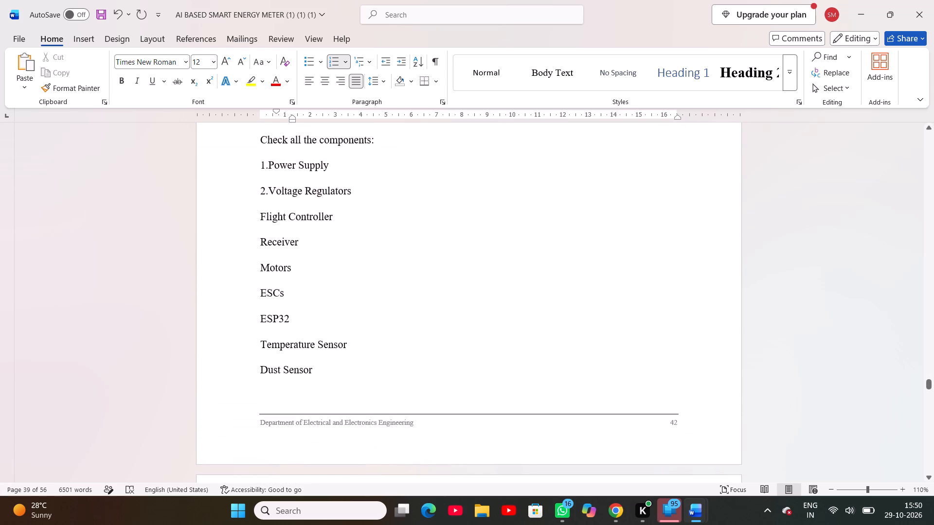
scroll(532, 407, up, 1)
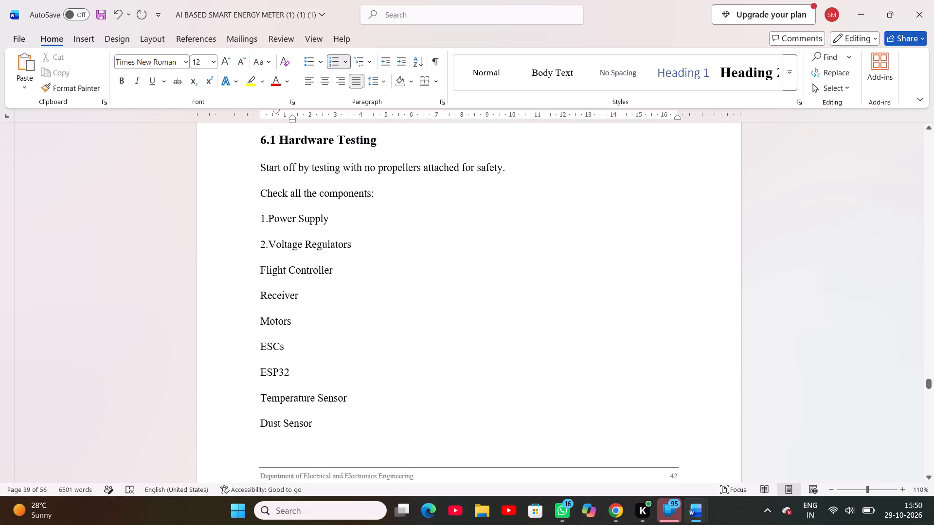
click(473, 347)
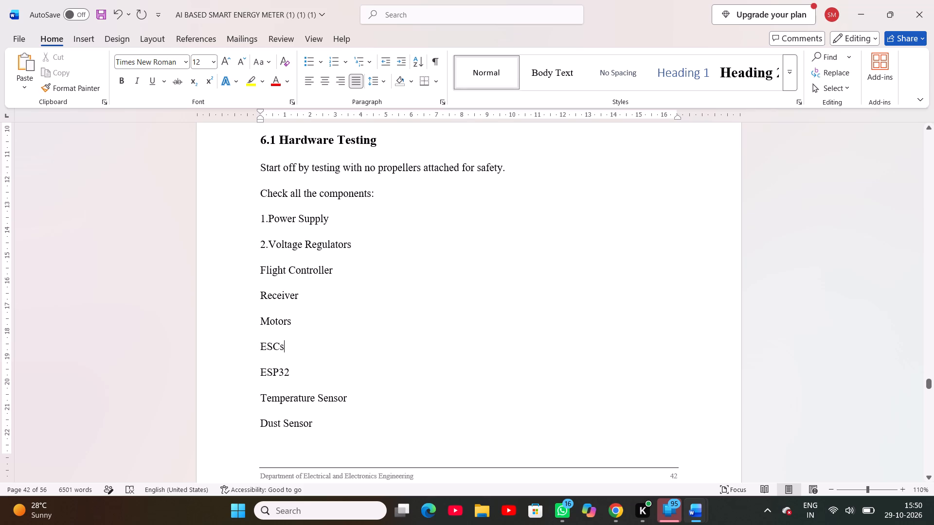
click(263, 267)
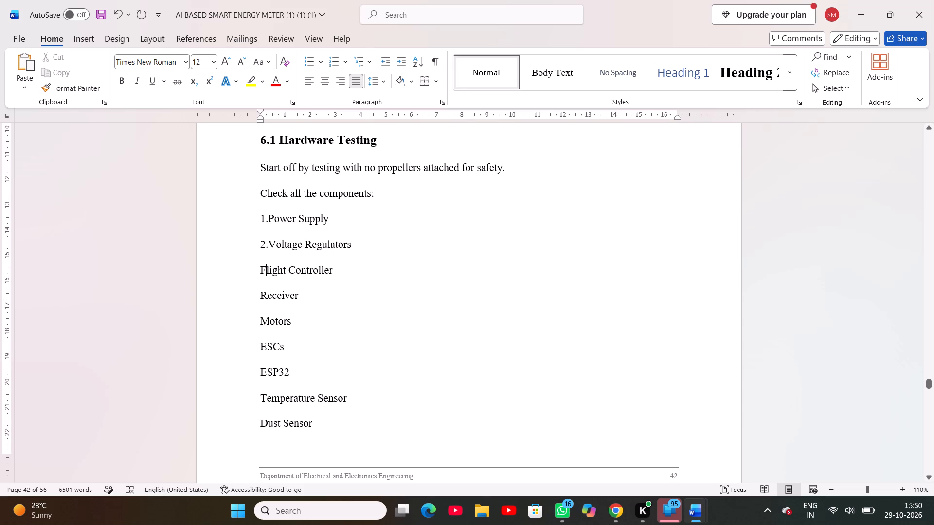
click(258, 267)
key(3)
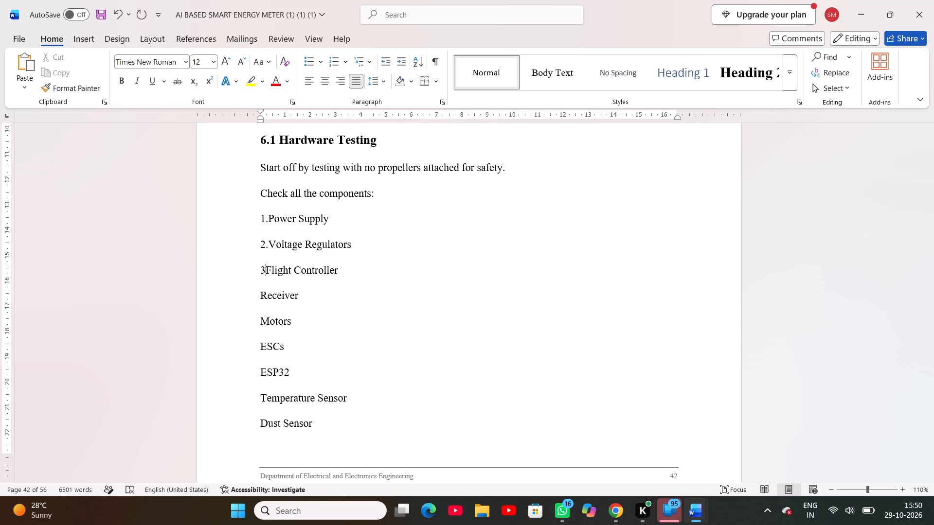
key(period)
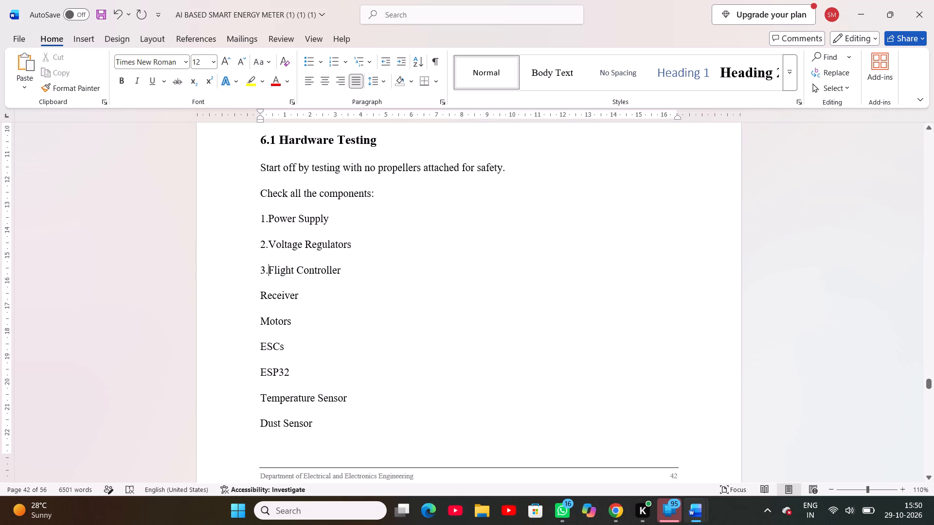
click(260, 296)
key(4)
key(period)
click(261, 325)
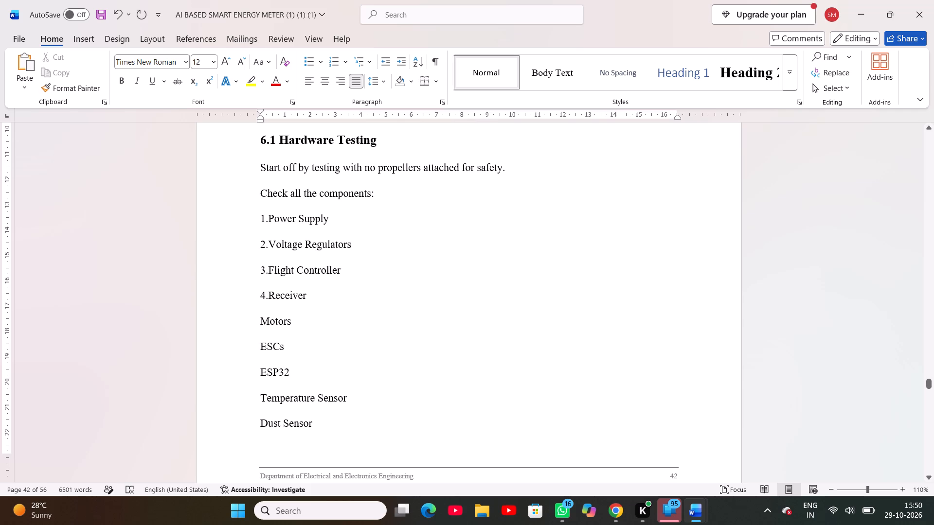
key(5)
key(period)
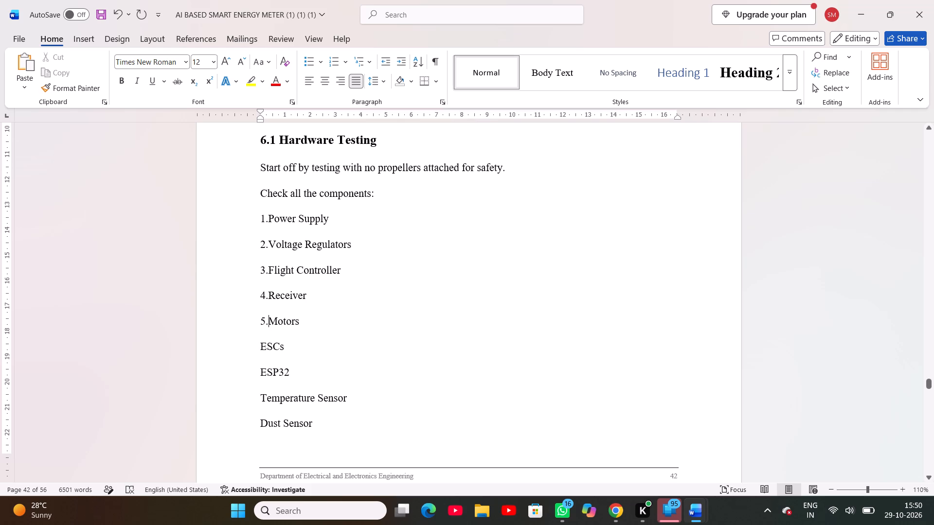
Continue the 6.1 list numbering by prefixing ESCs with "6.", ESP32 with "7.", Temperature Sensor with "8." and Dust Sensor with "9.".
click(262, 346)
key(6)
key(period)
click(258, 371)
key(7)
key(period)
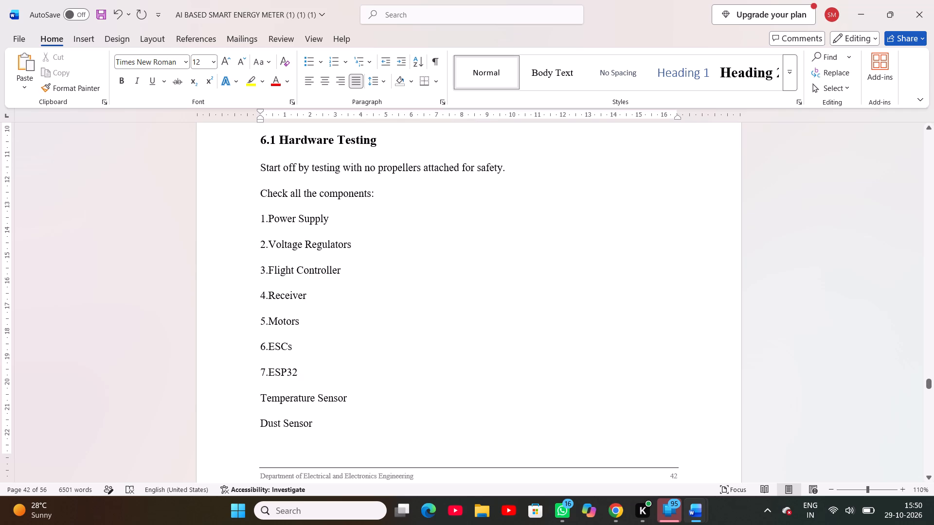
click(260, 398)
key(8)
key(period)
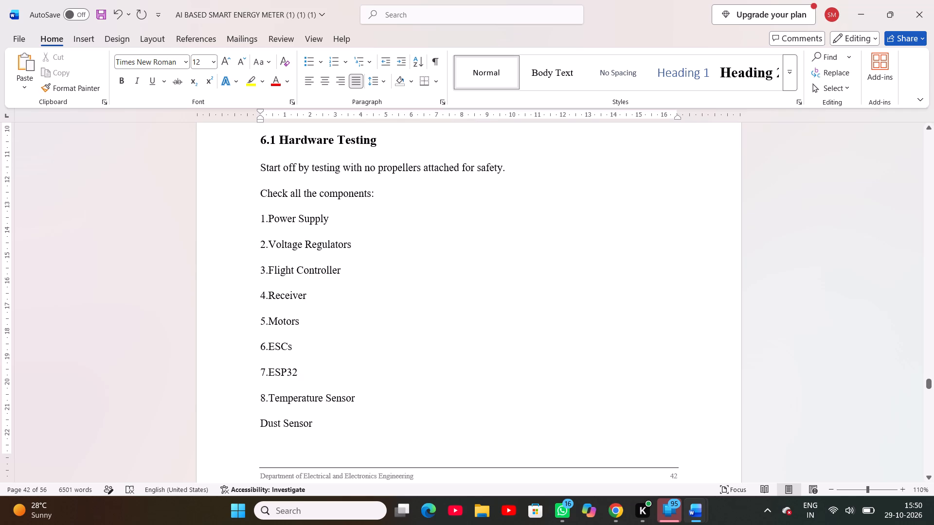
click(260, 425)
key(9)
key(period)
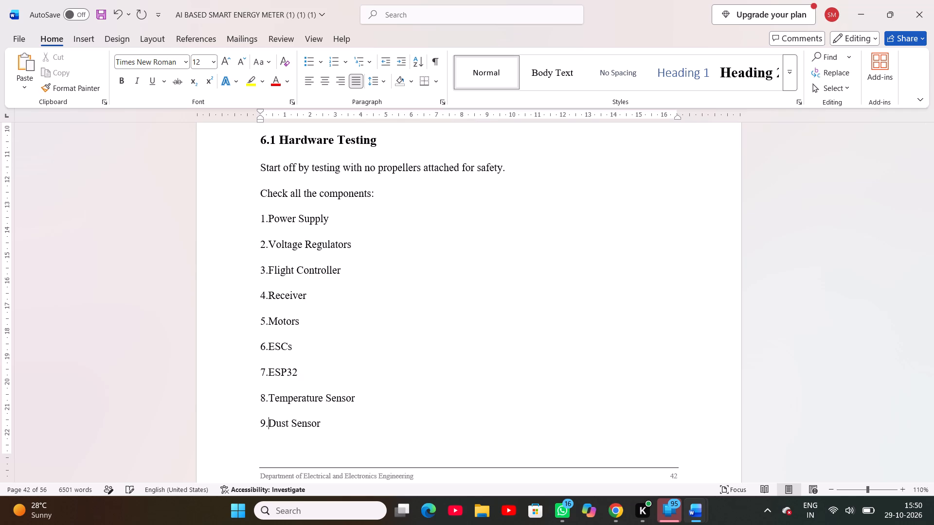
Prefix IP Camera, the last component of the 6.1 list on the following page, with "10.".
scroll(324, 451, down, 2)
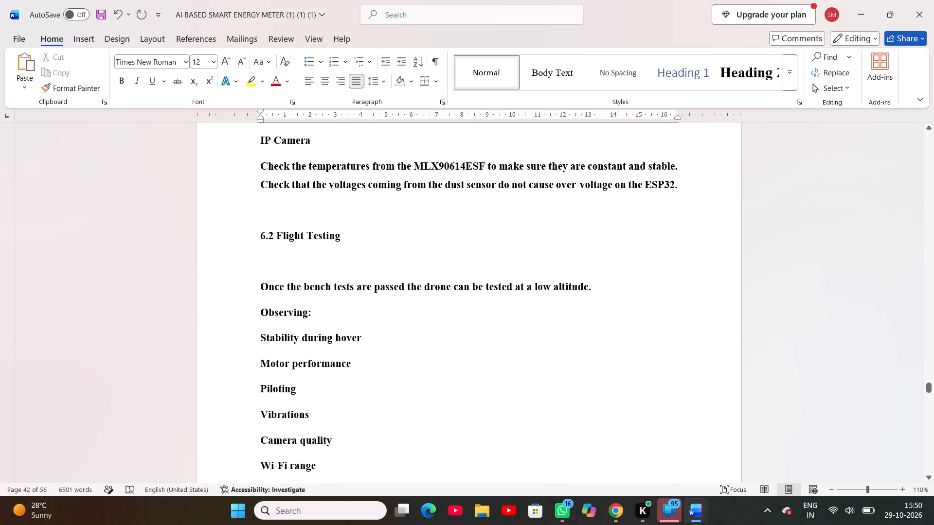
scroll(324, 451, up, 1)
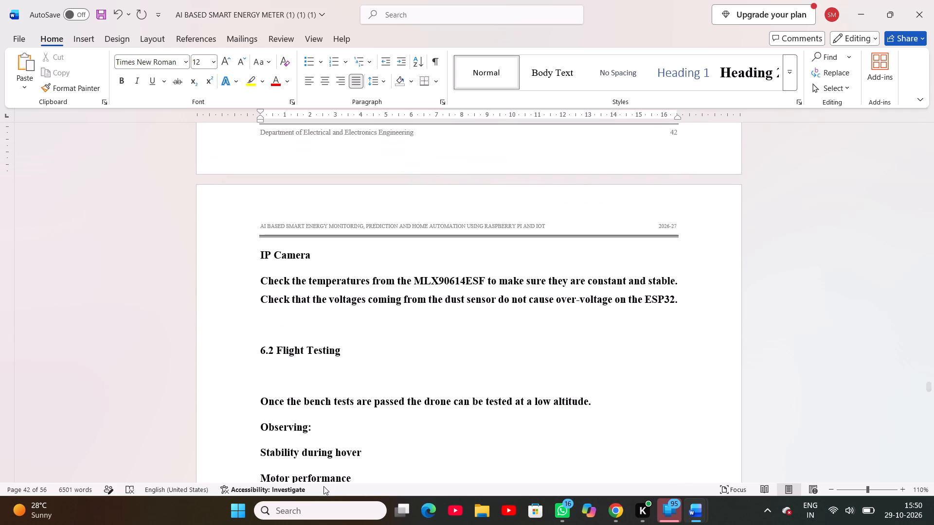
scroll(323, 486, up, 1)
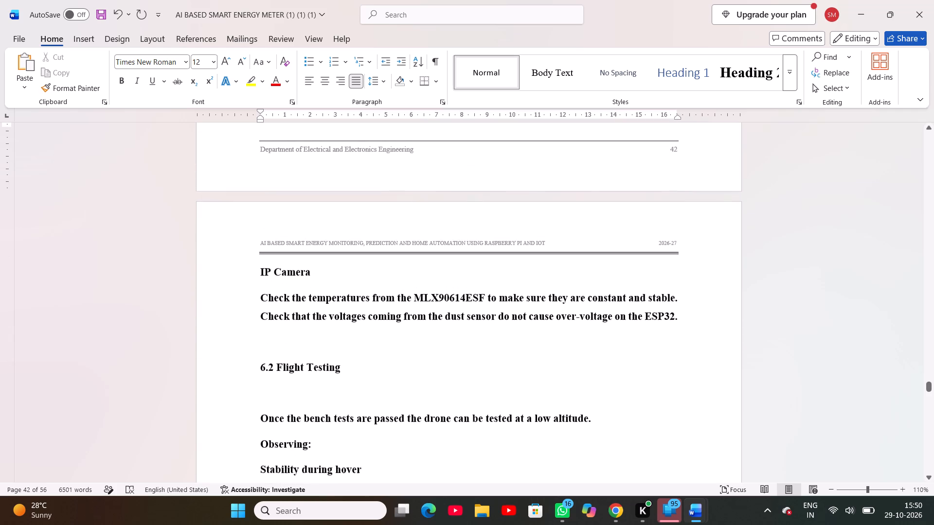
scroll(298, 313, up, 1)
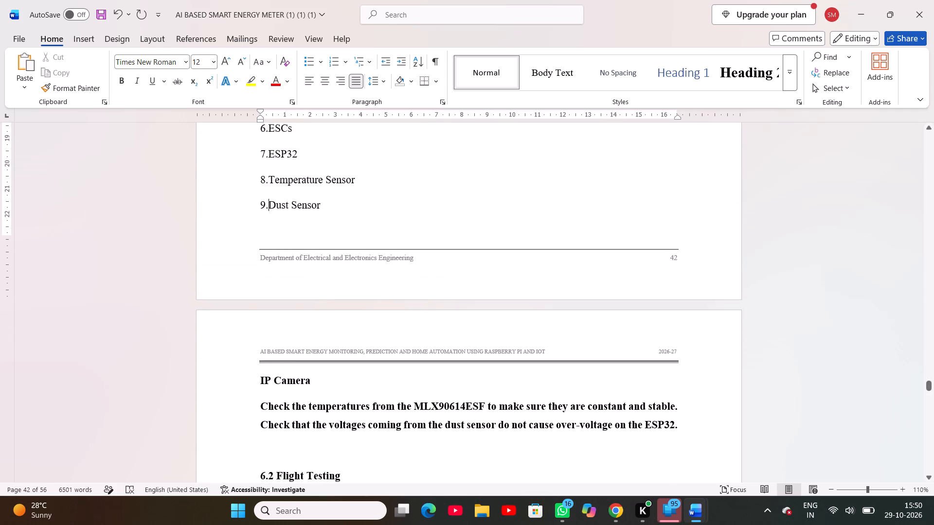
click(262, 380)
key(1)
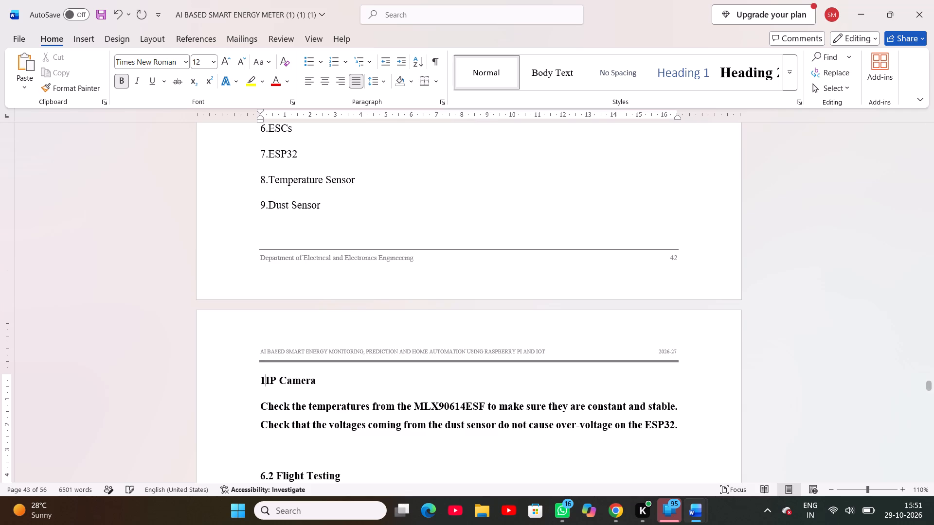
key(period)
key(BackSpace)
key(0)
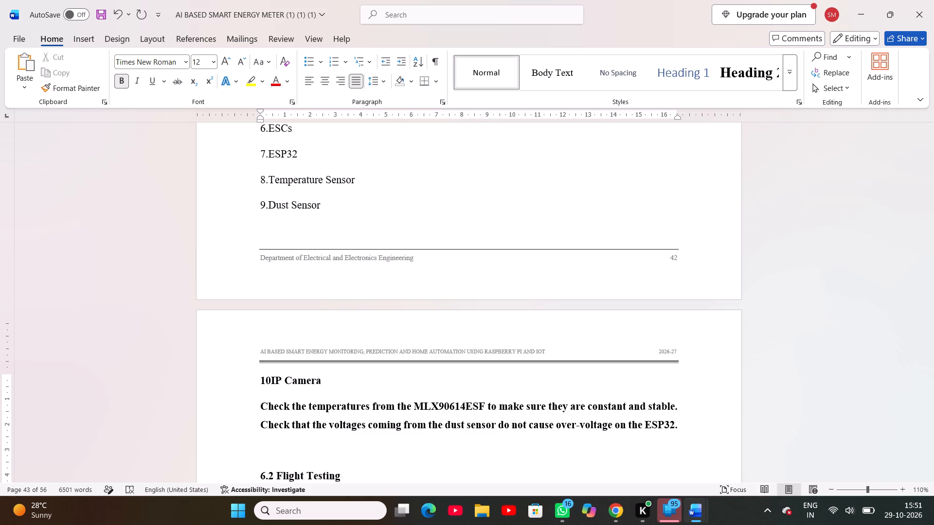
key(comma)
key(BackSpace)
key(period)
Remove the bold formatting from the text running from "10.IP Camera" through the 6.2 paragraph ending "monitoring software. If".
scroll(262, 380, down, 1)
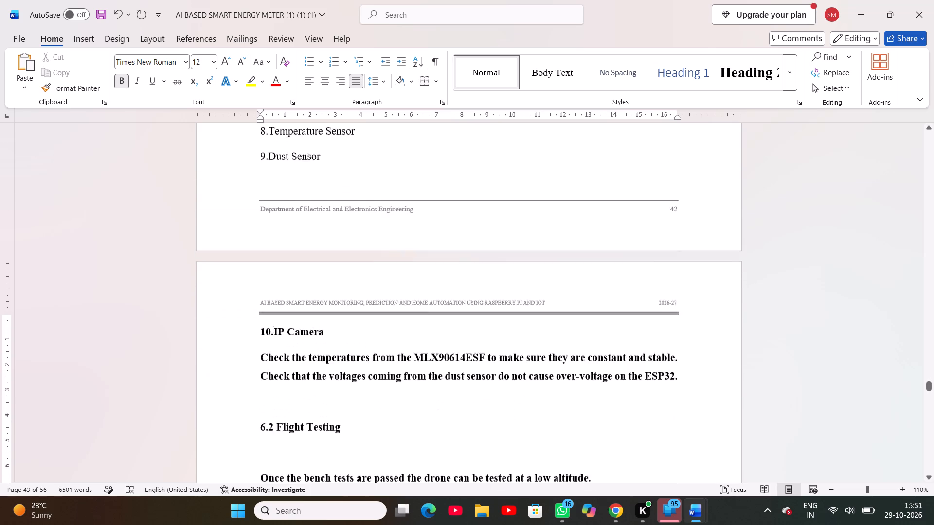
scroll(258, 325, down, 1)
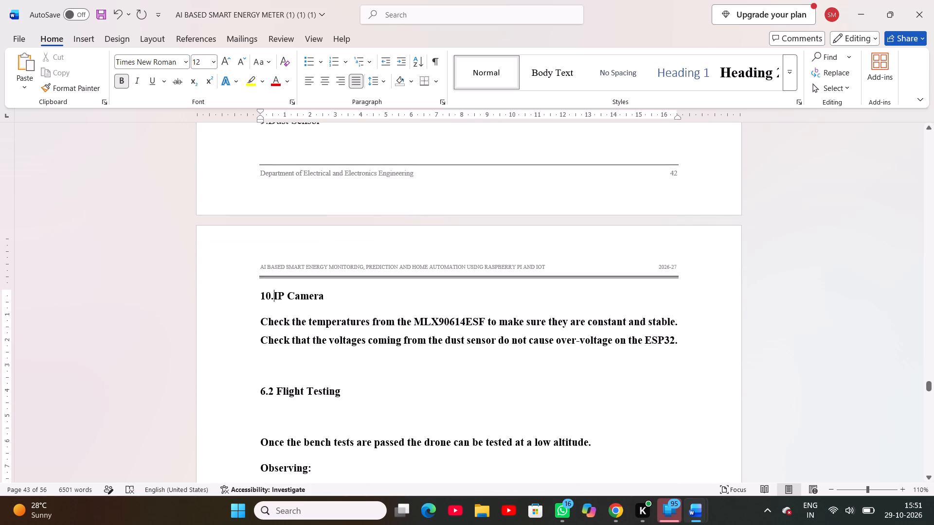
drag(263, 294, 327, 419)
scroll(319, 408, up, 1)
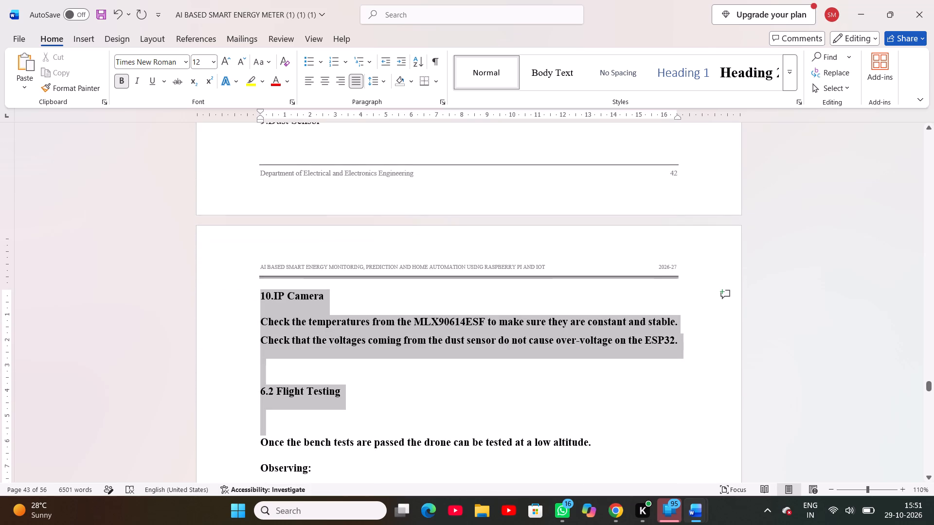
scroll(327, 419, up, 1)
drag(327, 419, 508, 418)
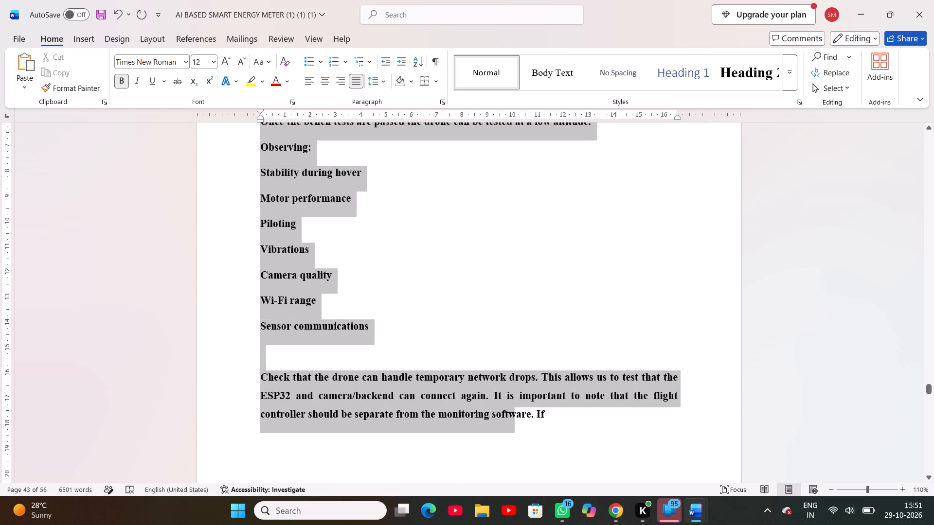
drag(508, 418, 576, 421)
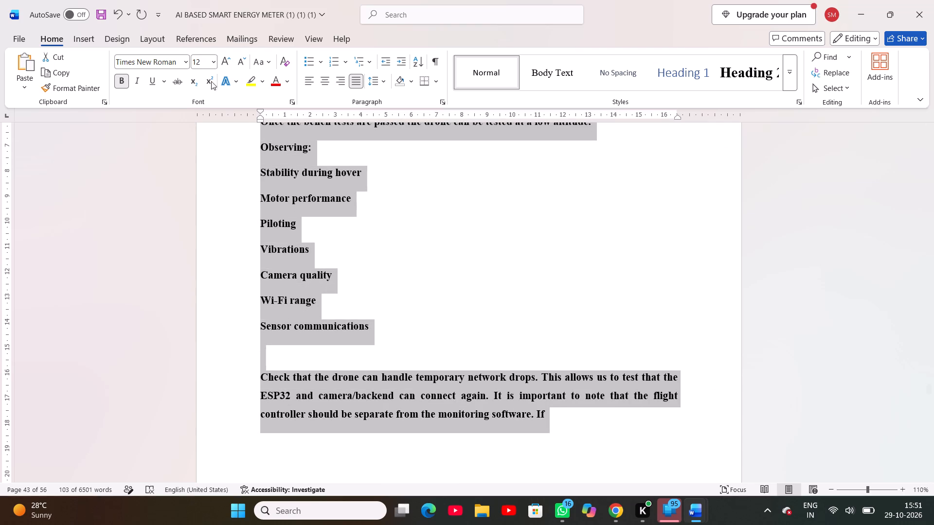
click(126, 83)
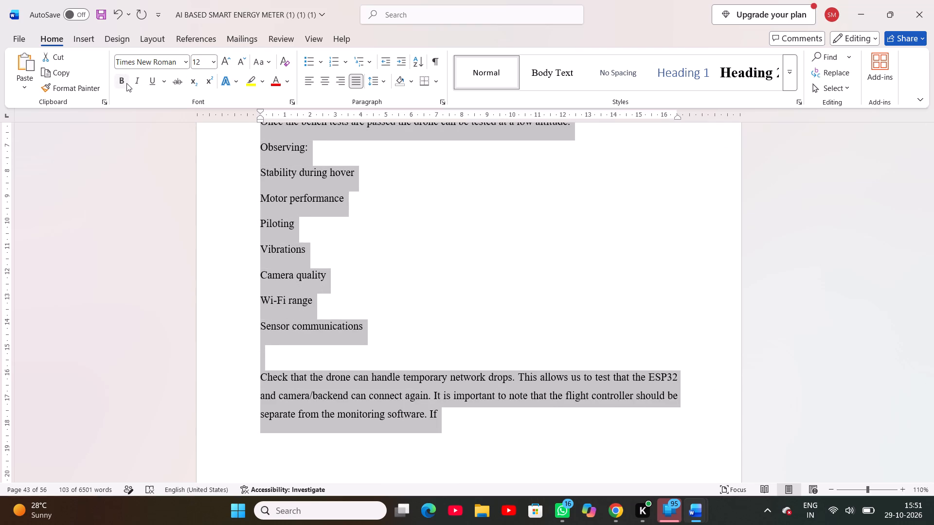
Apply 1.5 line spacing to the selected text ending "monitoring software. If".
click(381, 80)
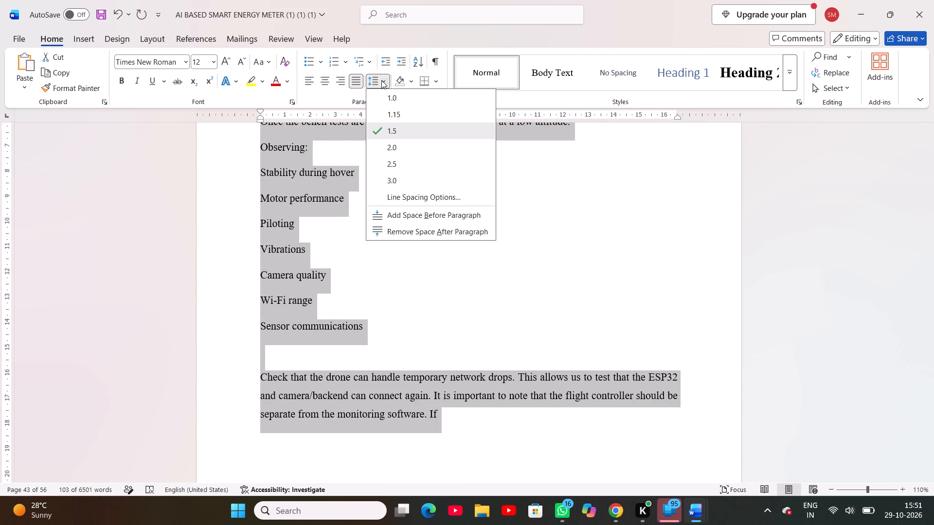
click(386, 131)
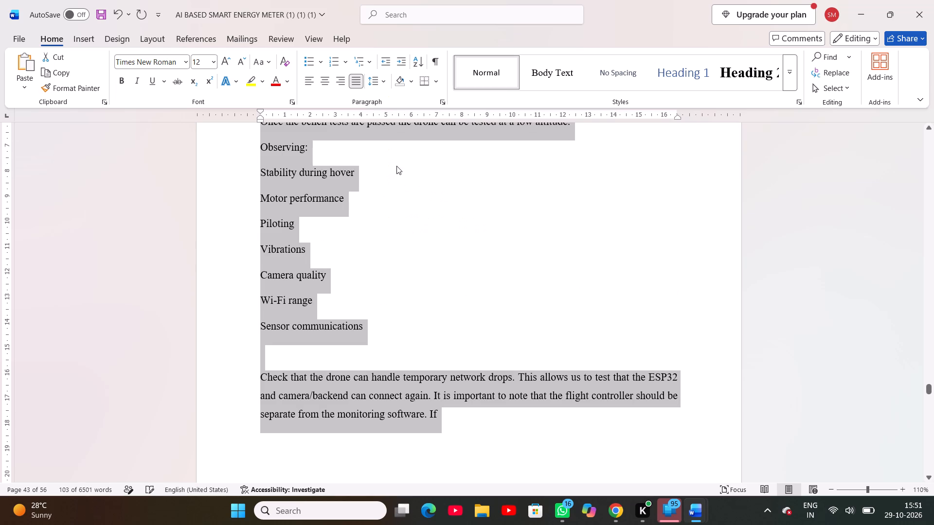
click(416, 245)
Format the "6.2 Flight Testing" heading as 14 pt bold.
scroll(416, 245, up, 2)
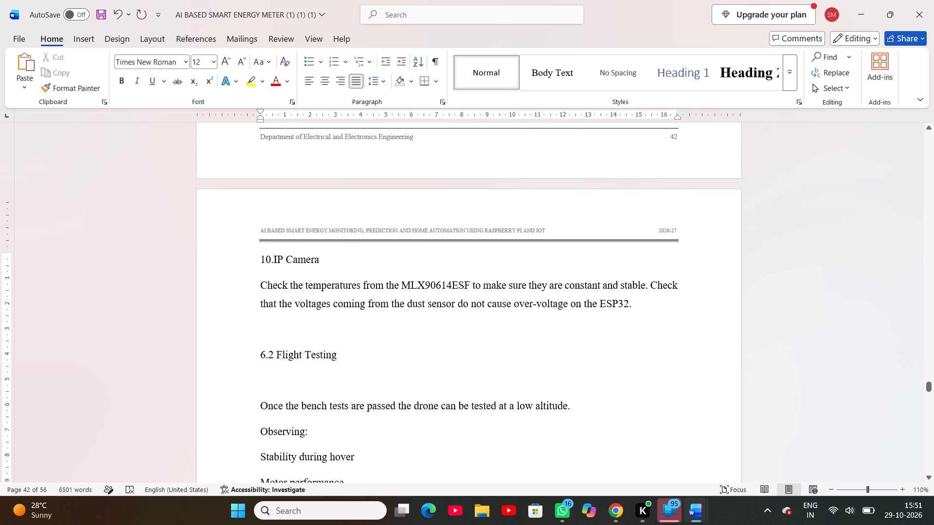
drag(260, 352, 273, 356)
drag(273, 356, 336, 355)
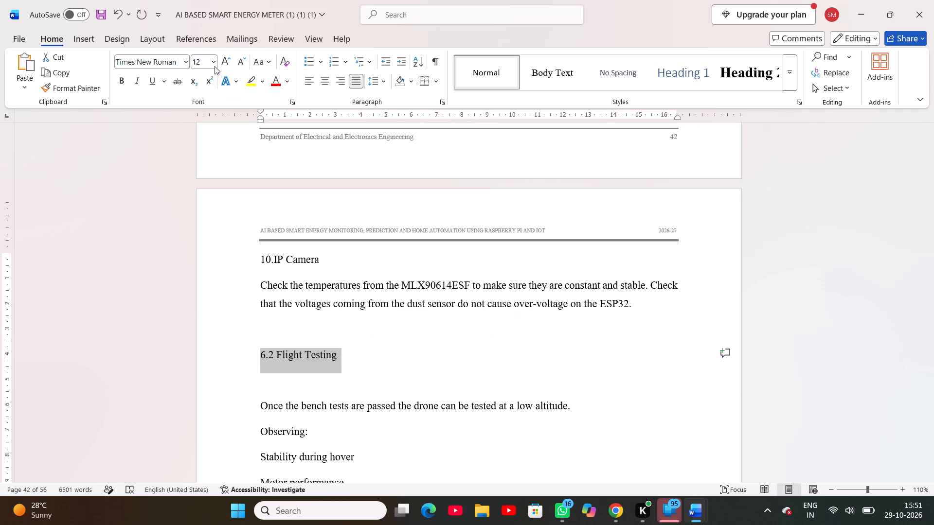
click(213, 63)
click(202, 150)
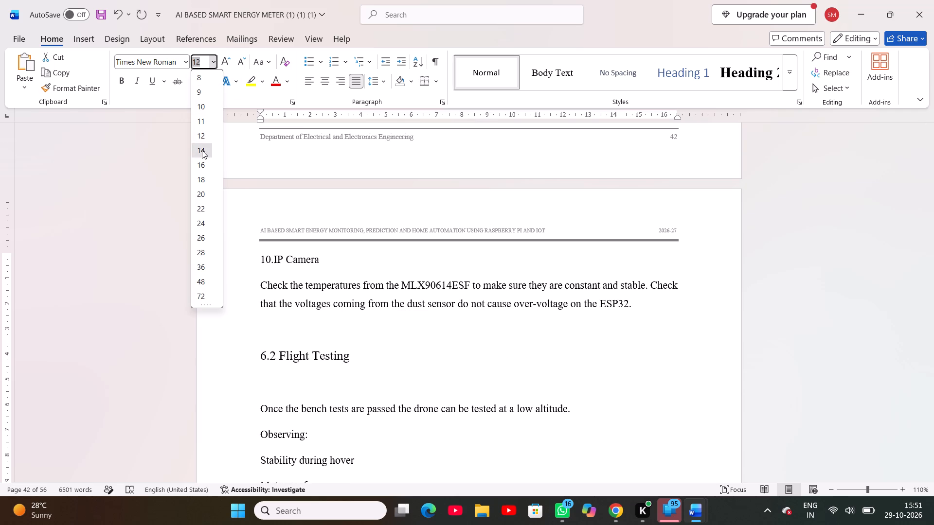
click(121, 80)
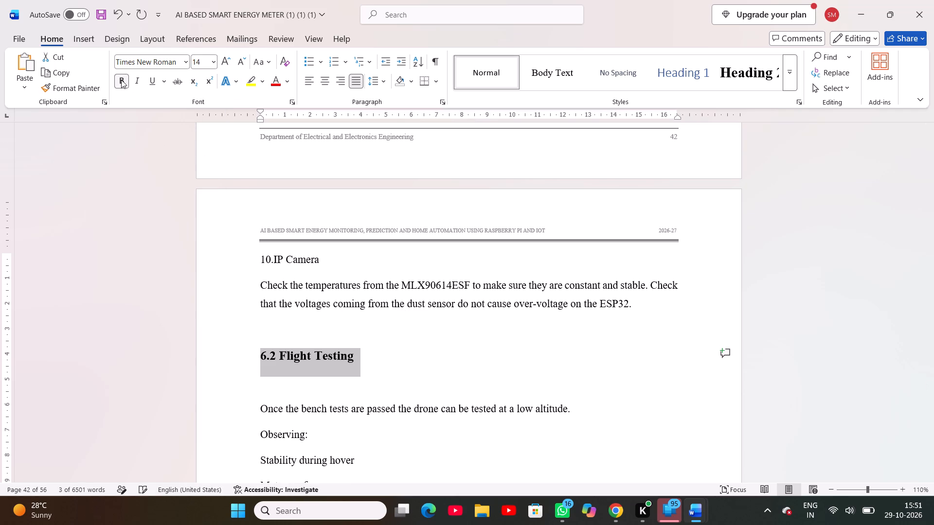
click(380, 357)
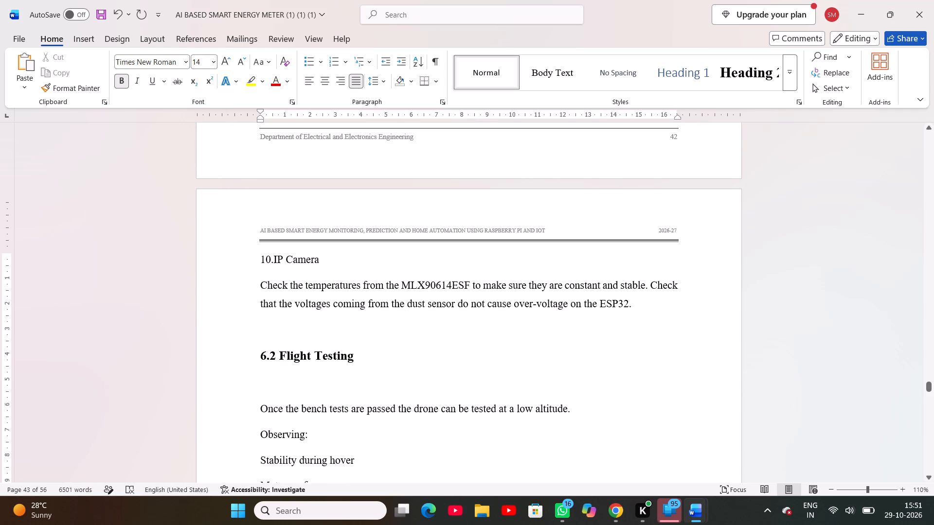
Delete the empty paragraphs directly above and below the "6.2 Flight Testing" heading.
click(261, 356)
key(BackSpace)
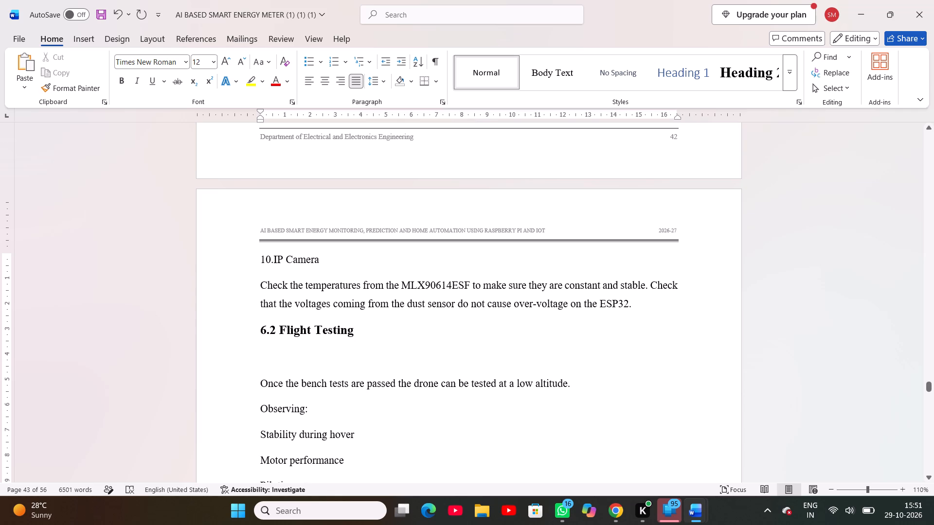
click(259, 384)
key(BackSpace)
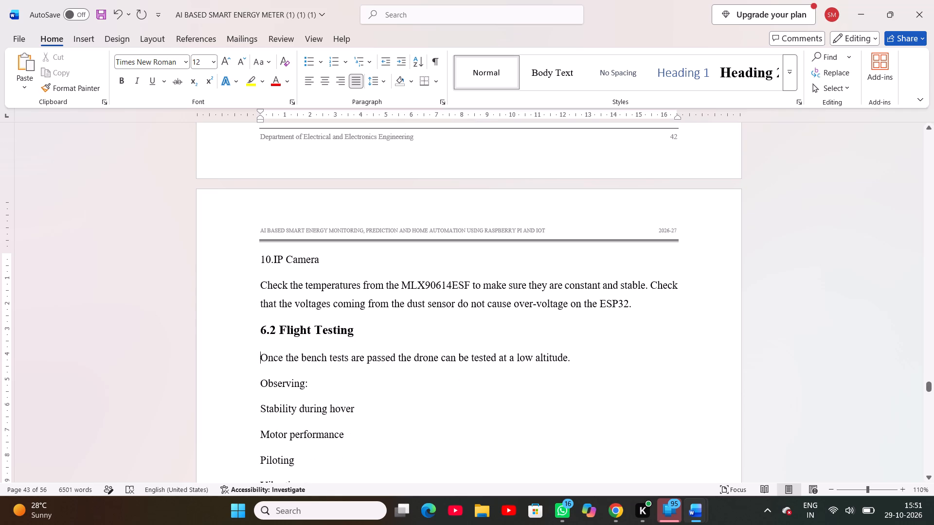
Copy "The following are observed:" and its bulleted list from section 6.2 of the smart forest surveillance document, and return to the AI BASED SMART ENERGY METER document.
scroll(300, 451, down, 1)
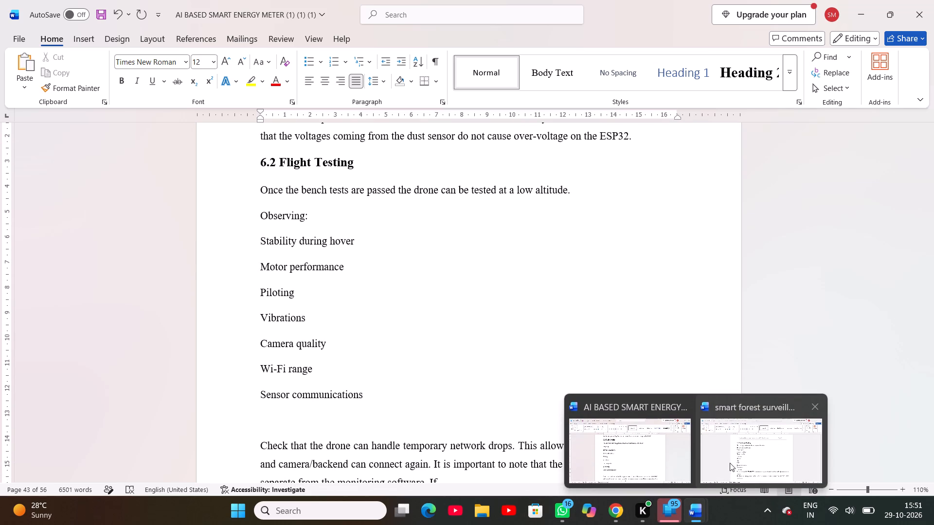
click(730, 463)
scroll(629, 370, down, 2)
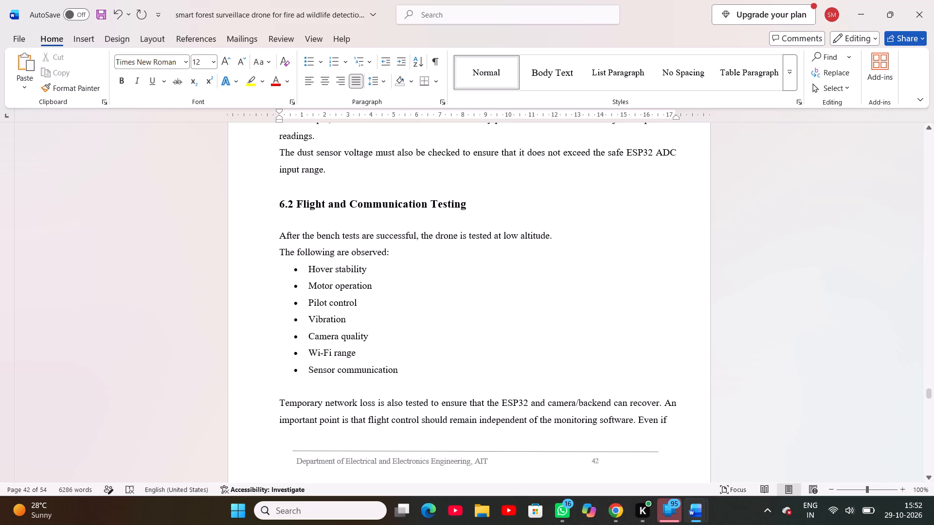
drag(280, 250, 321, 285)
drag(321, 285, 399, 376)
right_click(399, 376)
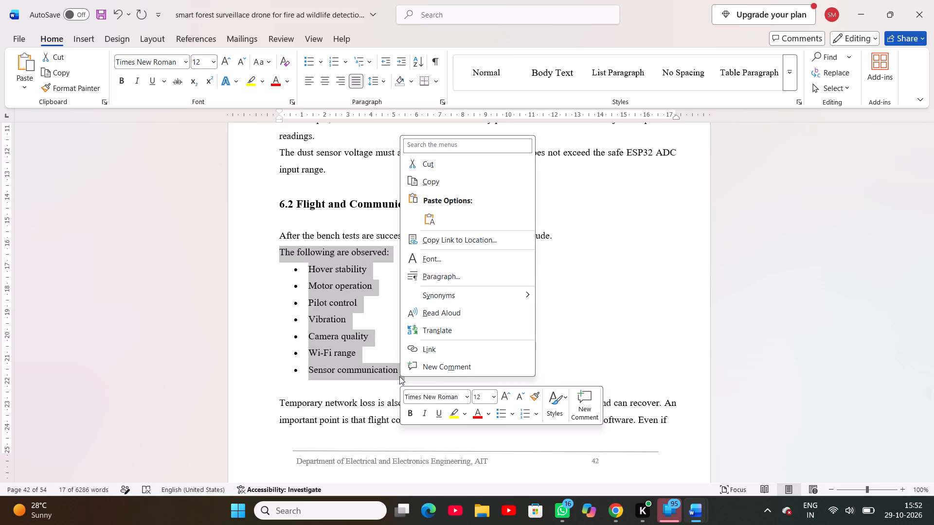
click(428, 184)
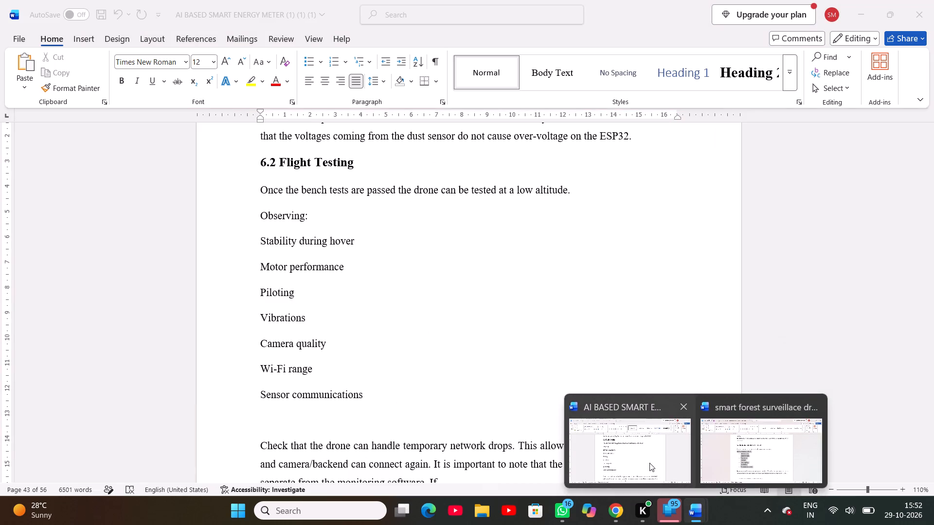
click(649, 463)
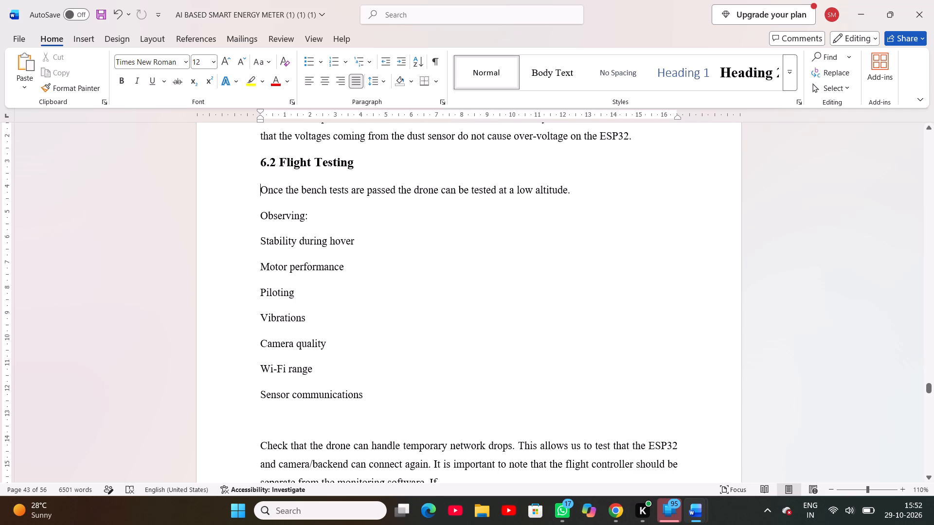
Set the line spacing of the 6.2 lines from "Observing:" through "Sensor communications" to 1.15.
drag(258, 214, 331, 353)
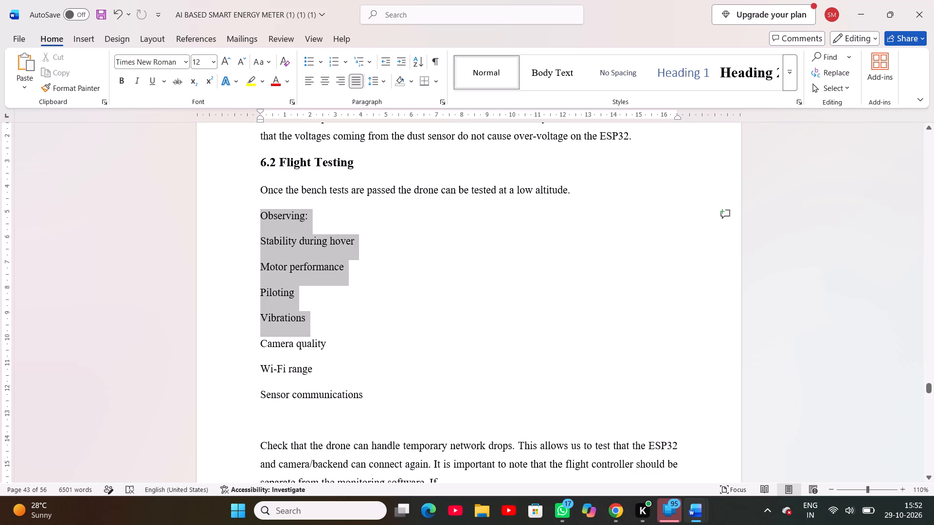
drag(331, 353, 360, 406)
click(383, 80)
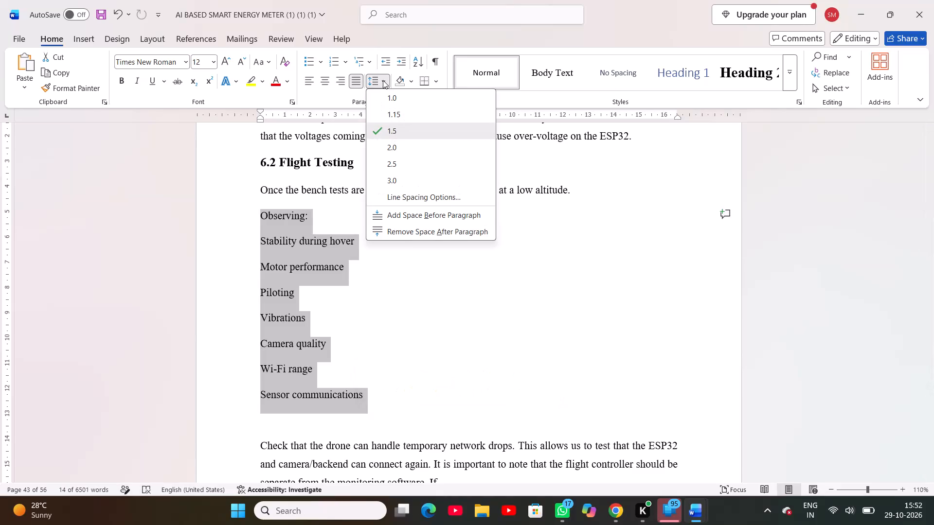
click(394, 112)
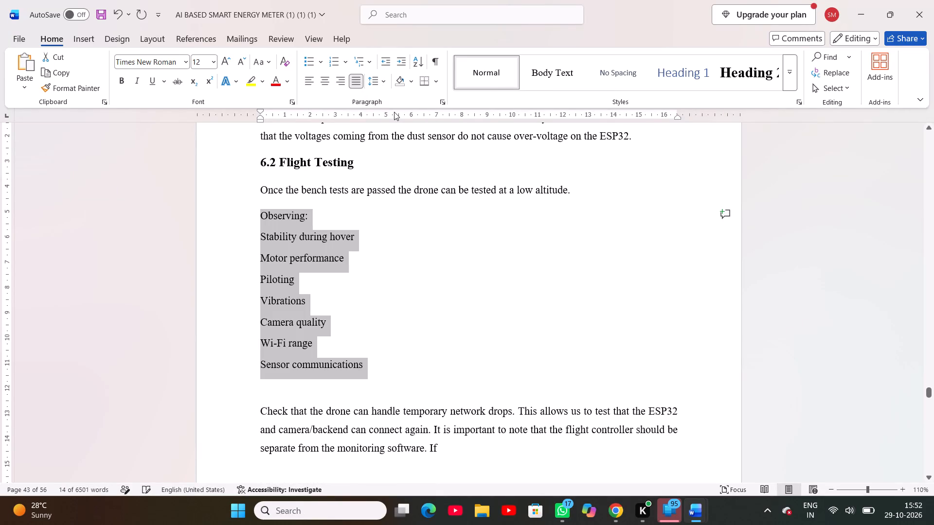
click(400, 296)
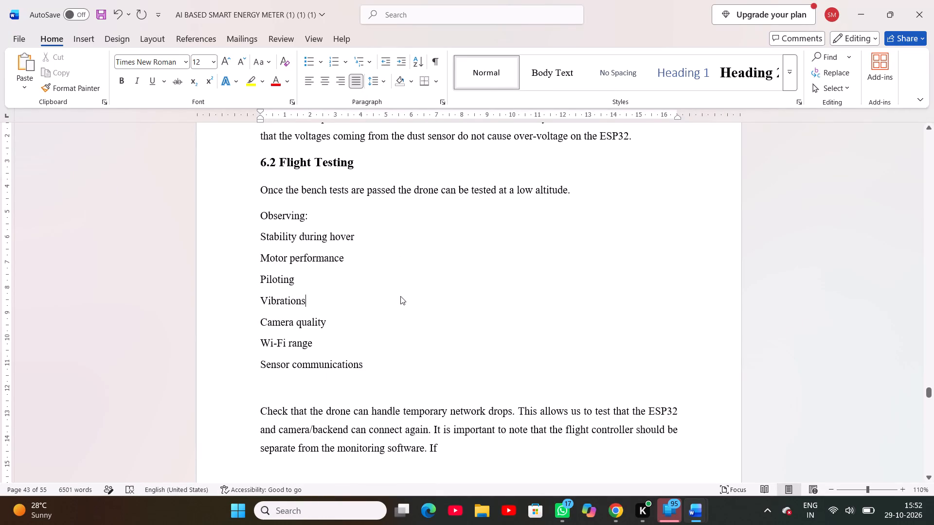
Set the line spacing from "Once the bench tests are passed" through "Sensor communications" to 1.5.
drag(263, 190, 358, 364)
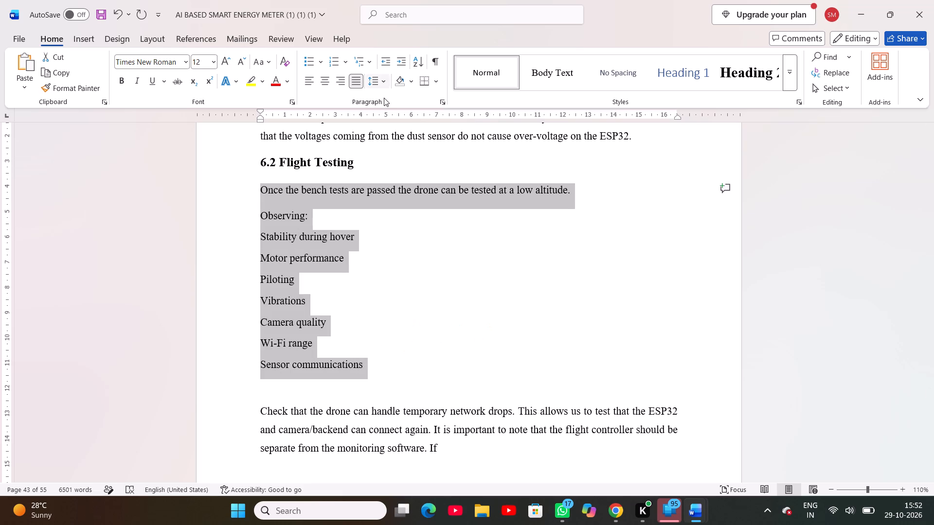
click(384, 83)
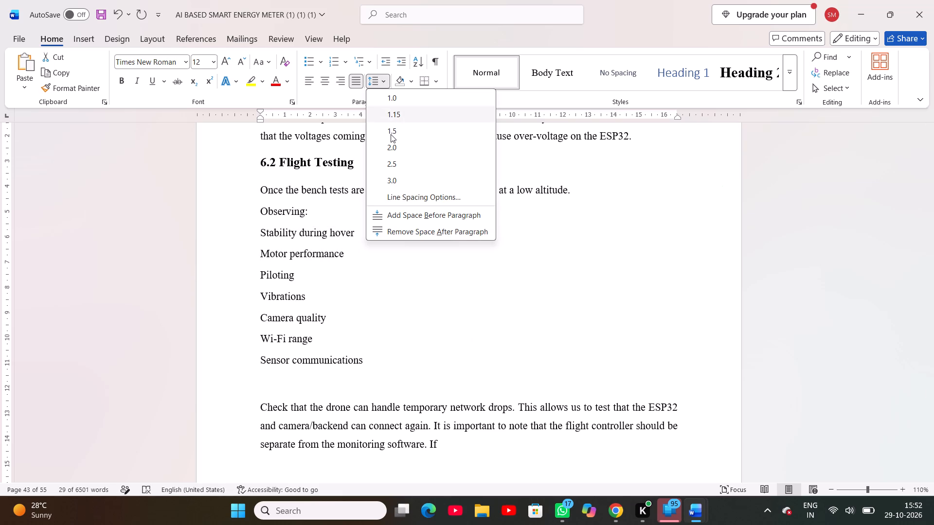
click(391, 134)
click(429, 257)
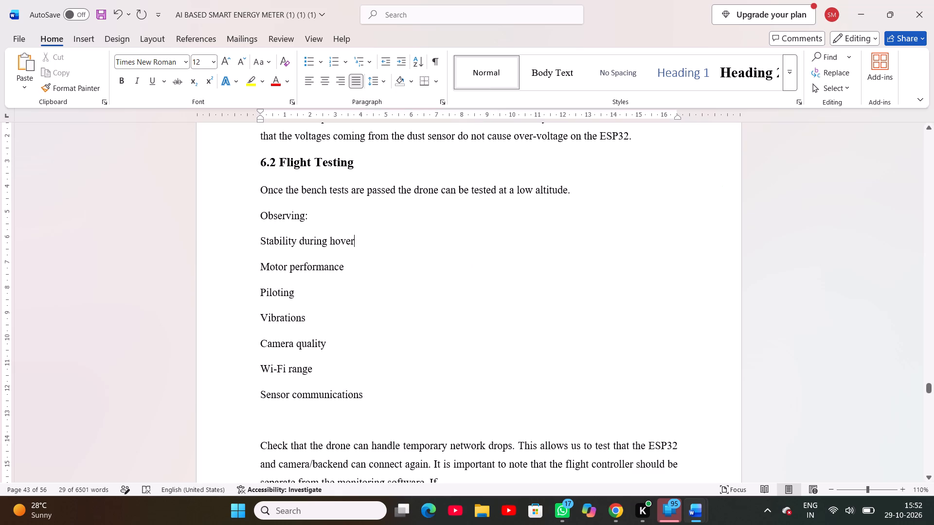
Format the 6.2 Flight Testing items from "Stability during hover" to "Sensor communications" as a list with solid round bullets.
drag(262, 241, 358, 329)
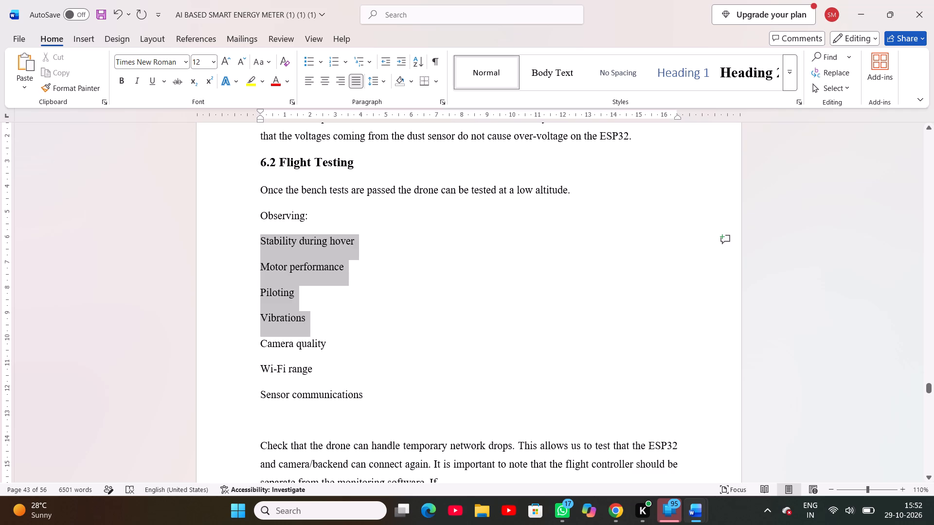
drag(358, 329, 378, 391)
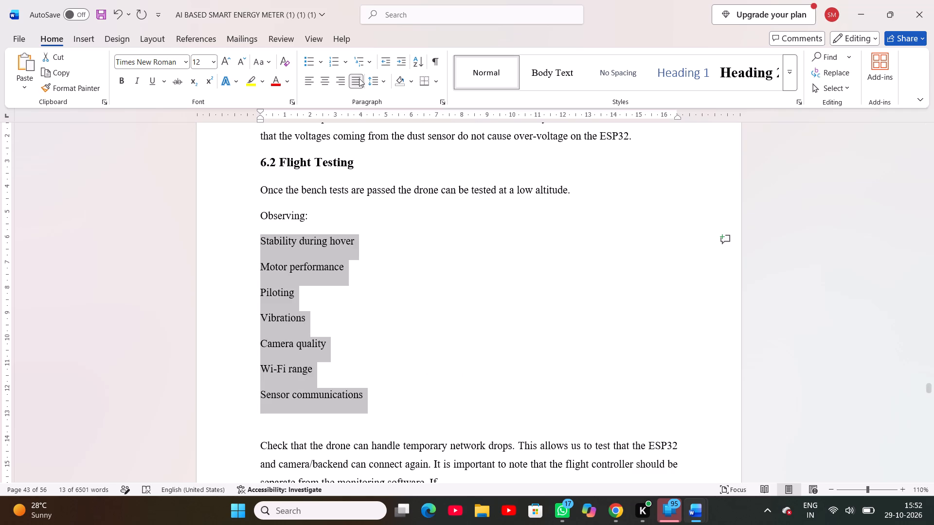
click(364, 64)
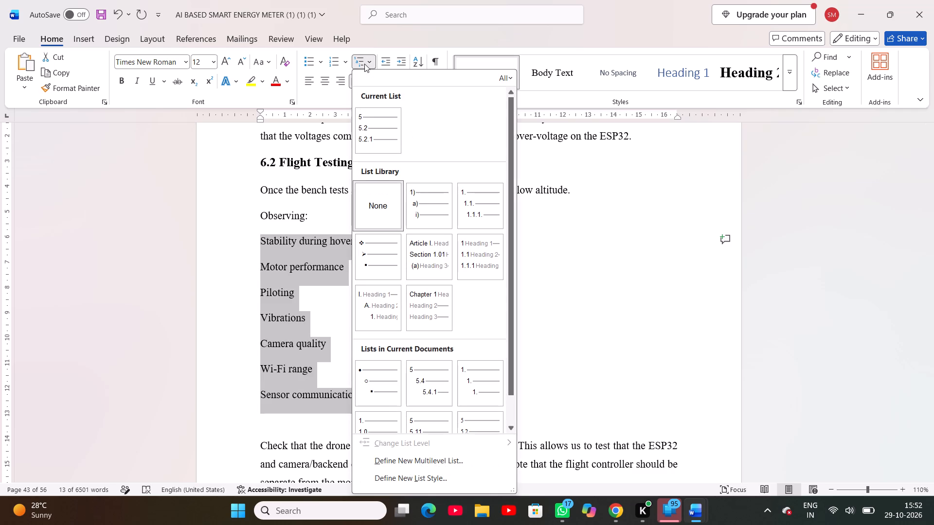
click(319, 64)
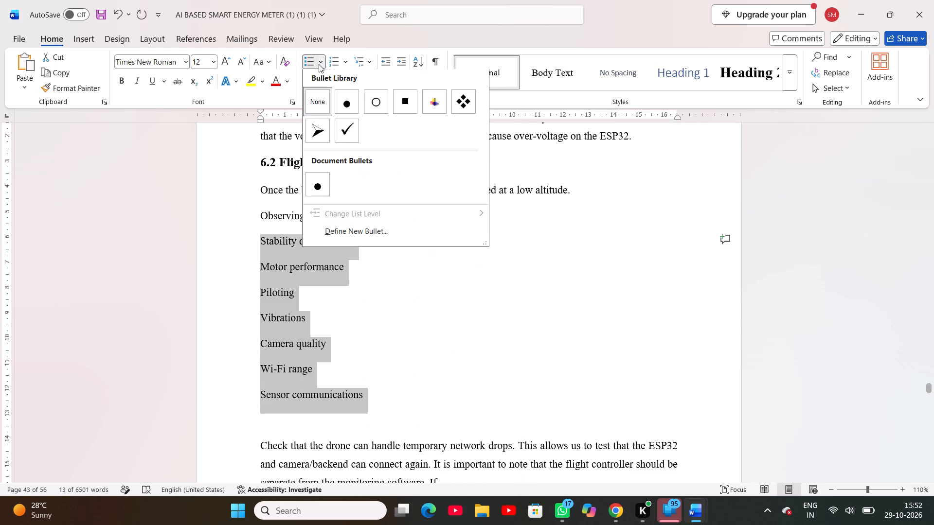
click(344, 106)
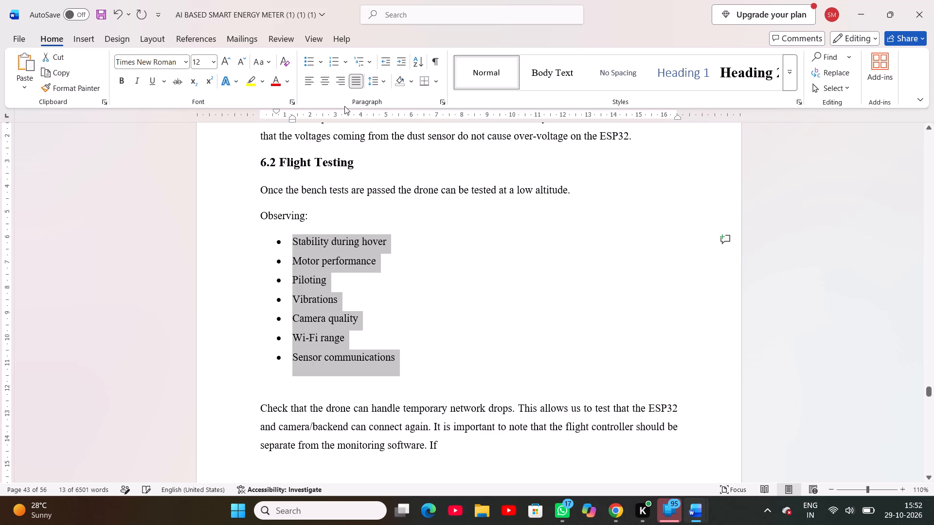
click(411, 285)
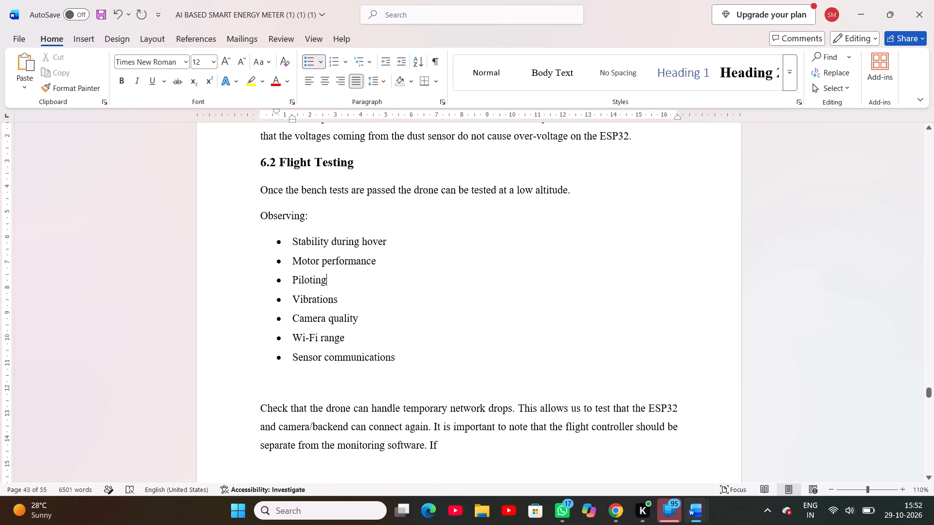
Delete the blank line between the 6.2 bullet list and the paragraph starting "Check that the drone can handle".
click(259, 409)
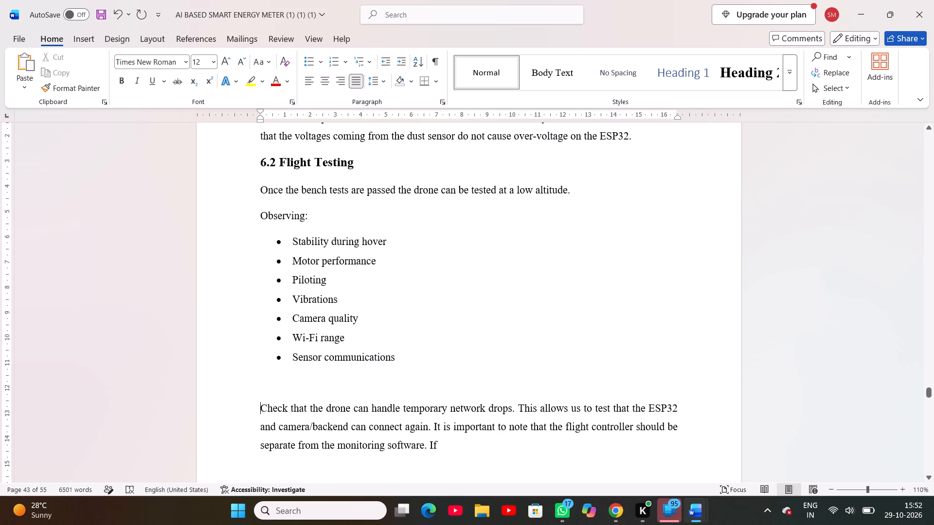
key(BackSpace)
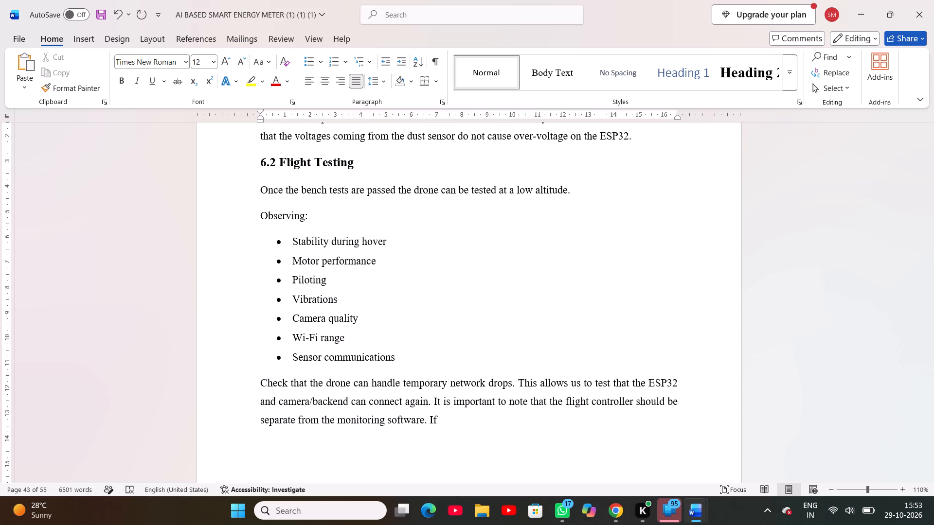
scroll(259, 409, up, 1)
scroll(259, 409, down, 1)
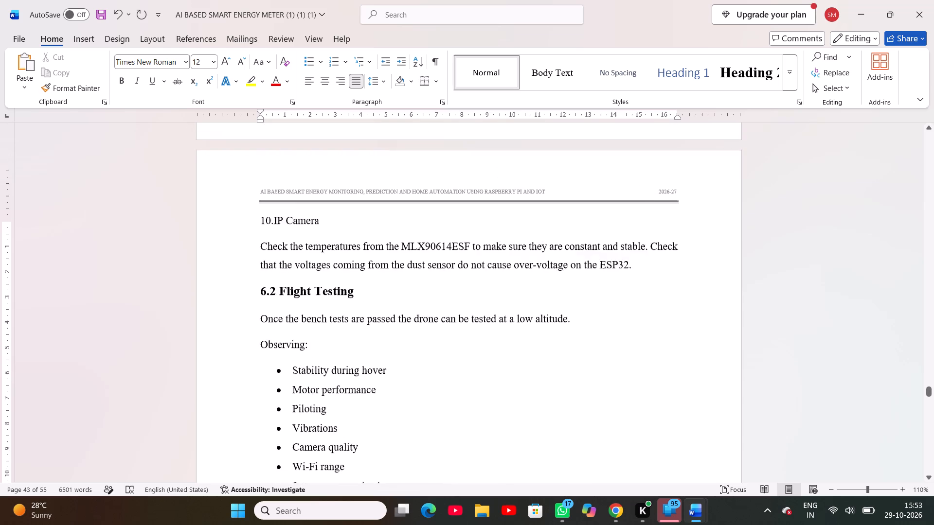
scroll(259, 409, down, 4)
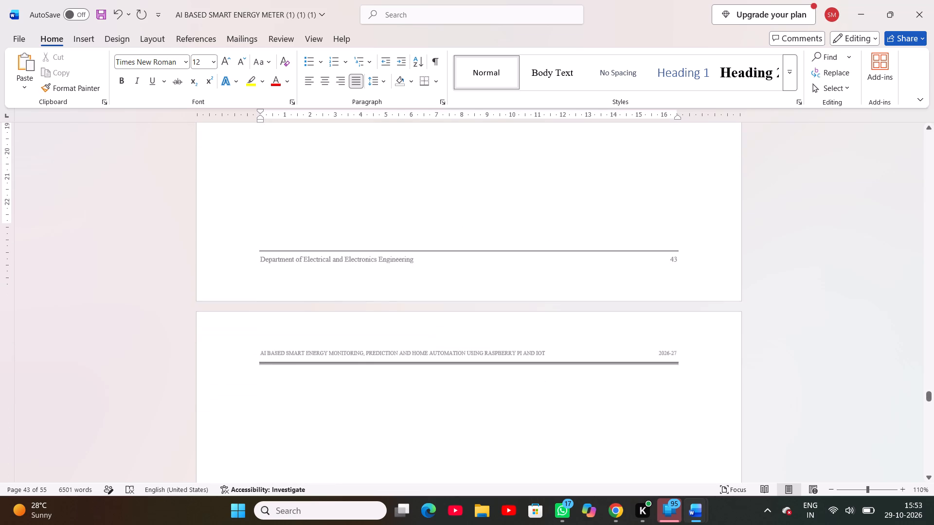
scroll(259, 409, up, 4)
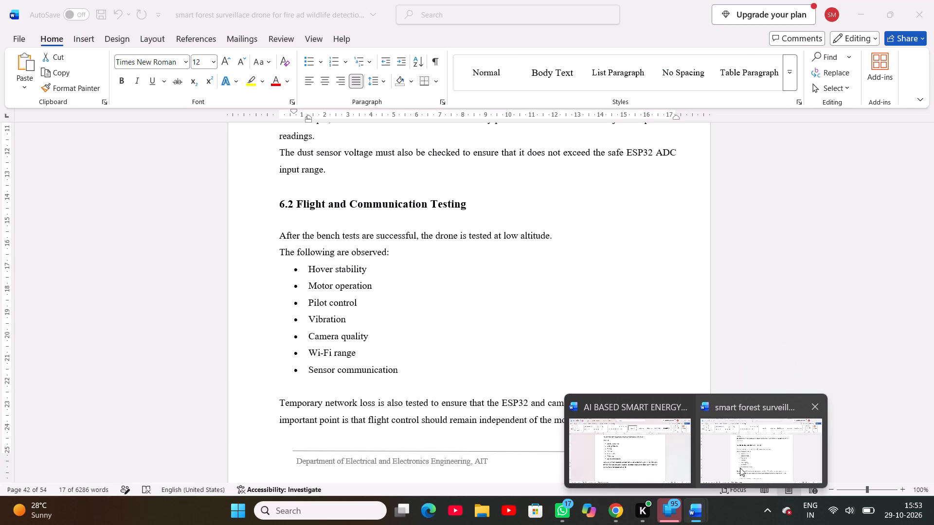
In the smart forest surveillance drone report, copy the text from "the dashboard or AI system temporarily stops working" through 6.3's "Time information is synchronized.".
click(740, 468)
scroll(740, 468, down, 1)
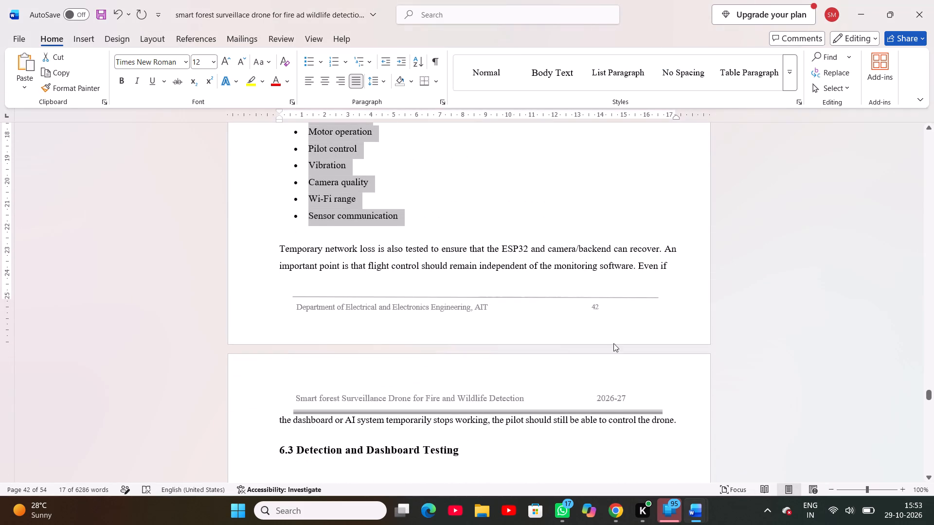
click(646, 280)
scroll(633, 256, down, 1)
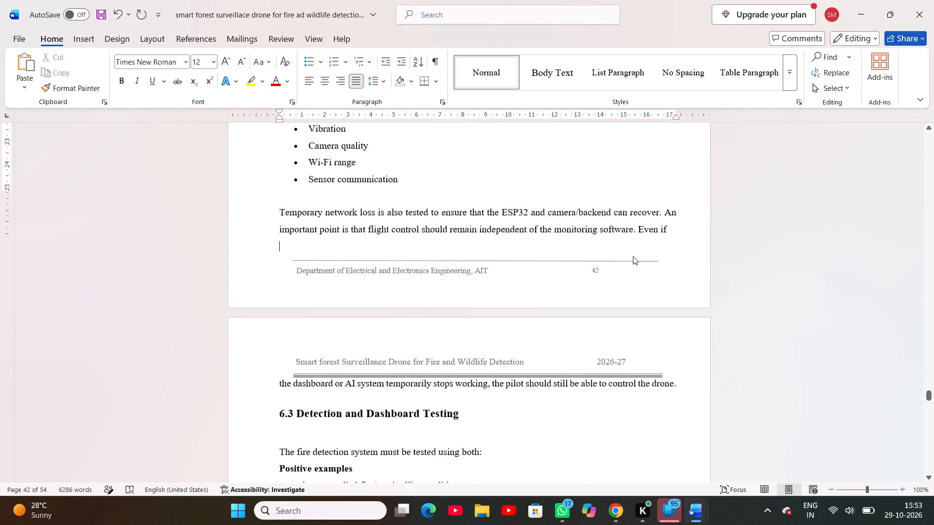
scroll(633, 256, down, 1)
ctrl+scroll(590, 278, up, 1)
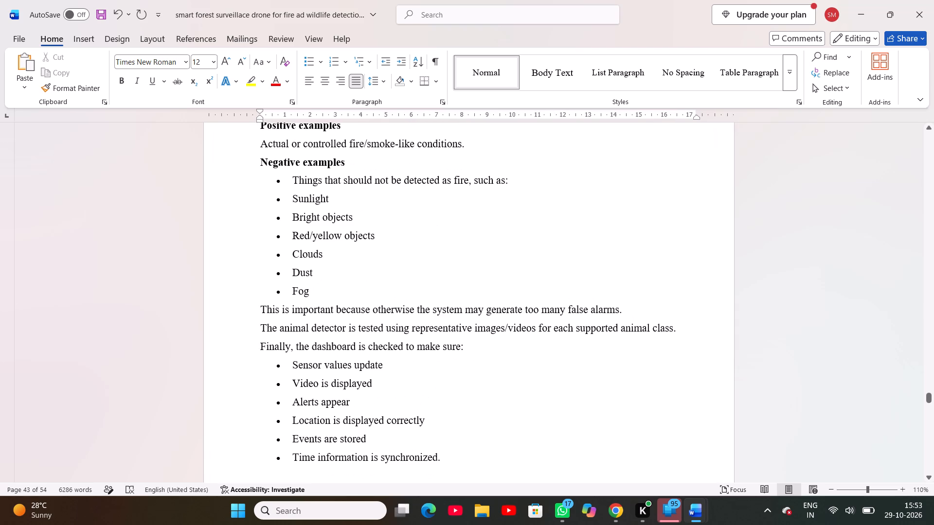
scroll(590, 278, up, 1)
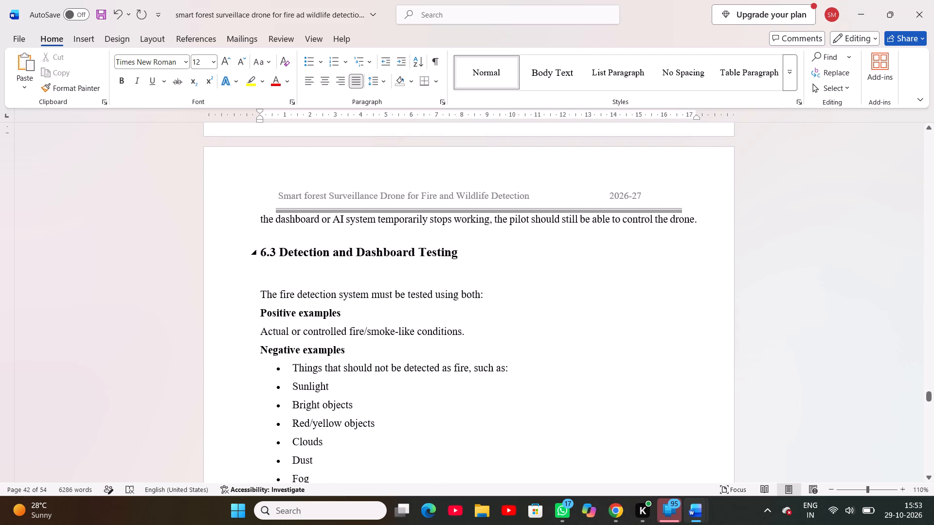
drag(259, 216, 389, 436)
scroll(344, 373, up, 1)
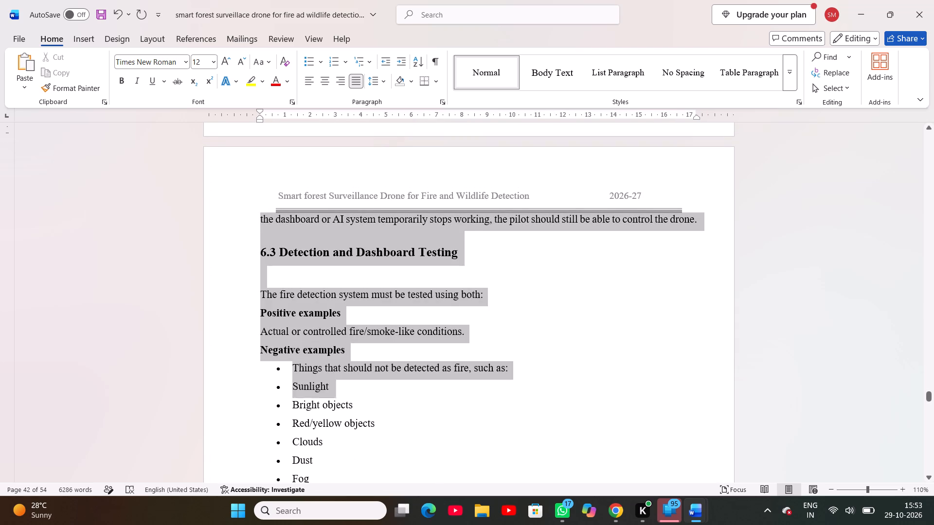
scroll(389, 436, up, 1)
drag(389, 436, 464, 502)
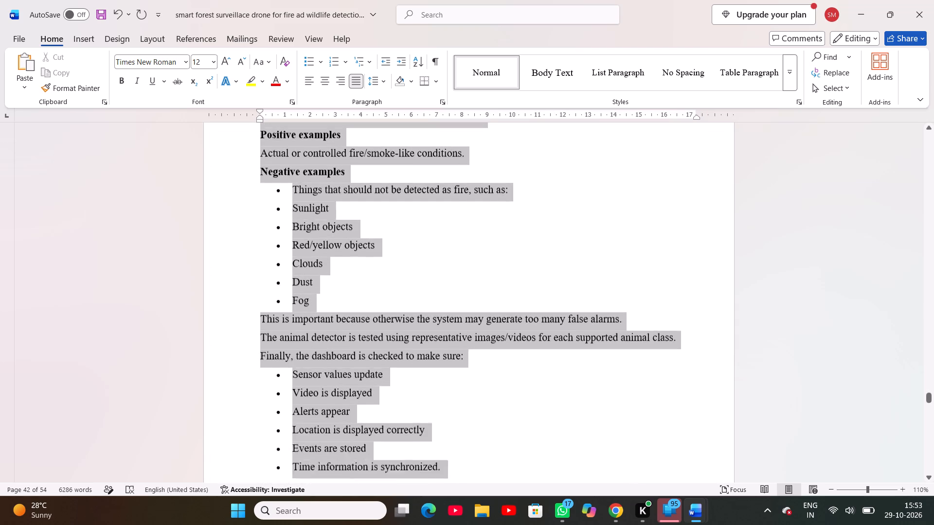
drag(464, 502, 458, 321)
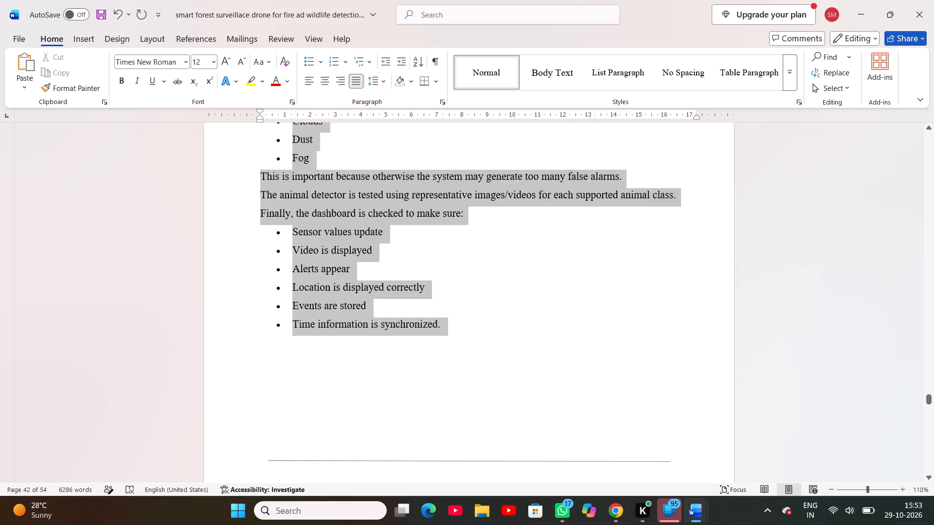
drag(458, 321, 458, 322)
right_click(458, 322)
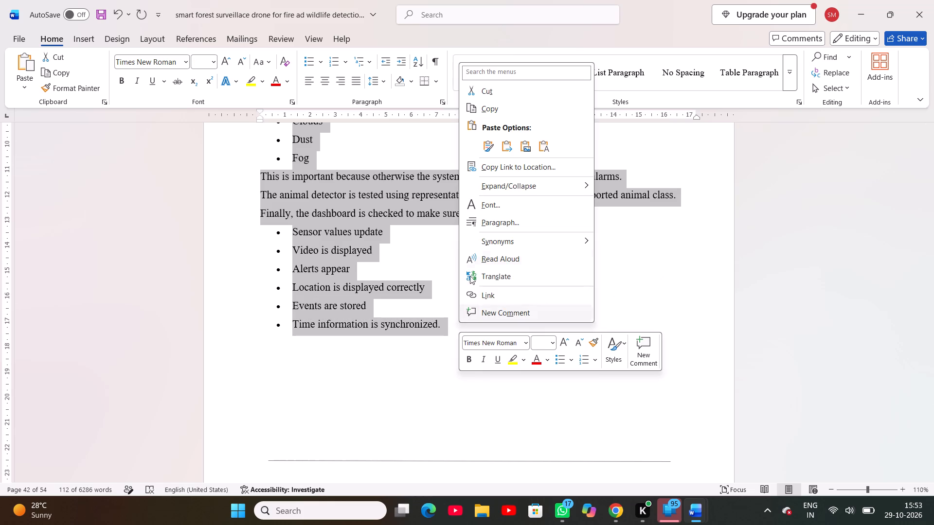
click(490, 113)
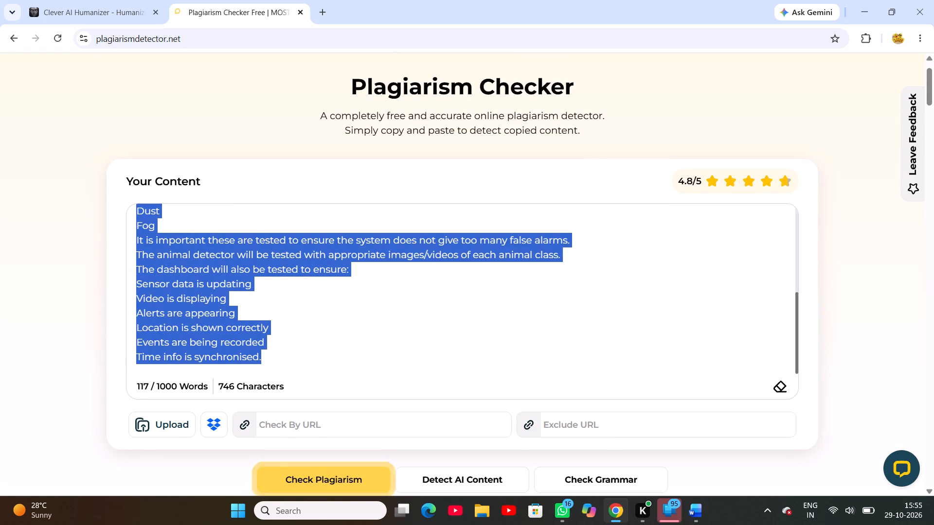
right_click(282, 367)
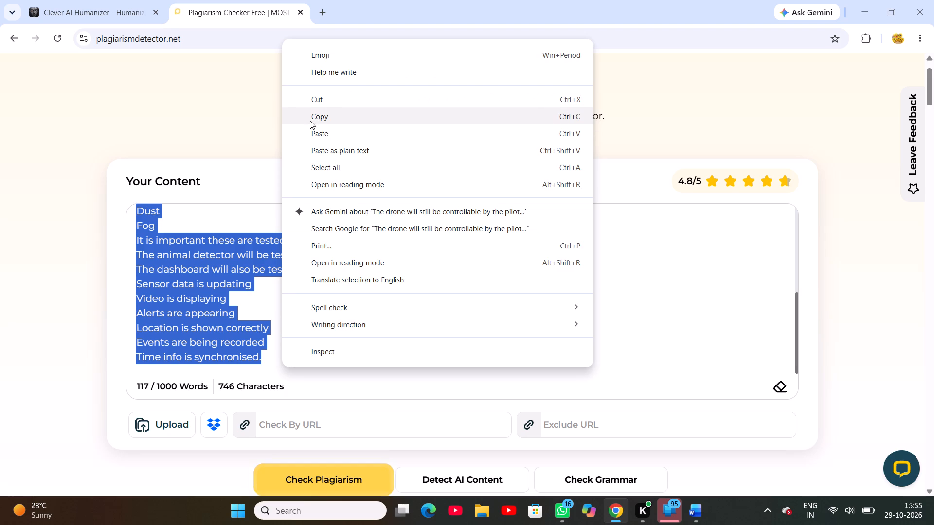
click(310, 121)
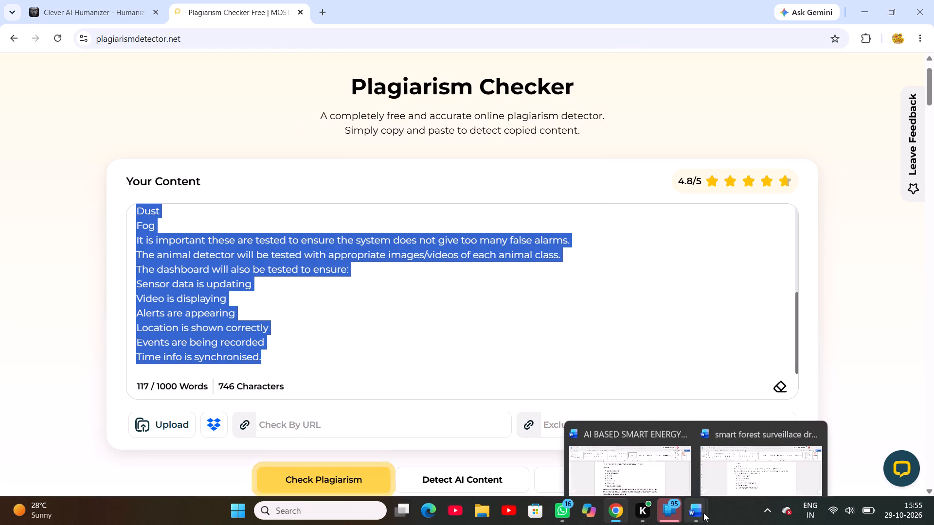
Switch to the AI BASED SMART ENERGY METER Word report and paste the copied text after "monitoring software. If".
click(652, 463)
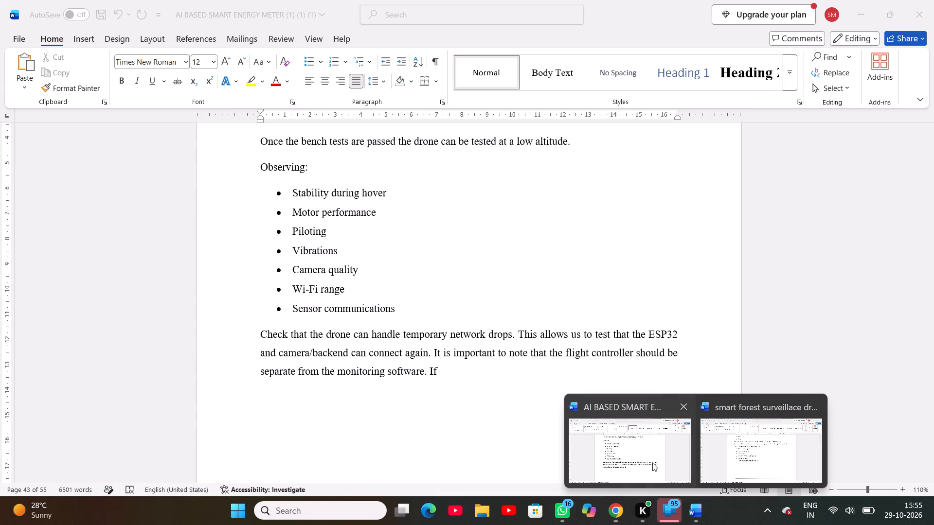
click(441, 371)
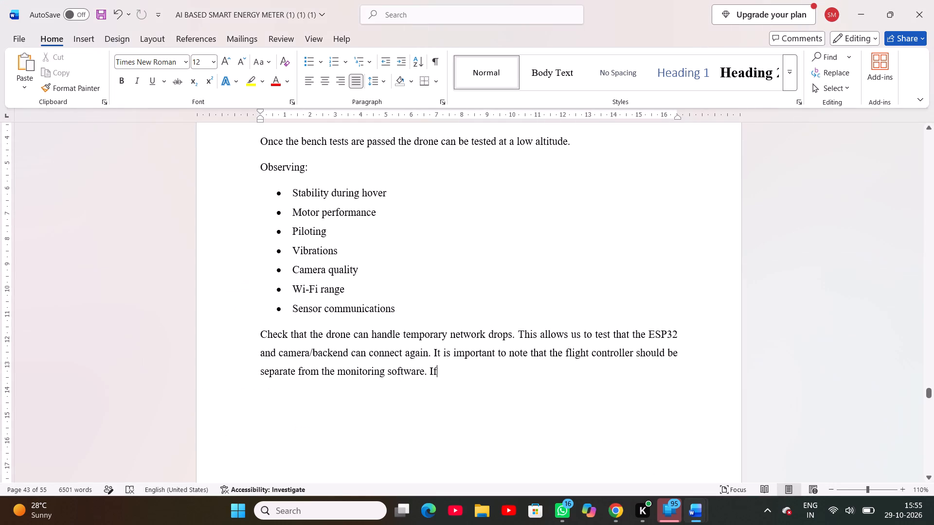
right_click(441, 371)
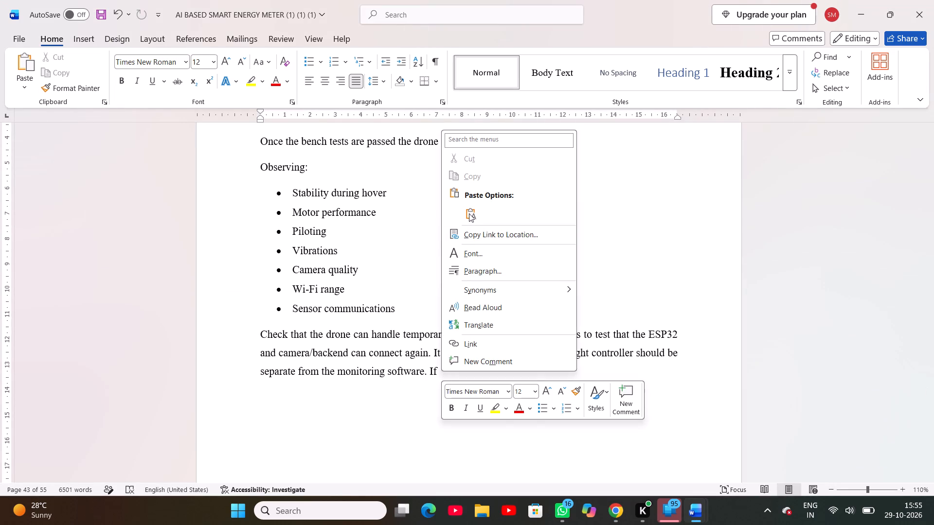
click(469, 213)
Change "The" to lowercase "the" in the joined sentence "If The drone will still be controllable by the pilot".
scroll(469, 213, up, 1)
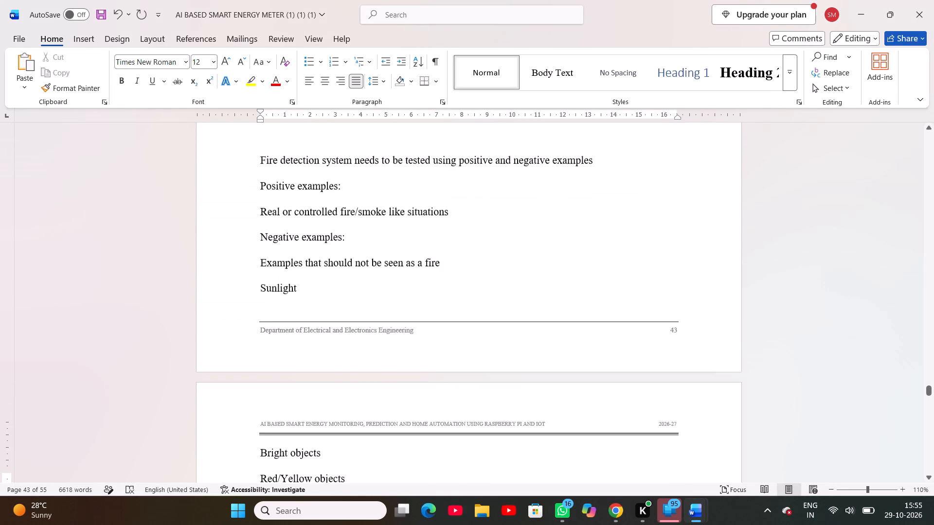
scroll(469, 213, up, 2)
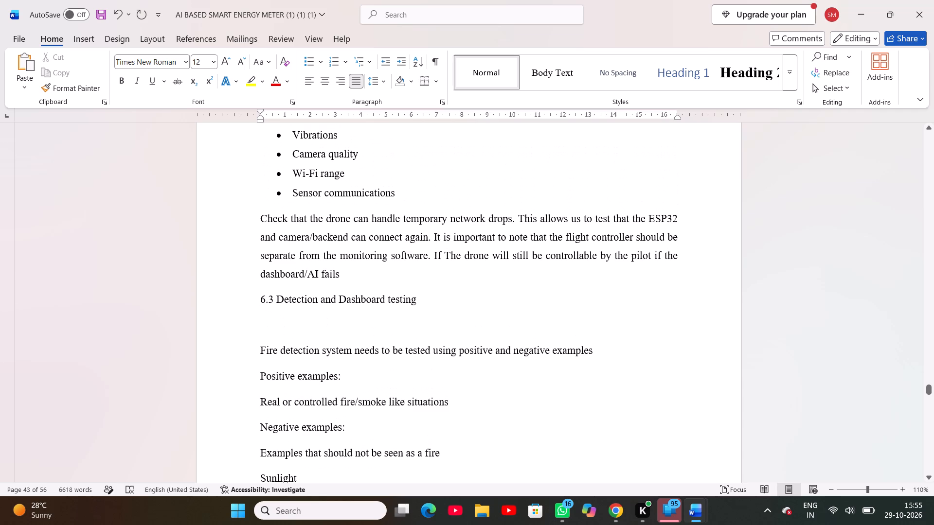
click(450, 257)
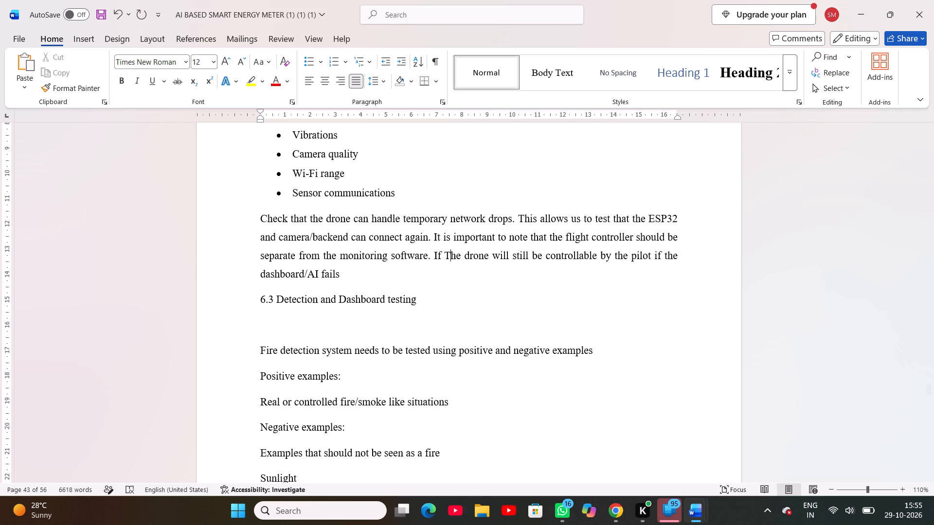
key(BackSpace)
key(t)
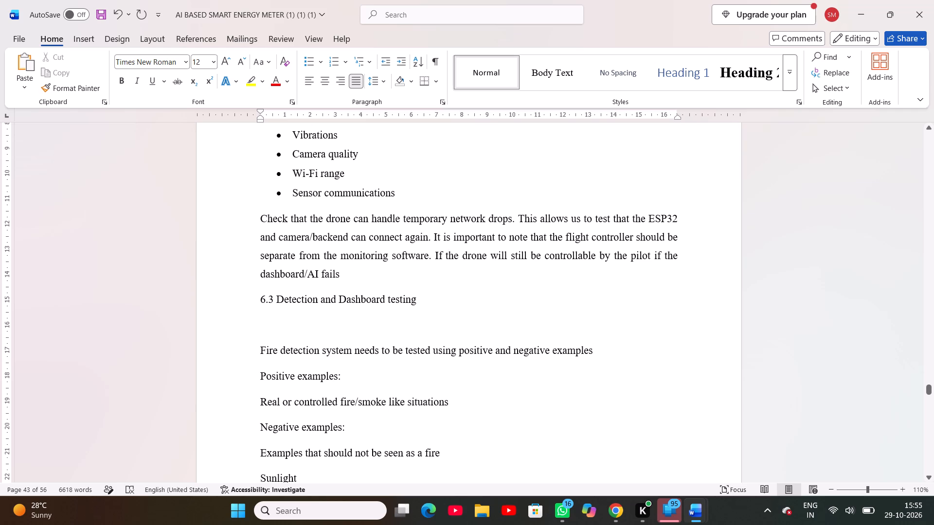
Format the heading "6.3 Detection and Dashboard testing" as 14 pt bold.
drag(257, 298, 379, 300)
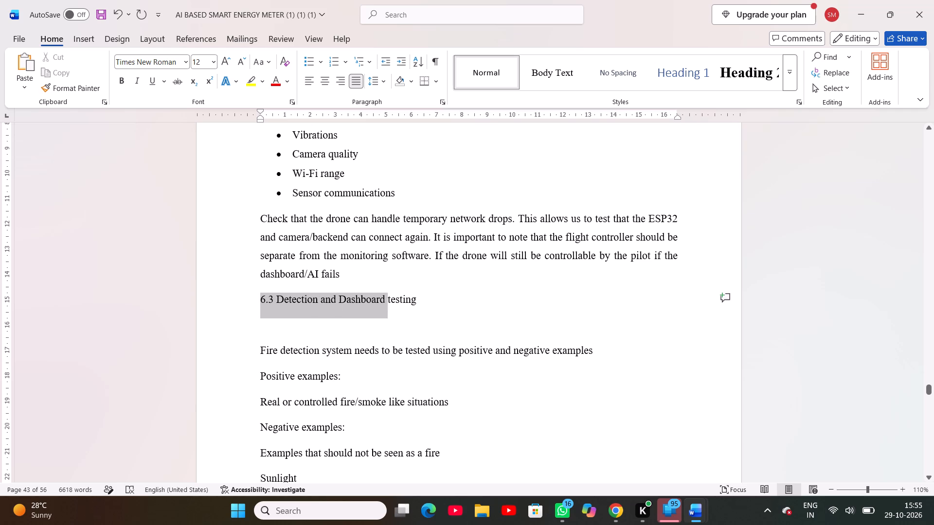
drag(379, 300, 406, 303)
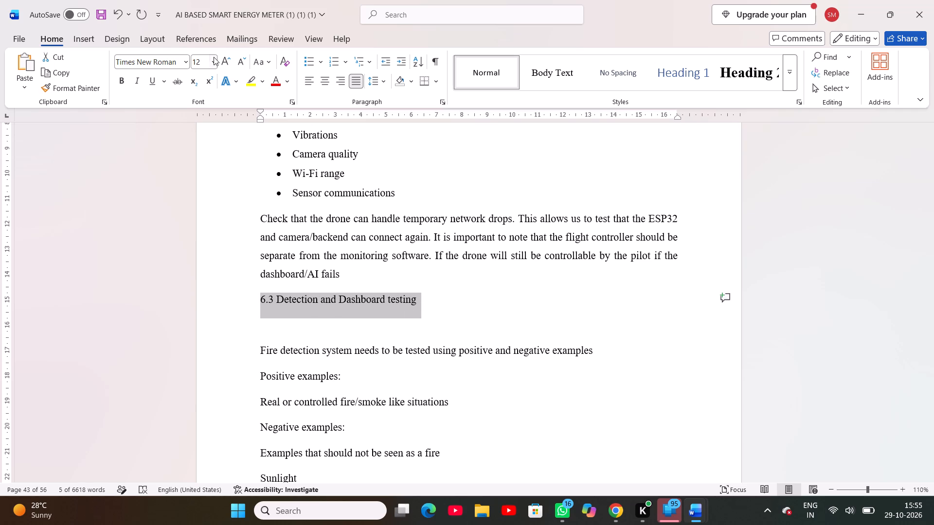
click(214, 57)
click(202, 151)
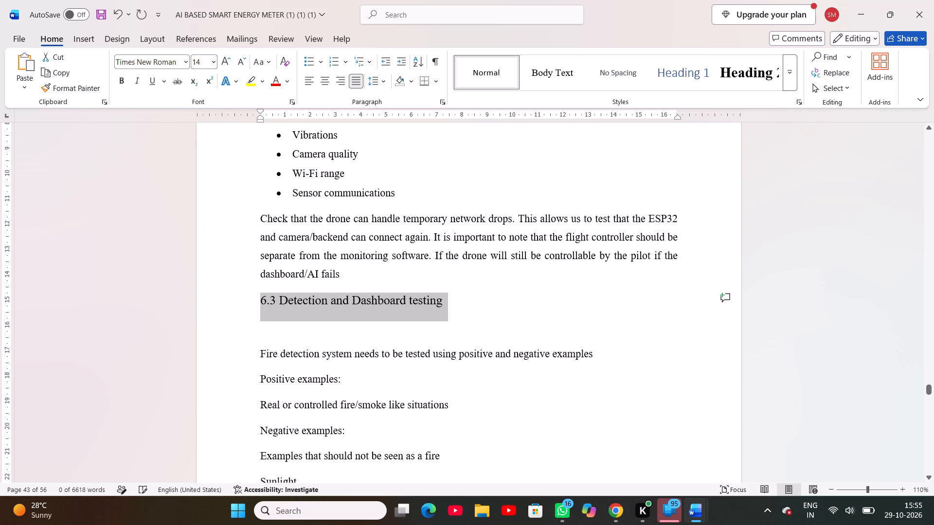
click(122, 85)
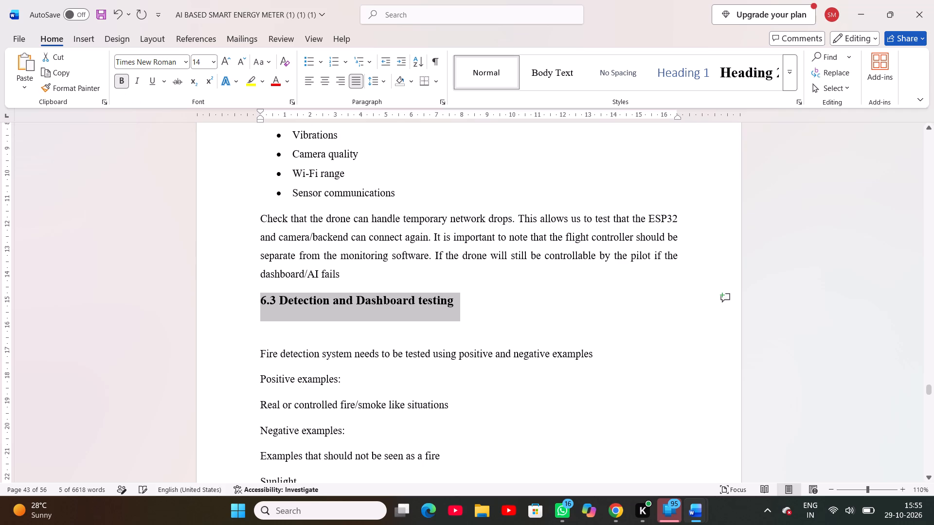
Remove the blank line between the 6.3 heading and "Fire detection system needs to be tested".
click(361, 338)
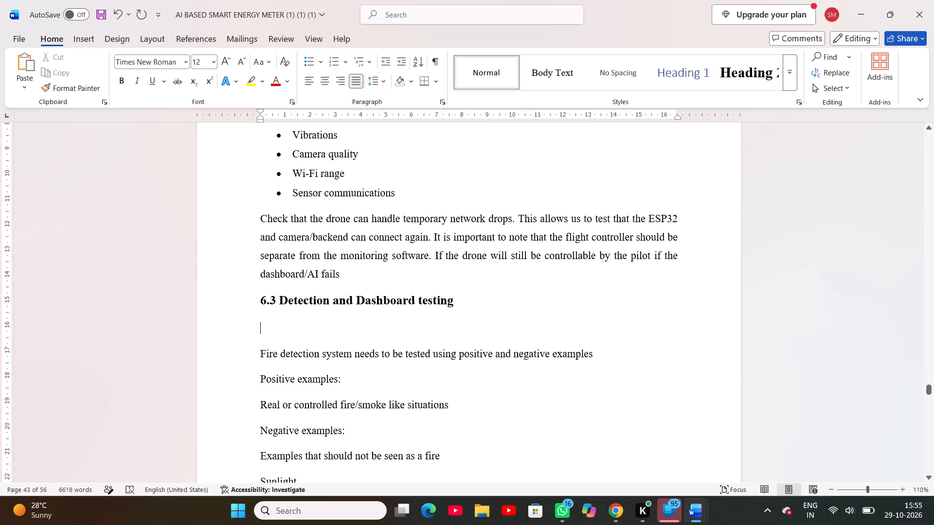
click(263, 352)
key(BackSpace)
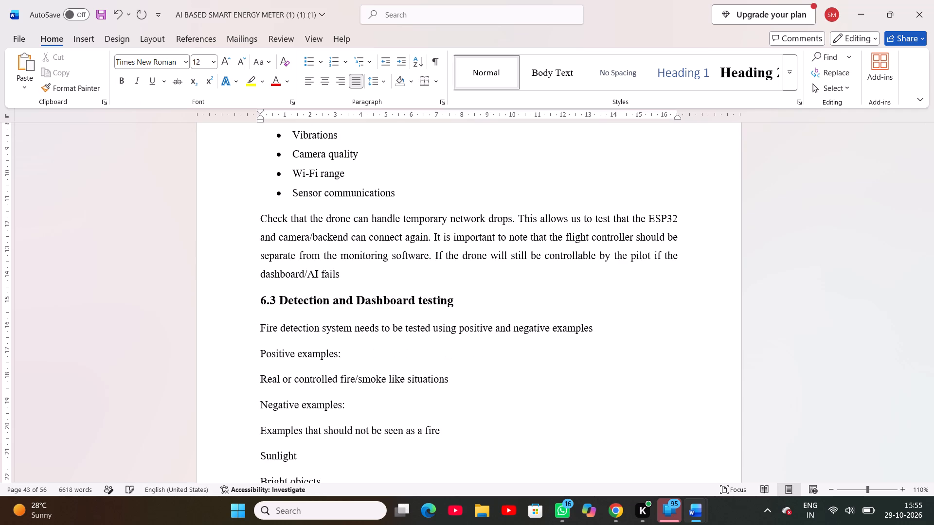
Examine the bold and bullet formatting of section 6.3 in the smart forest surveillance drone document, and return to the energy meter report.
scroll(263, 352, down, 1)
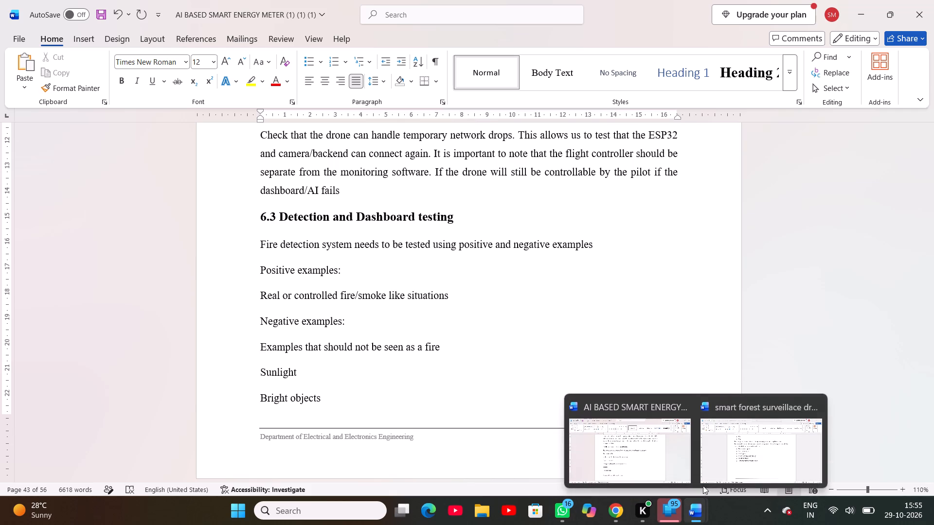
click(719, 462)
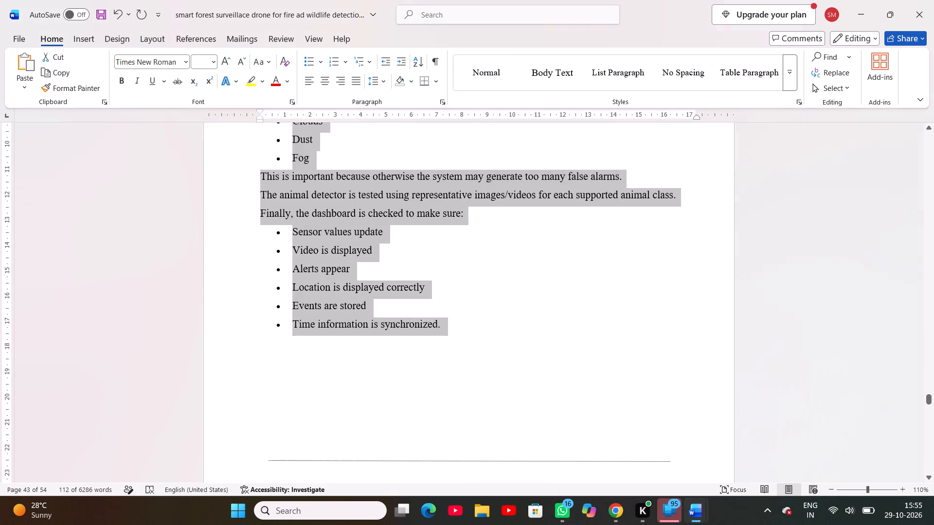
click(599, 344)
scroll(599, 344, up, 2)
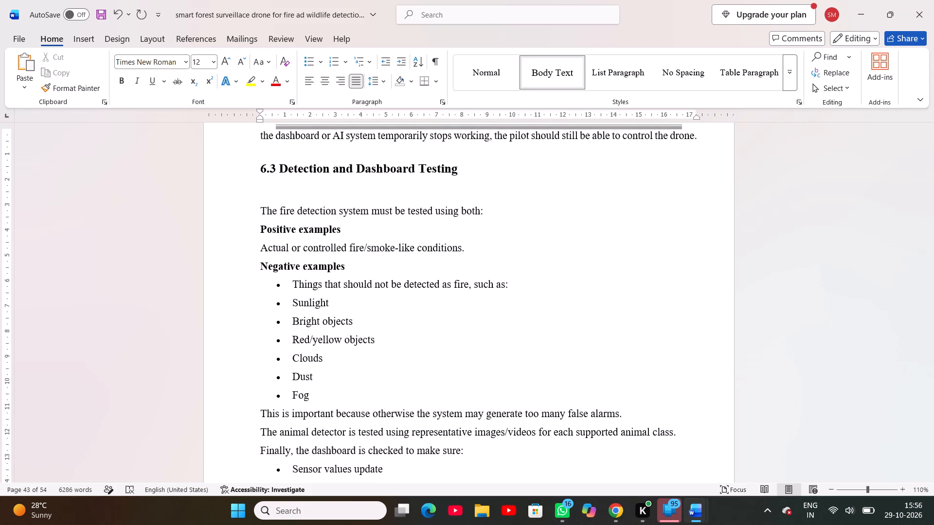
scroll(599, 344, down, 1)
ctrl+scroll(599, 344, up, 1)
ctrl+scroll(599, 344, down, 1)
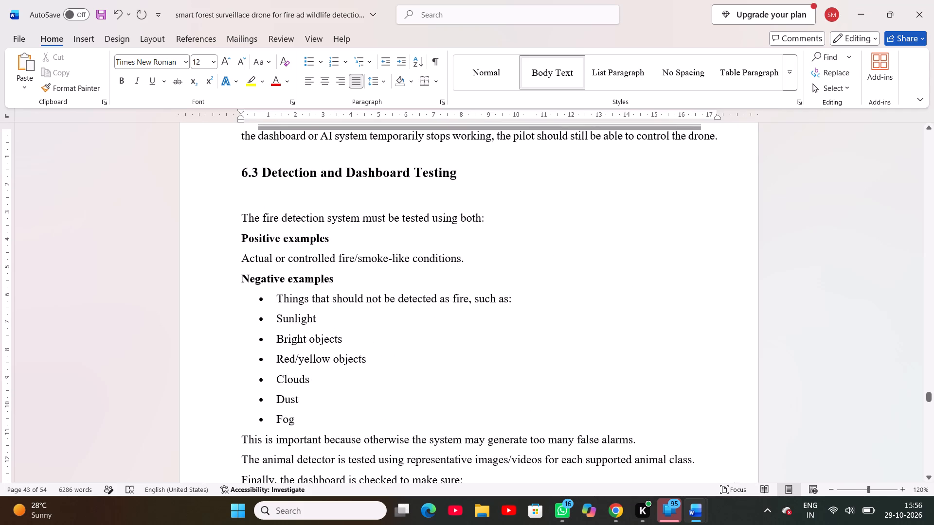
scroll(627, 335, down, 2)
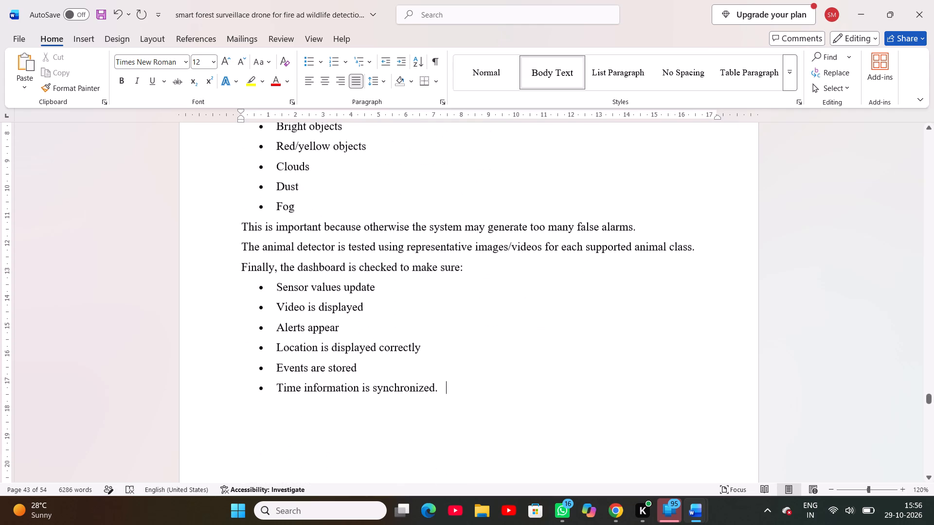
scroll(627, 335, down, 1)
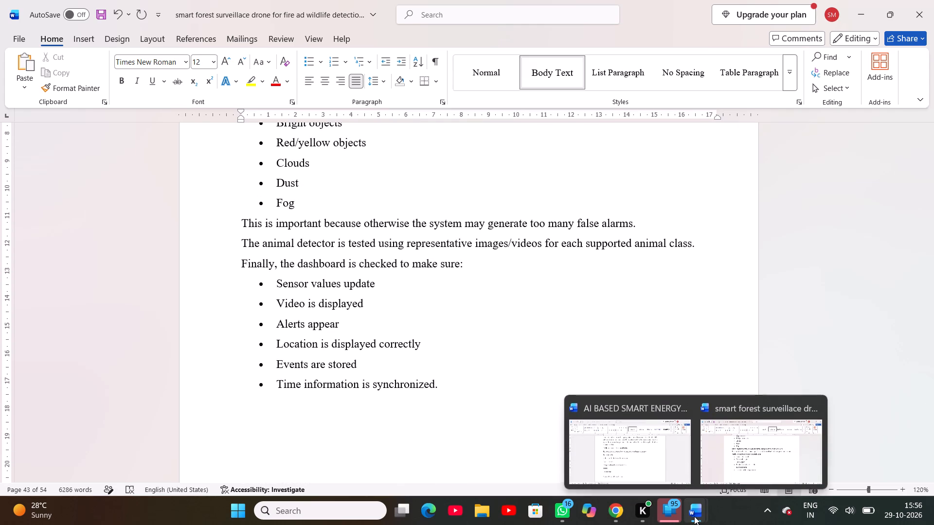
click(658, 471)
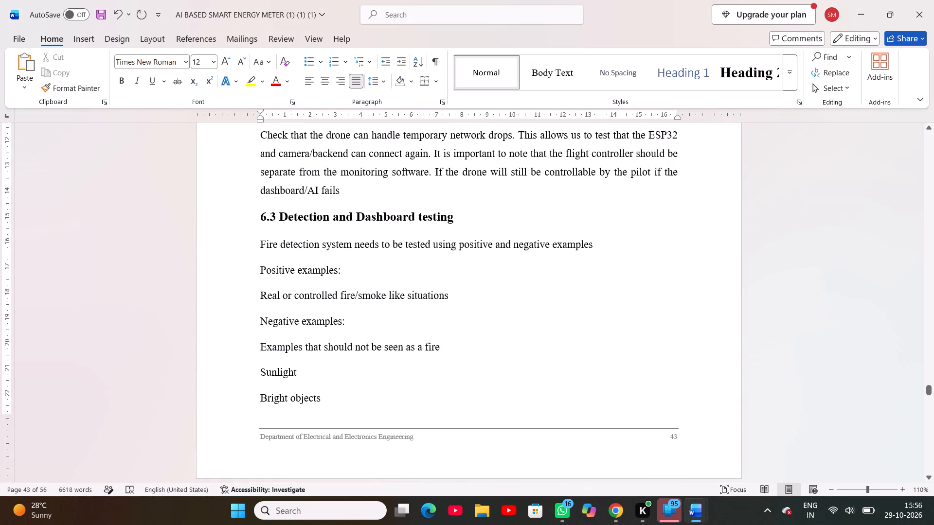
Make "Real or controlled fire/smoke like situations" under Positive examples a round-bulleted item.
drag(258, 294, 441, 305)
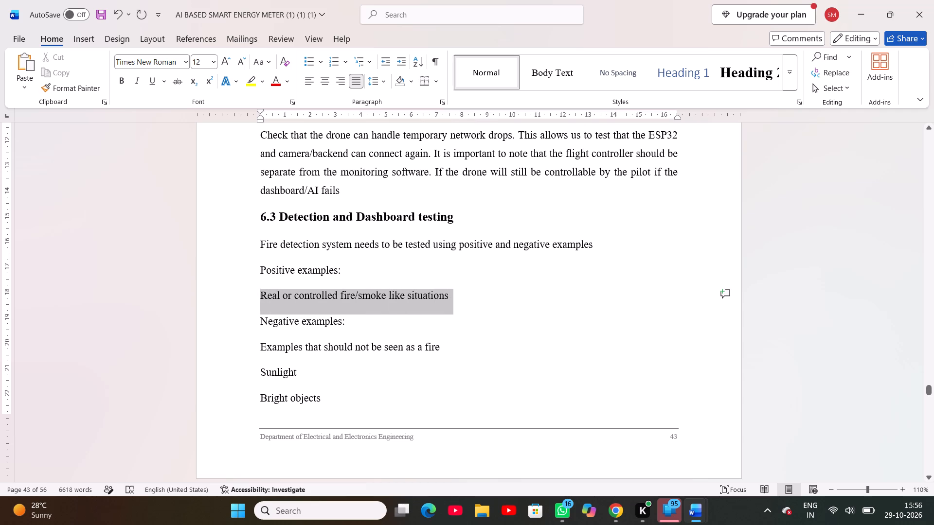
drag(441, 305, 441, 305)
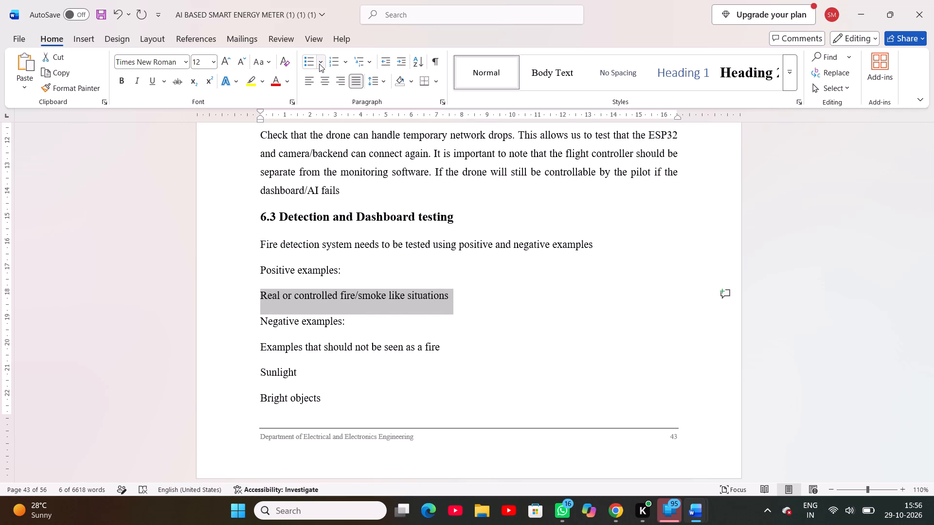
click(319, 64)
click(320, 110)
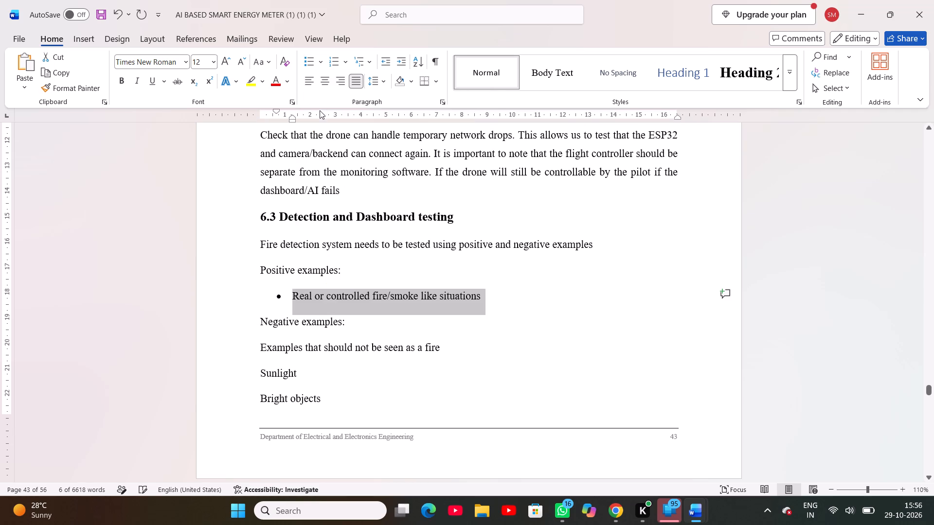
click(483, 348)
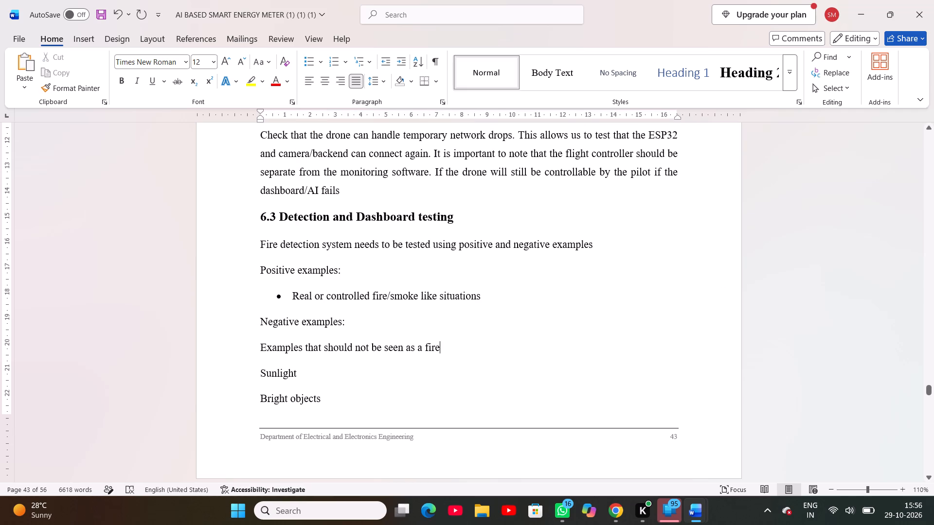
Apply round bullets to the Negative examples lines from "Examples that should not be seen as a fire" through "Bright objects".
scroll(395, 364, down, 1)
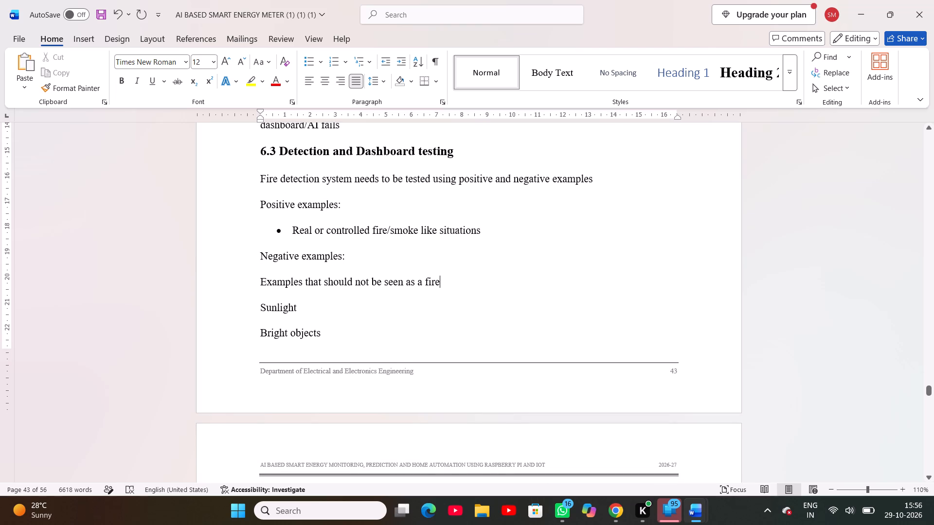
drag(261, 279, 310, 335)
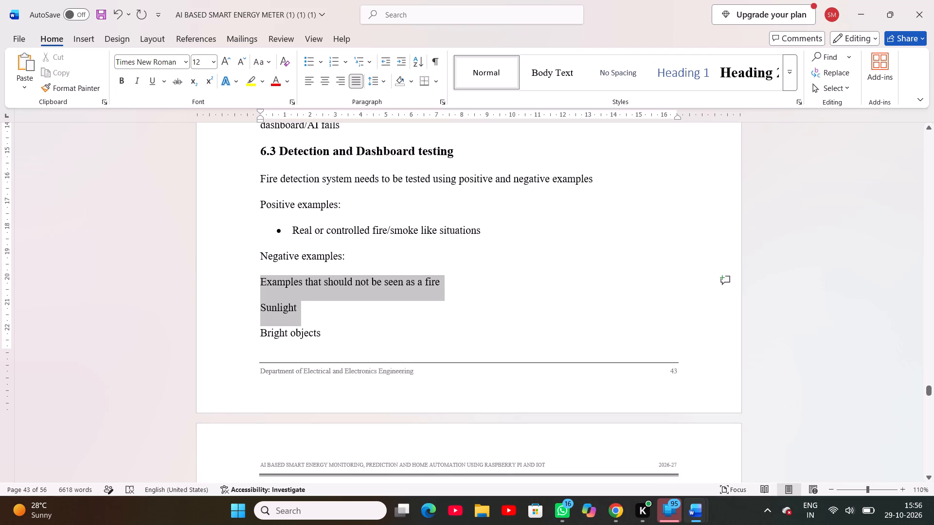
drag(310, 335, 317, 345)
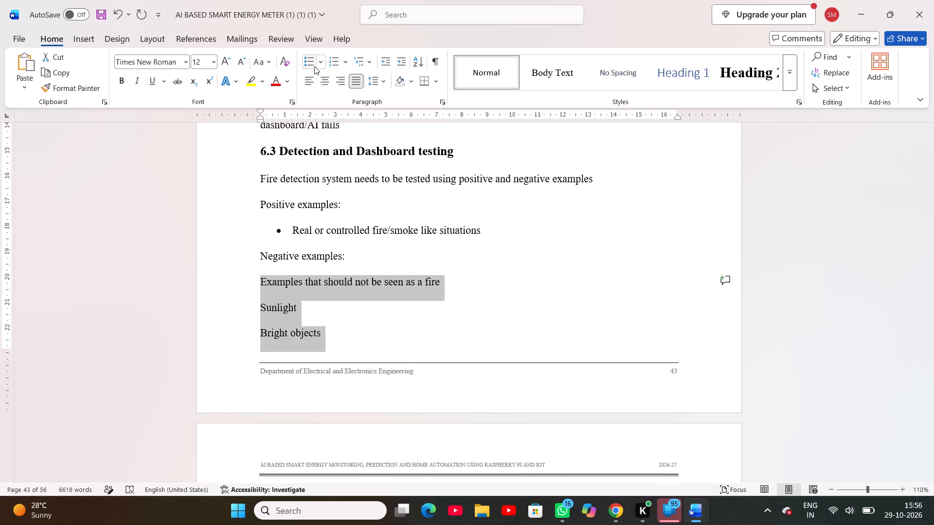
click(315, 65)
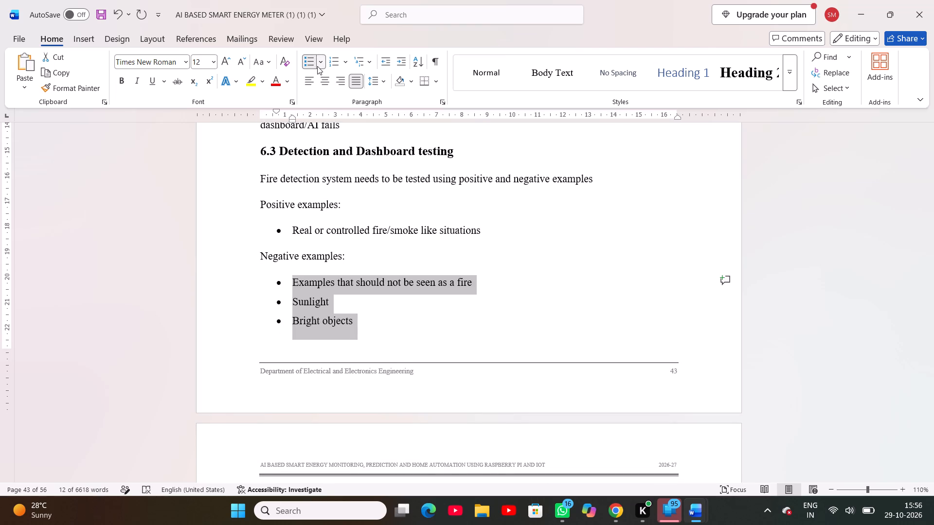
click(431, 307)
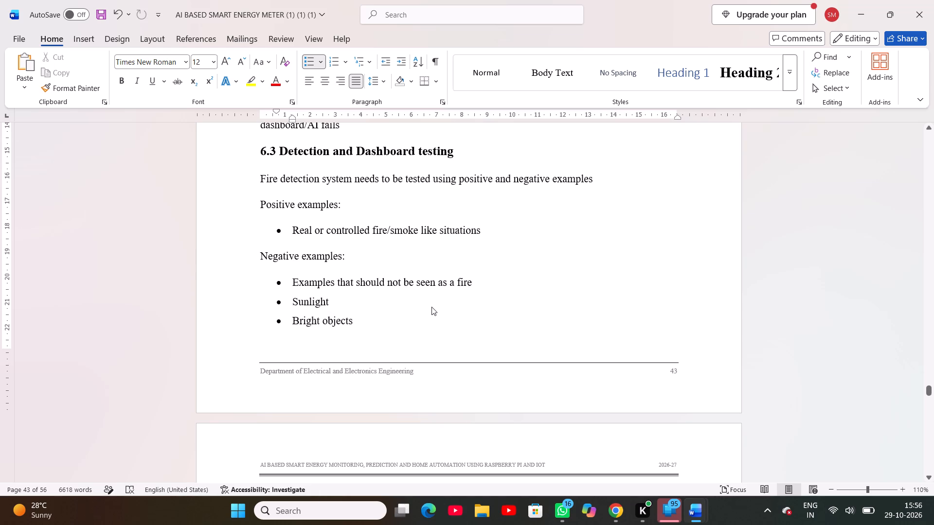
Apply round bullets to the remaining negative examples: "Red/Yellow objects", "Clouds", "Dust" and "Fog".
scroll(431, 307, down, 3)
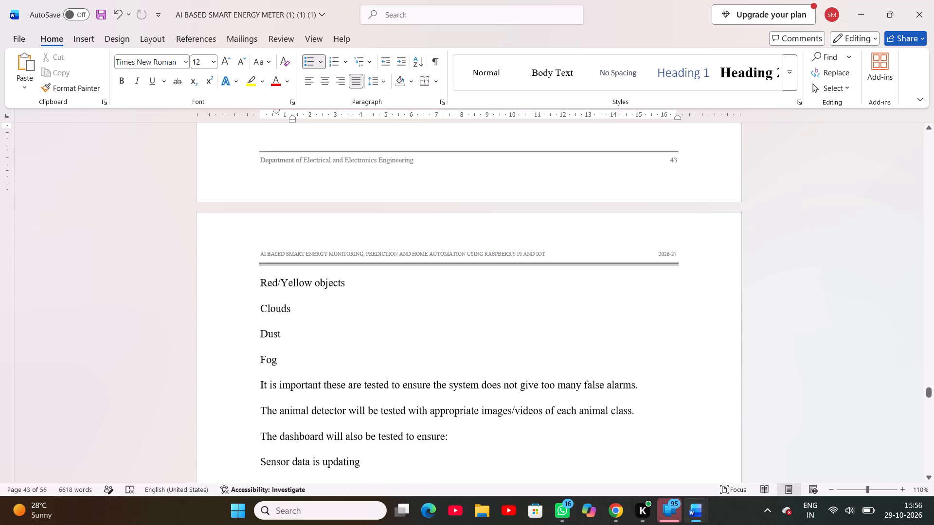
scroll(431, 307, down, 1)
drag(257, 273, 283, 335)
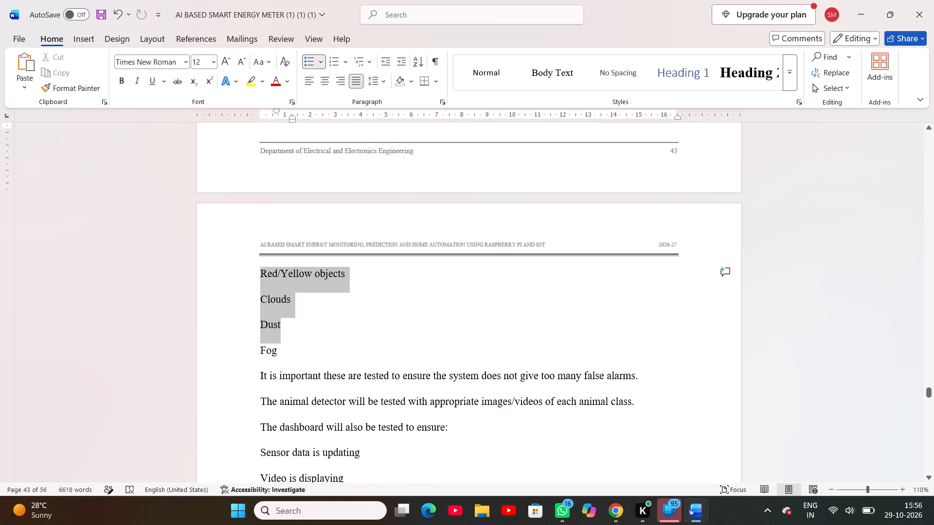
drag(283, 335, 287, 354)
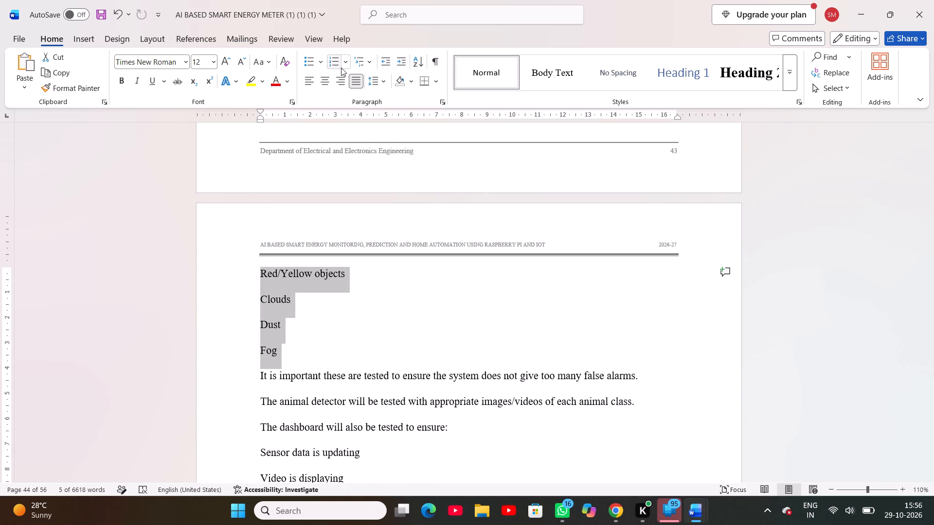
click(322, 65)
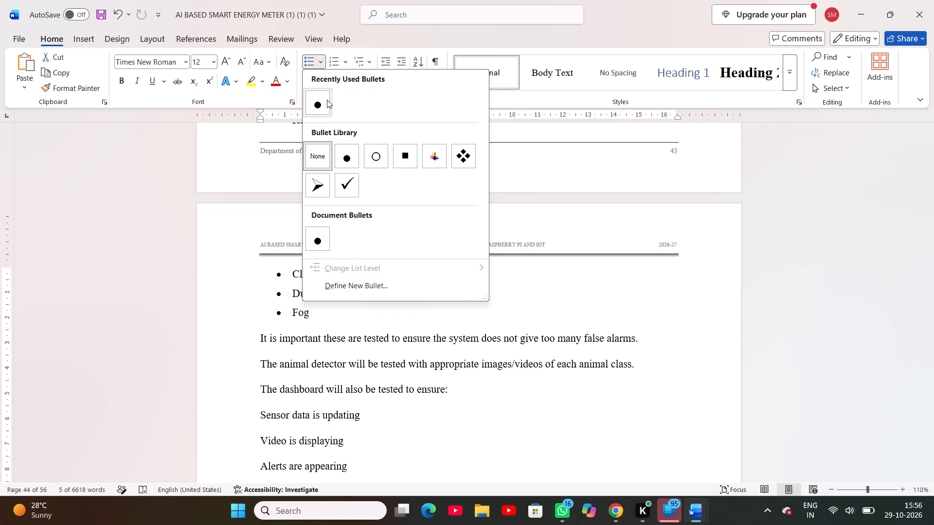
click(327, 100)
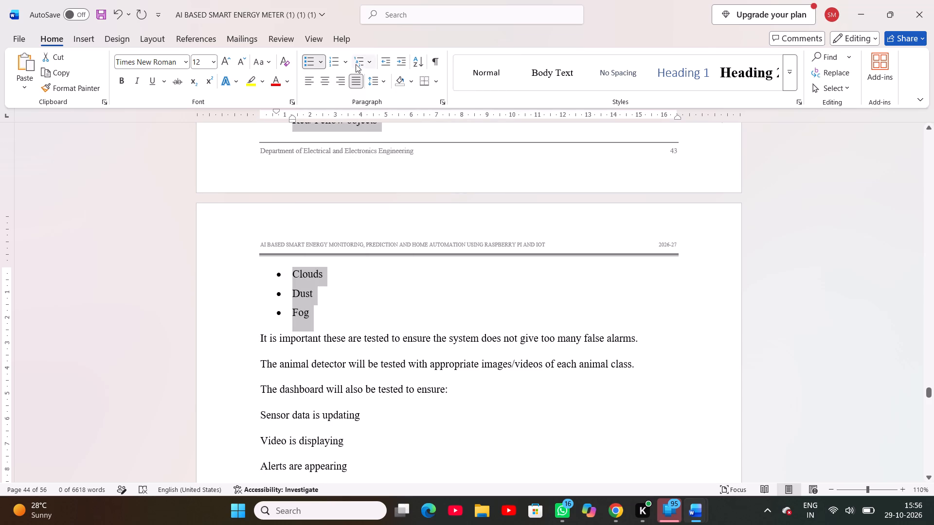
click(347, 65)
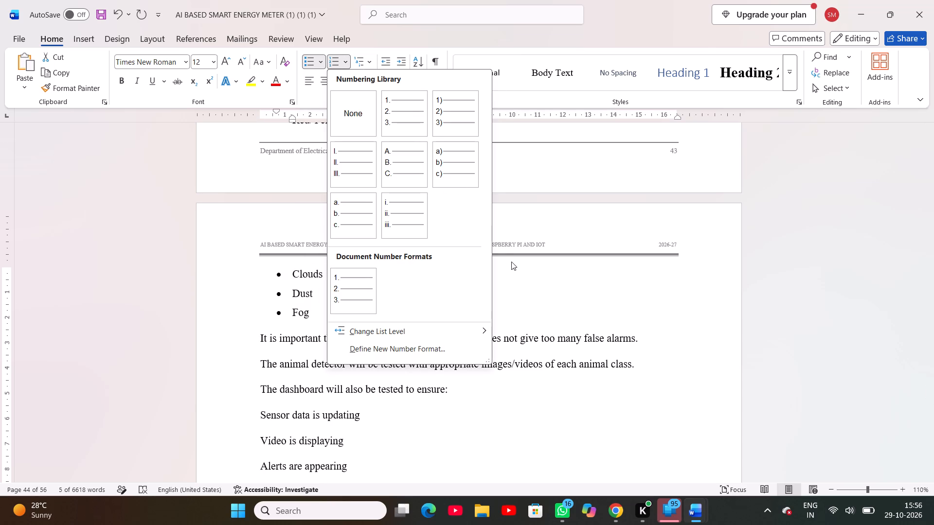
click(513, 270)
click(469, 290)
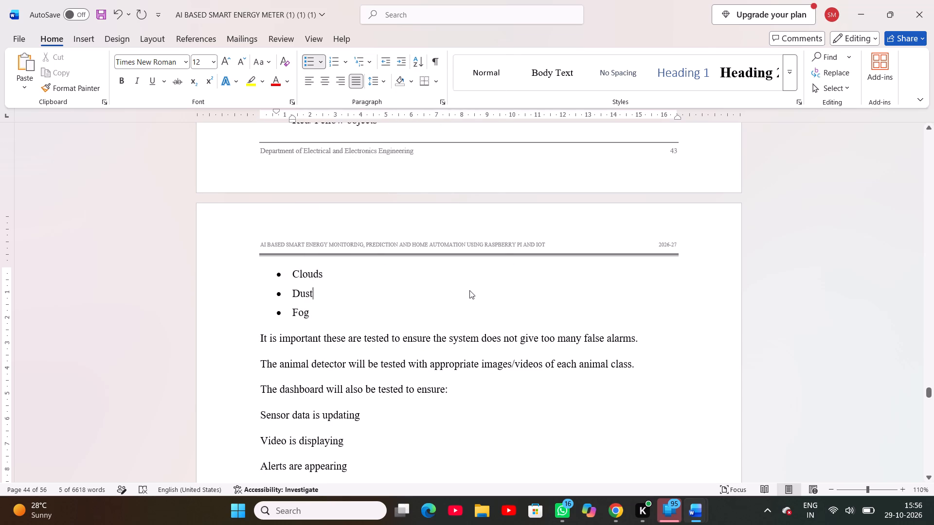
Apply justified alignment and 1.5 line spacing to the text from "It is important these are tested" through "Time info is synchronised.".
scroll(469, 290, down, 1)
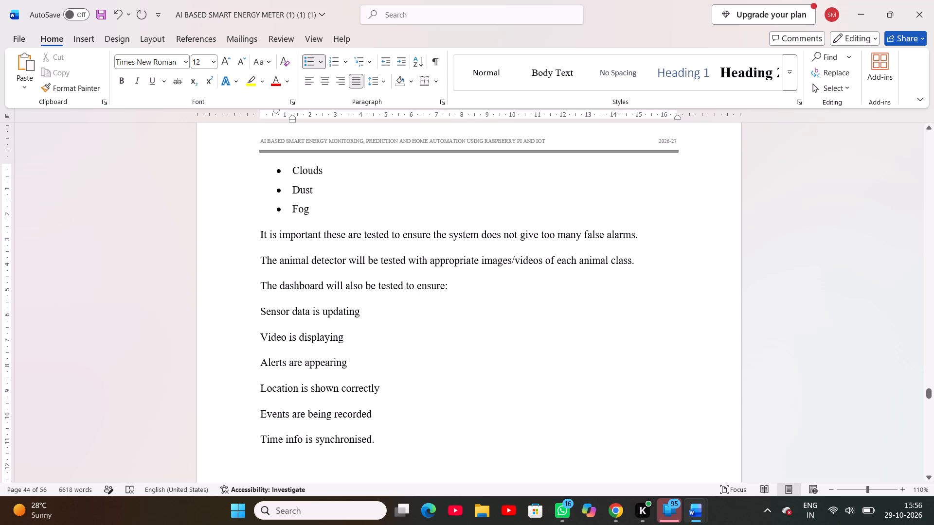
drag(259, 235, 395, 316)
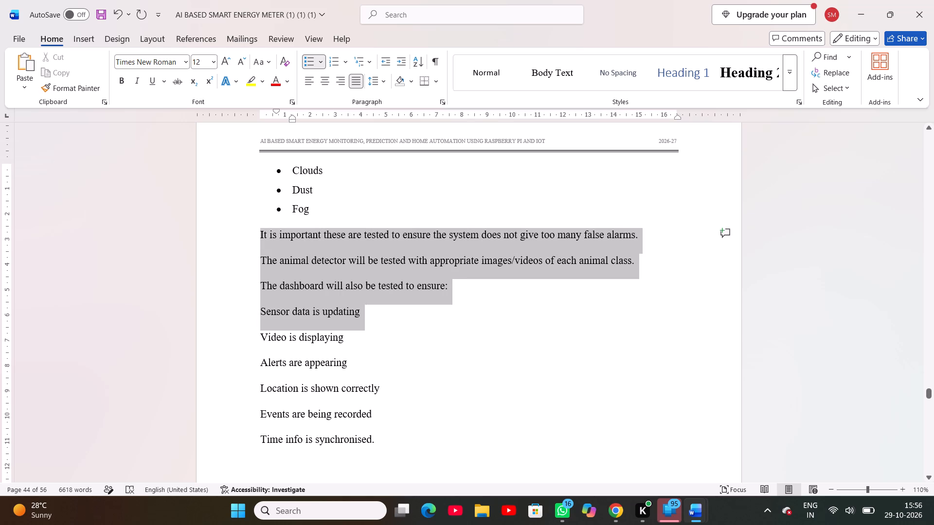
drag(395, 316, 399, 443)
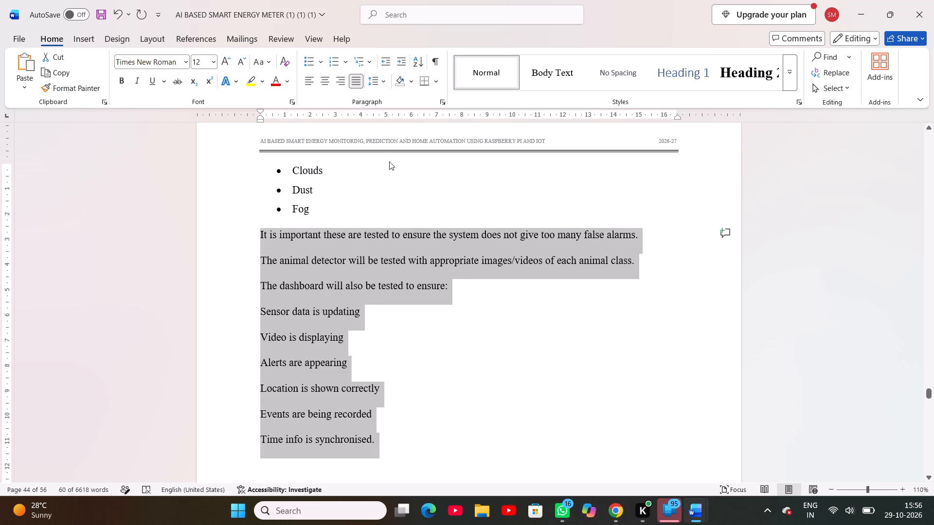
click(353, 83)
click(353, 83)
click(379, 84)
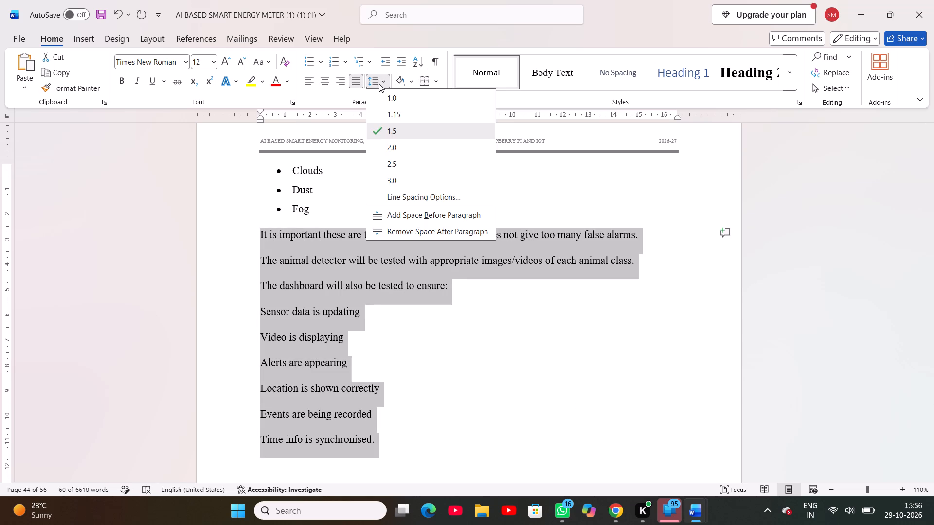
click(389, 134)
click(510, 350)
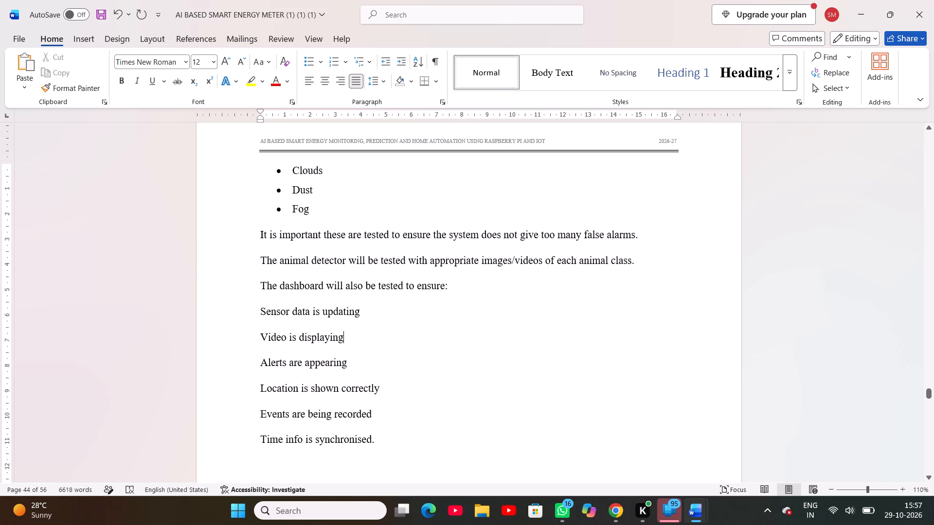
Apply round bullets to the six dashboard checks from "Sensor data is updating" through "Time info is synchronised.".
drag(257, 307, 377, 437)
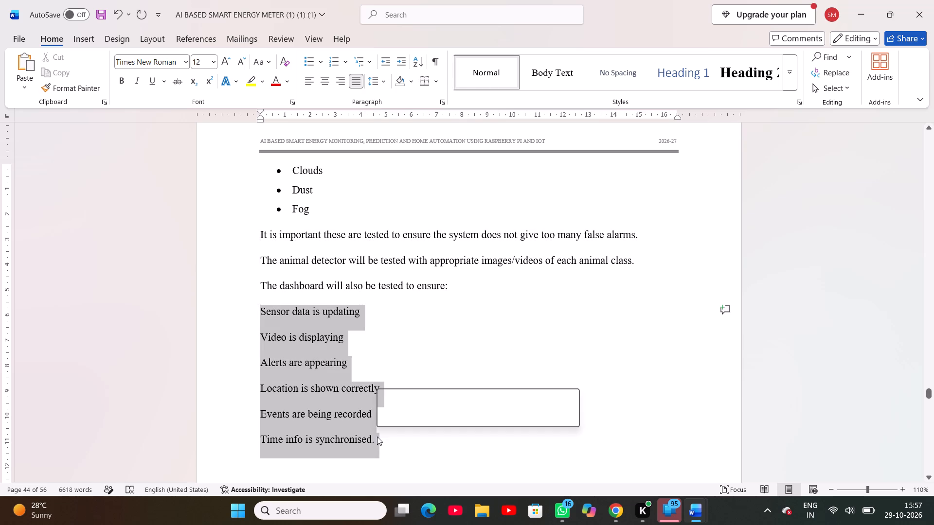
click(323, 62)
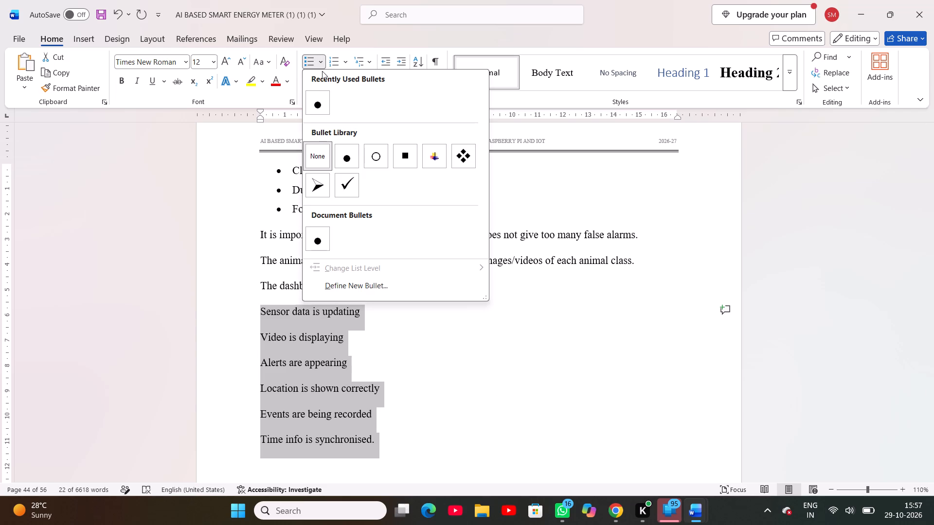
click(322, 98)
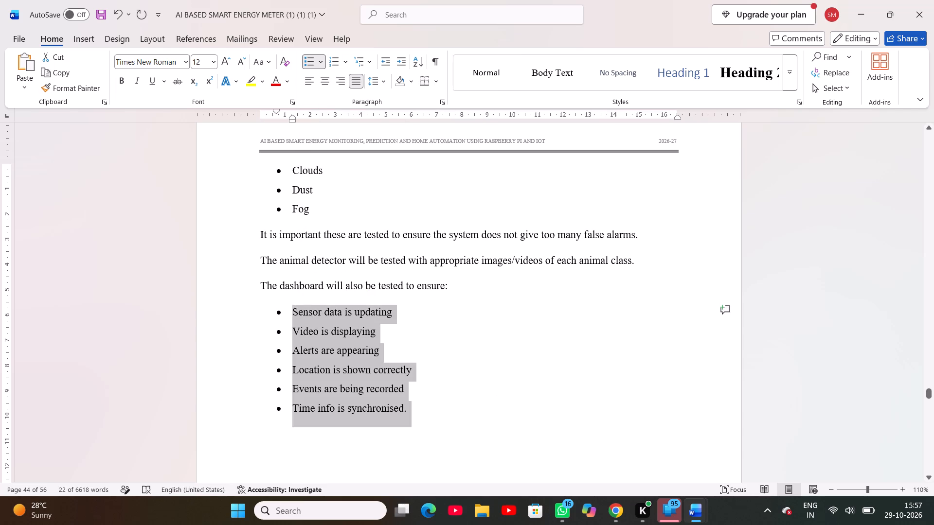
click(434, 318)
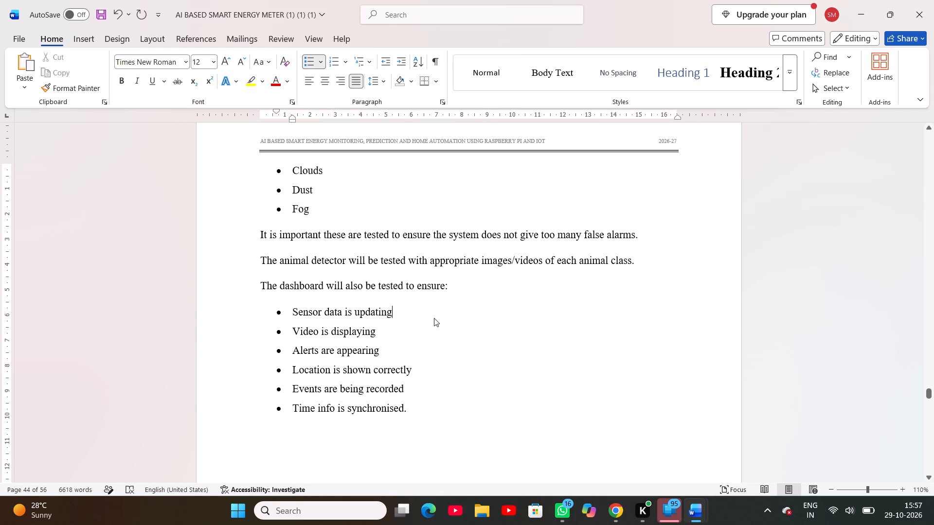
Review the end of section 6.3, and examine Chapter 7 "RESULTS AND DISCUSSIONS" in the smart forest surveillance drone document.
scroll(434, 318, up, 2)
scroll(434, 318, down, 2)
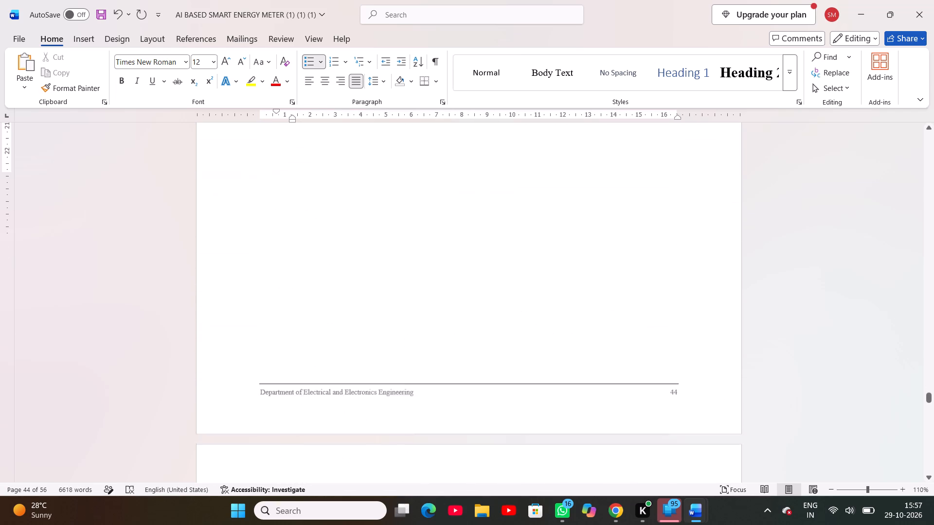
scroll(434, 318, down, 3)
scroll(434, 318, up, 2)
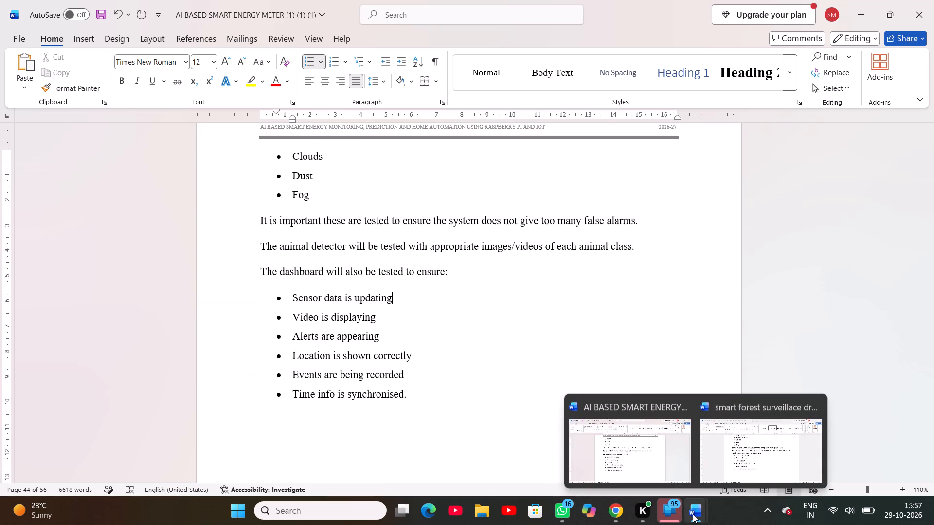
click(730, 481)
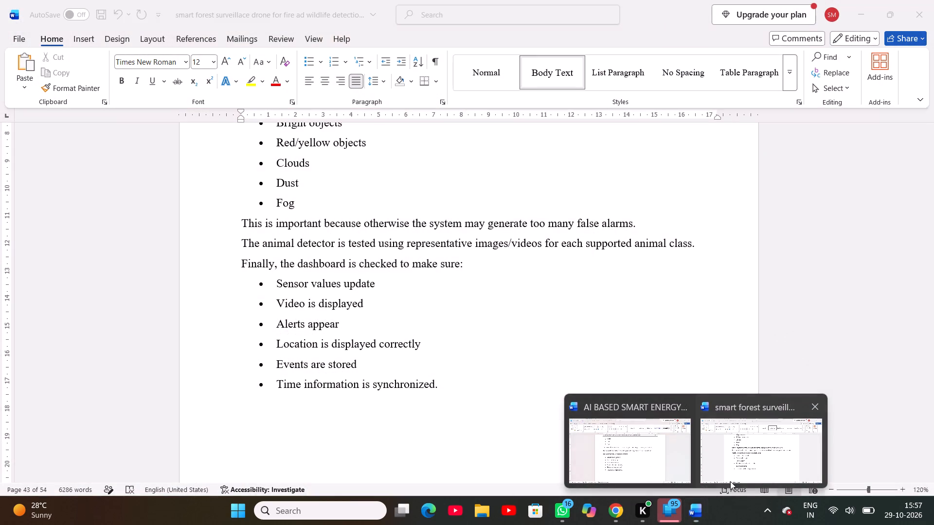
scroll(553, 433, down, 1)
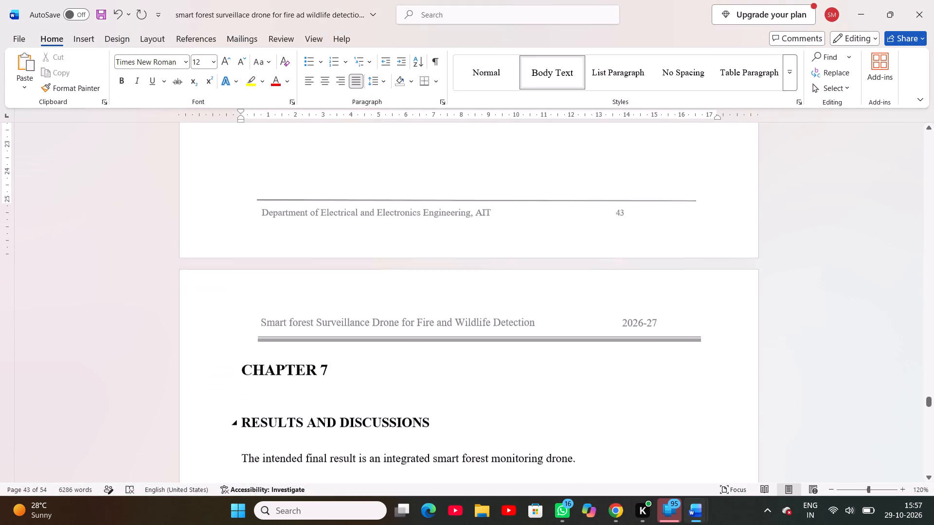
scroll(553, 433, down, 1)
scroll(553, 433, up, 1)
scroll(553, 433, down, 1)
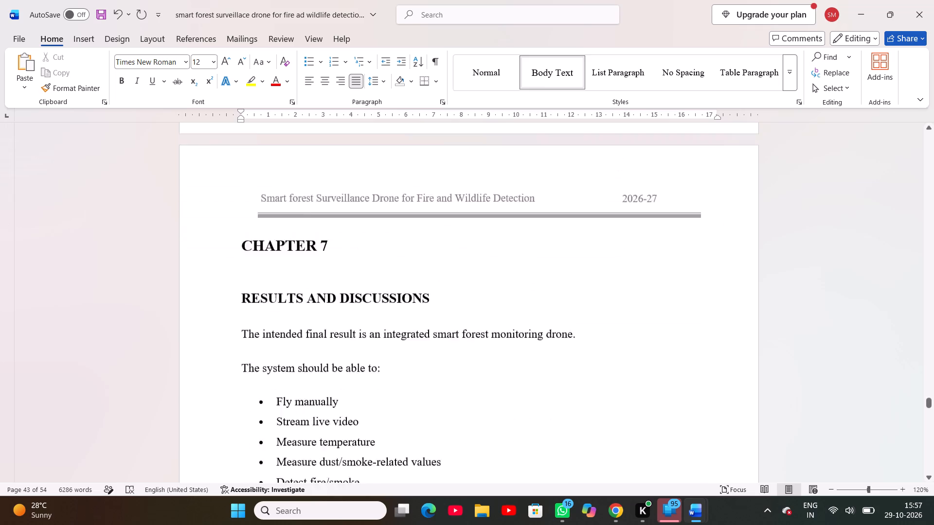
scroll(553, 433, down, 2)
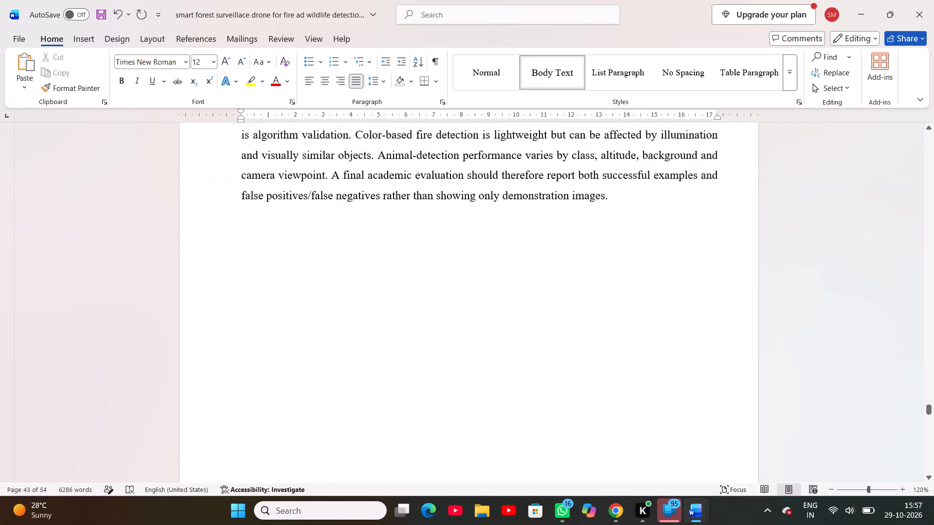
scroll(553, 433, down, 1)
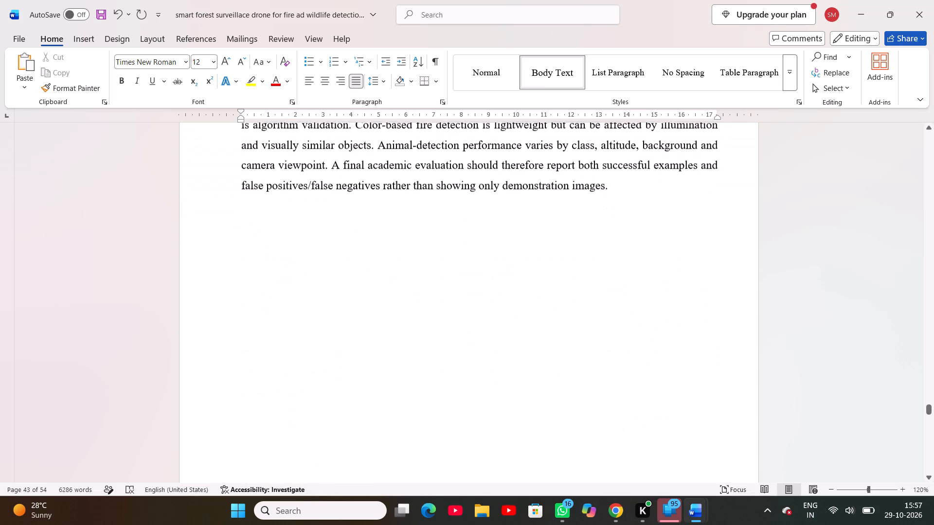
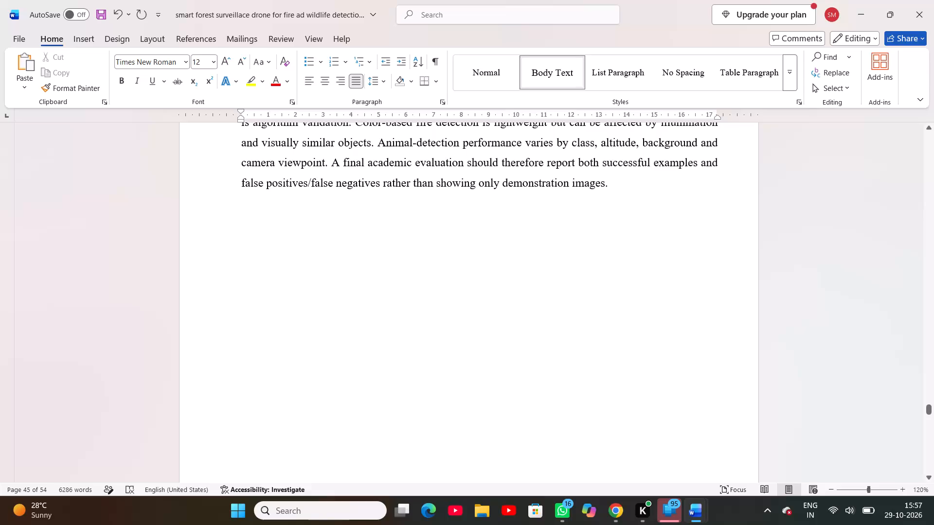
Review Chapter 7 "RESULTS AND DISCUSSIONS" and the end of the preceding testing chapter in the smart forest surveillance drone document.
scroll(553, 433, up, 1)
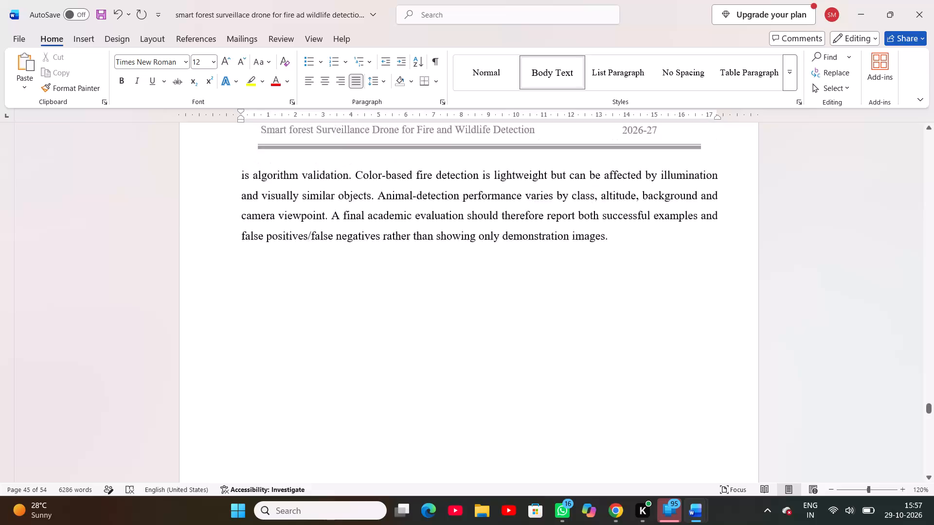
scroll(553, 433, up, 1)
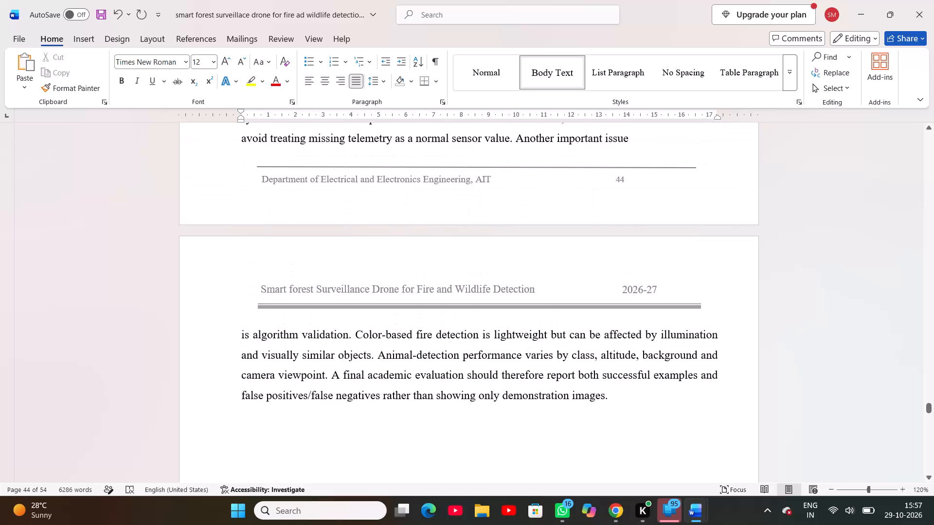
scroll(553, 433, up, 2)
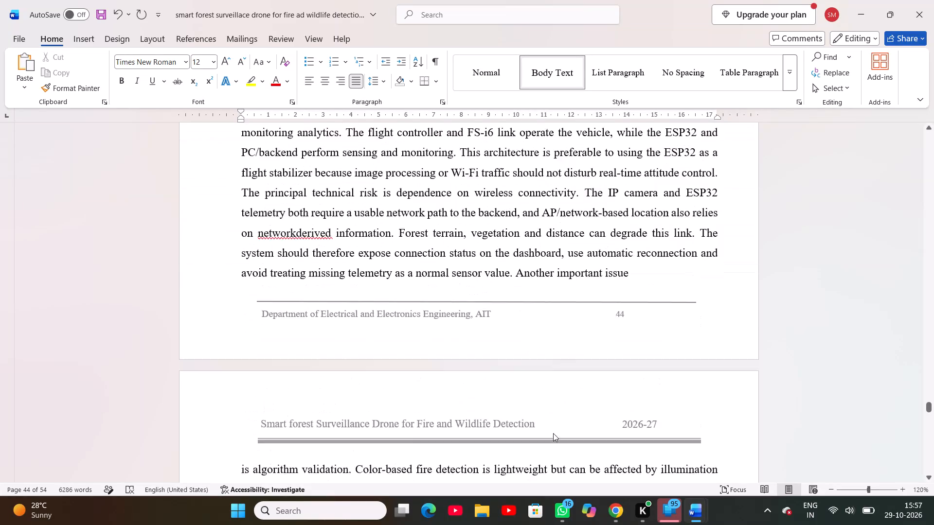
scroll(553, 433, up, 4)
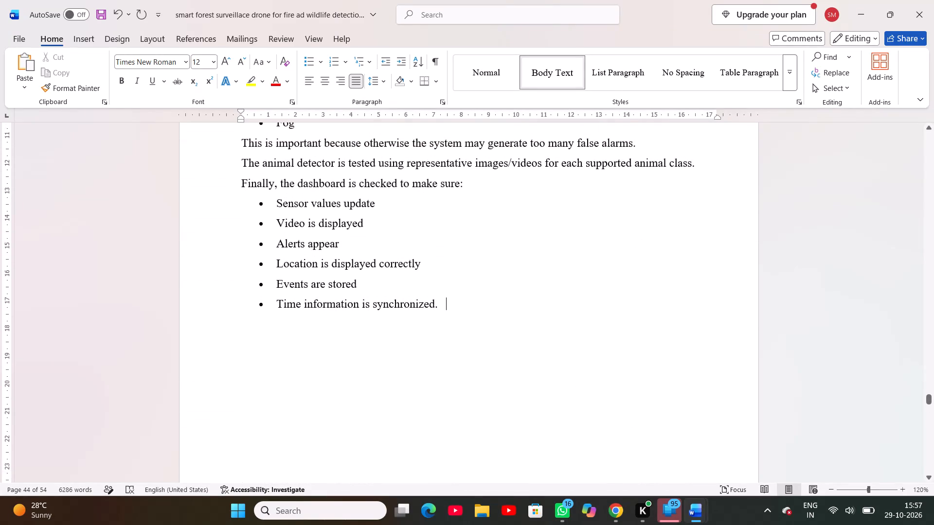
scroll(553, 433, down, 4)
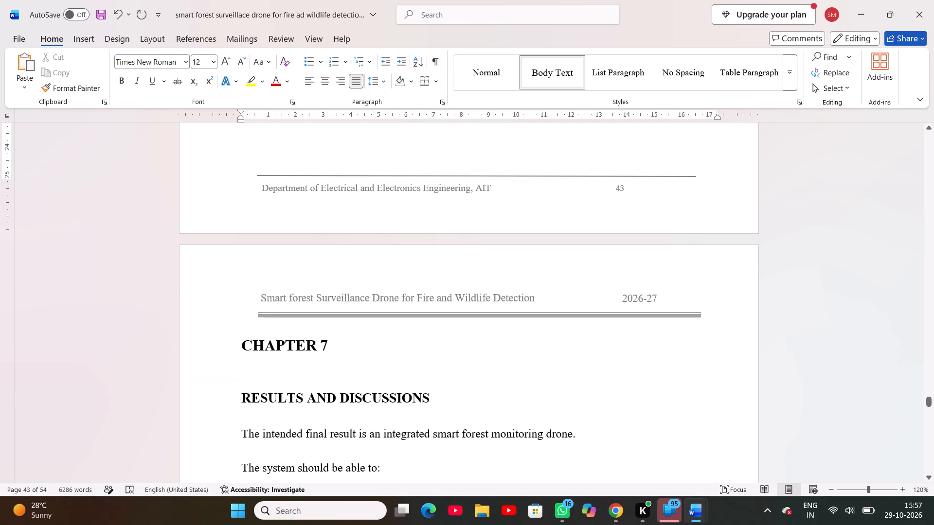
scroll(553, 433, down, 1)
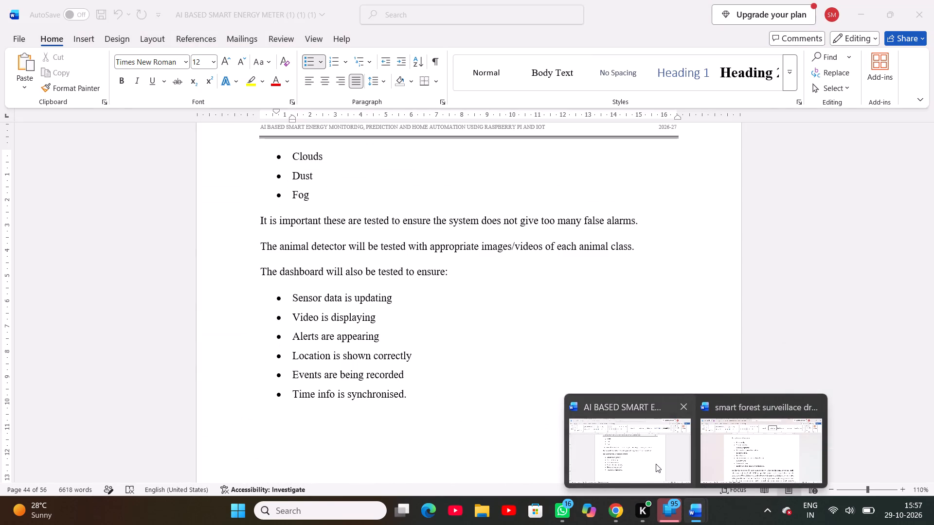
Switch to the AI BASED SMART ENERGY METER report and look back from the dashboard checks through the methodology and Chapter 2 "LITERATURE SURVEY" pages.
click(656, 464)
scroll(595, 404, down, 4)
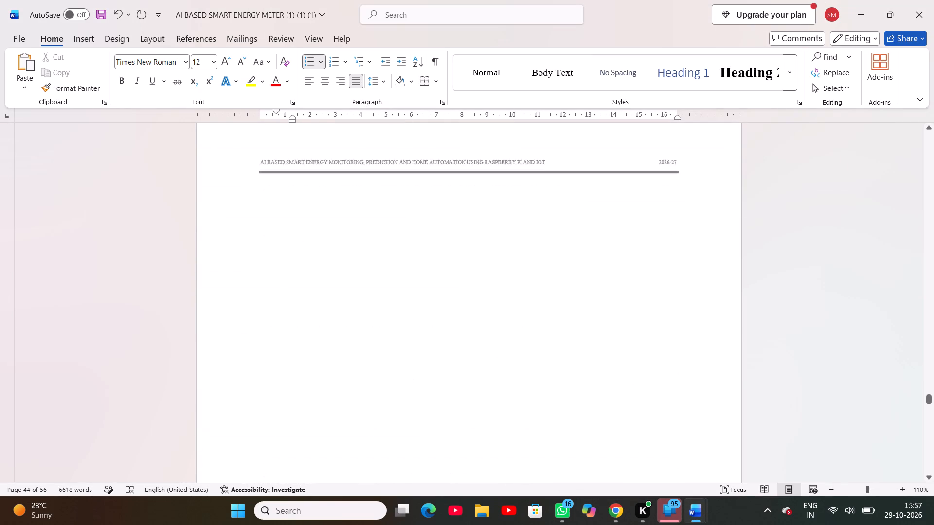
scroll(595, 404, up, 4)
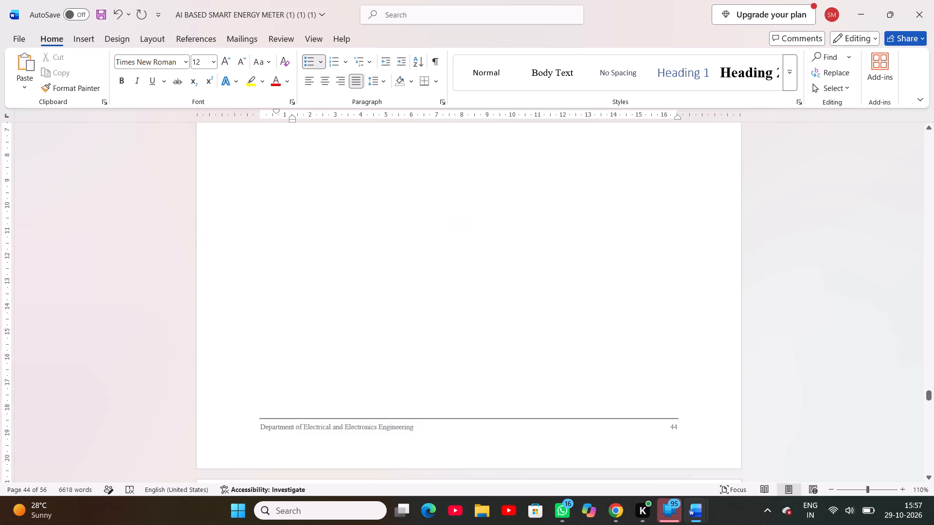
scroll(595, 404, up, 13)
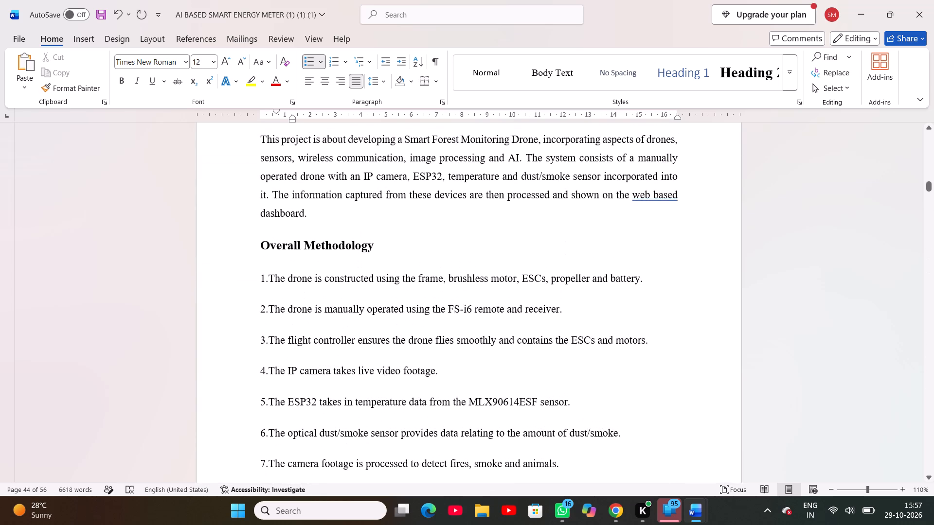
scroll(595, 404, up, 10)
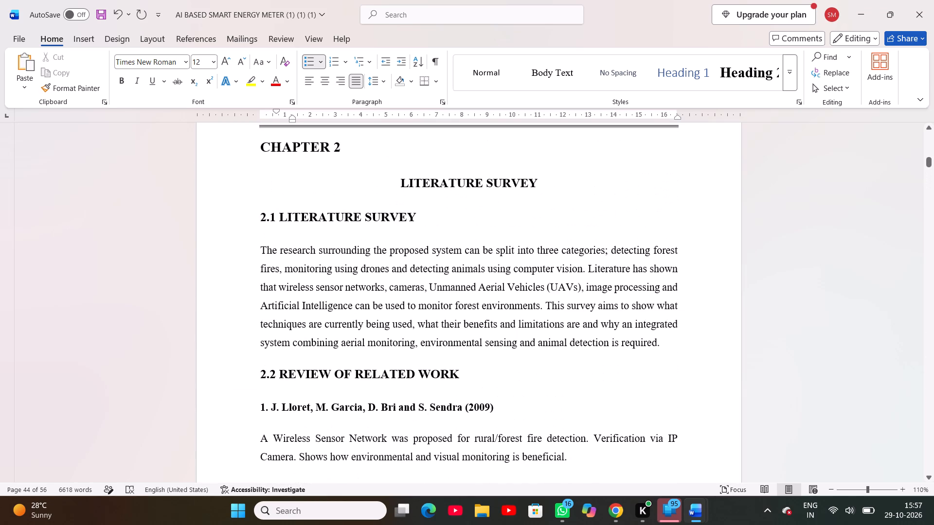
scroll(595, 404, up, 2)
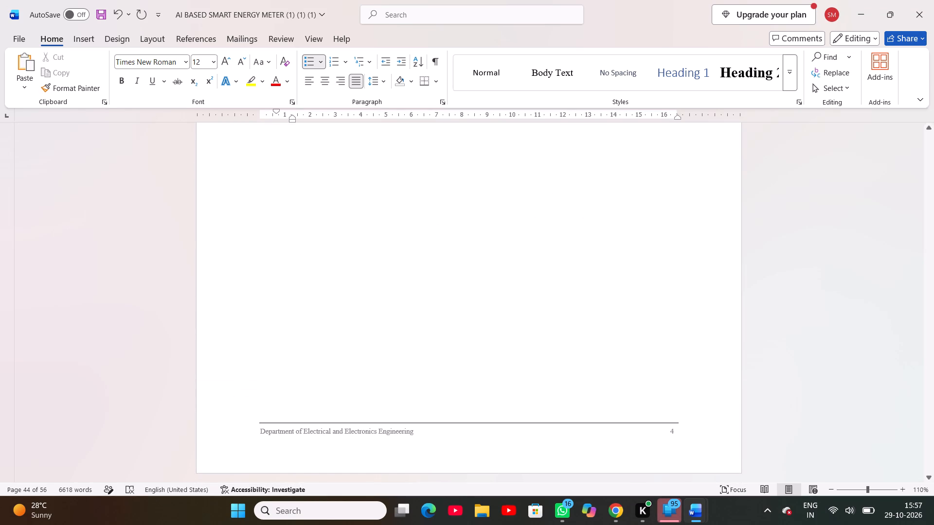
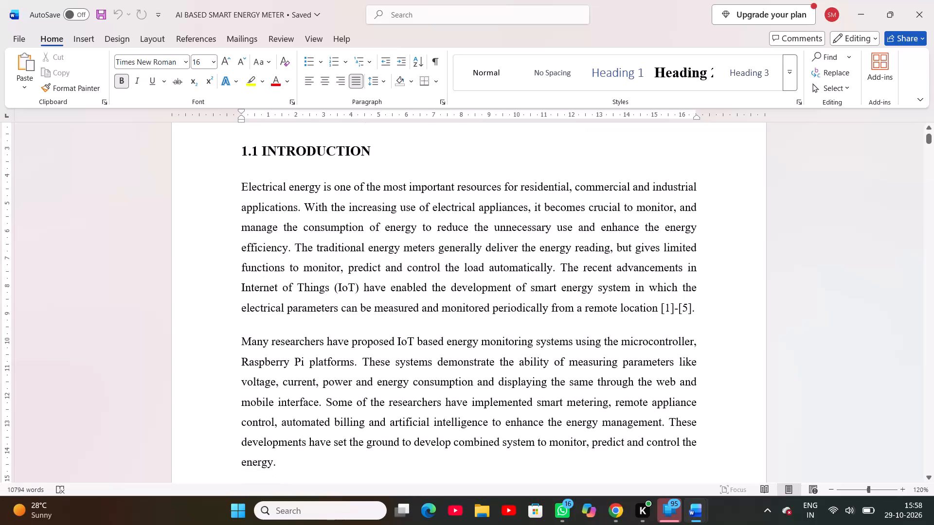
Review the introduction, motivation and objectives sections of Chapter 1 in the AI BASED SMART ENERGY METER report.
scroll(408, 398, down, 4)
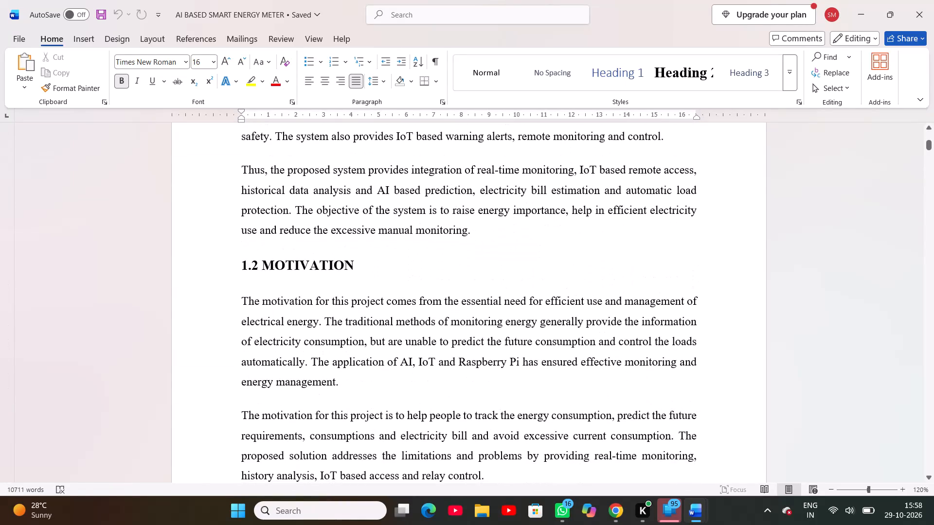
scroll(408, 398, up, 1)
scroll(408, 398, down, 2)
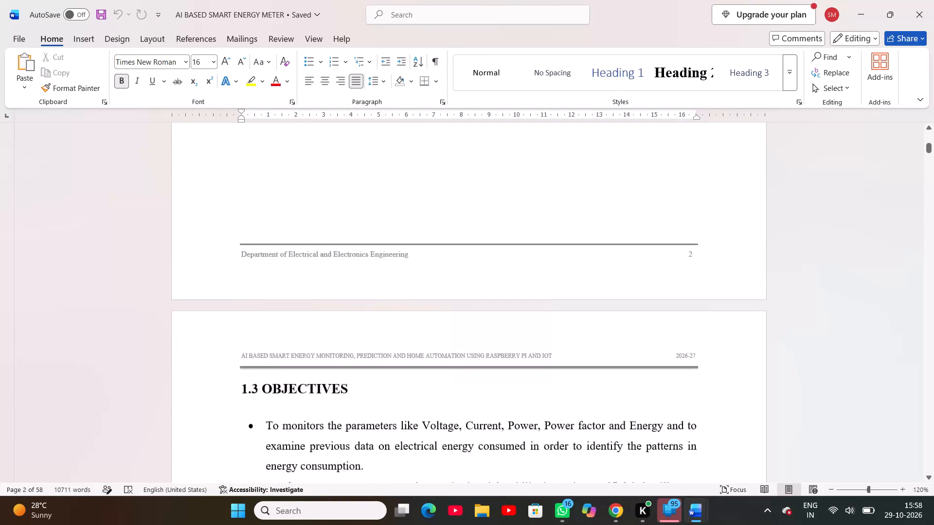
scroll(408, 398, down, 3)
scroll(408, 398, up, 1)
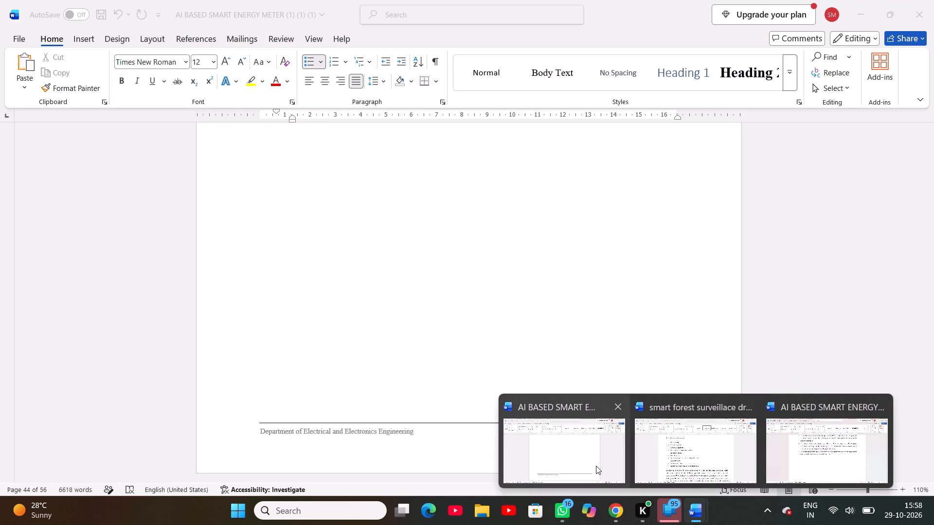
Go back to Chapter 1 in the AI BASED SMART ENERGY METER (1) (1) (1), forest surveillance drone and AI BASED SMART ENERGY METER documents for comparison.
click(596, 466)
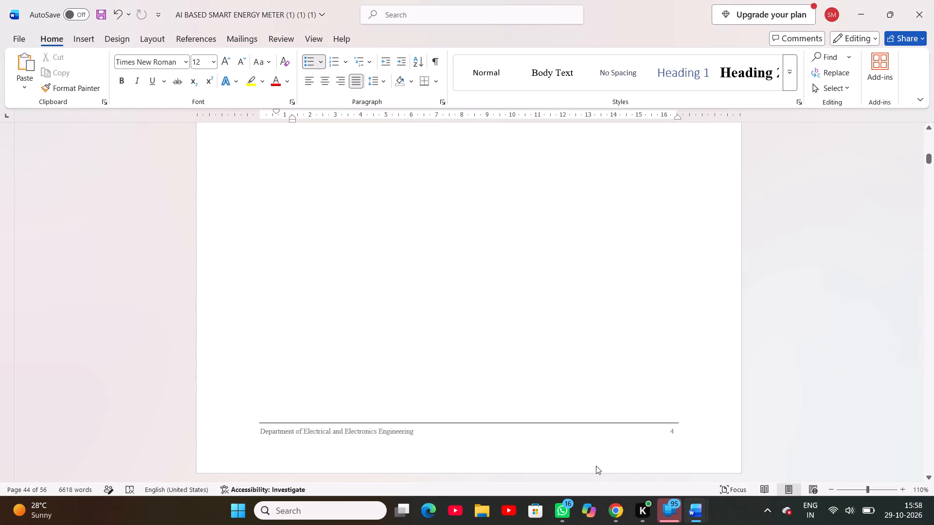
scroll(587, 385, up, 6)
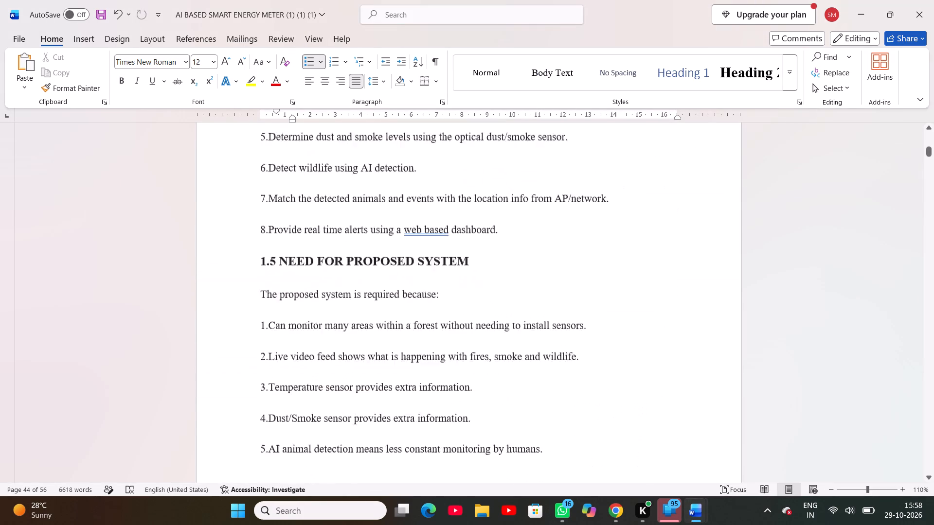
scroll(587, 385, up, 9)
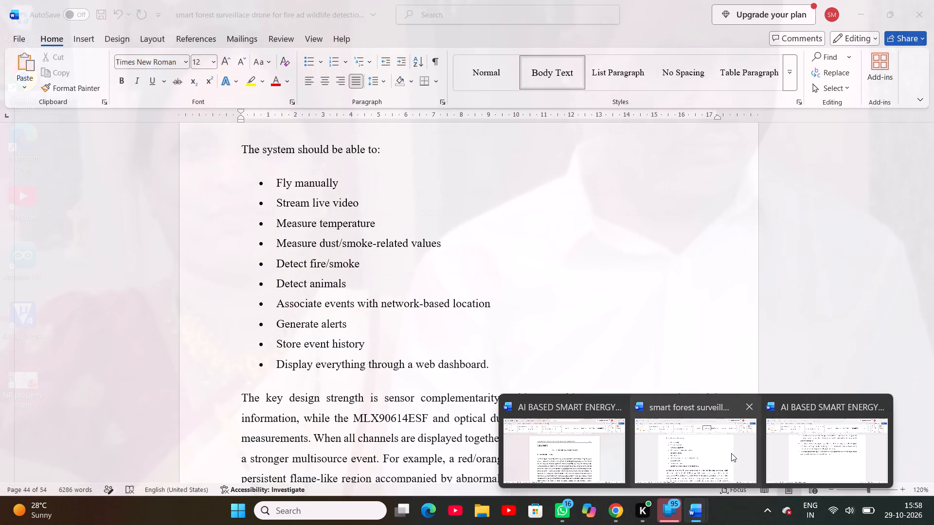
click(730, 453)
scroll(600, 297, up, 20)
scroll(600, 297, up, 16)
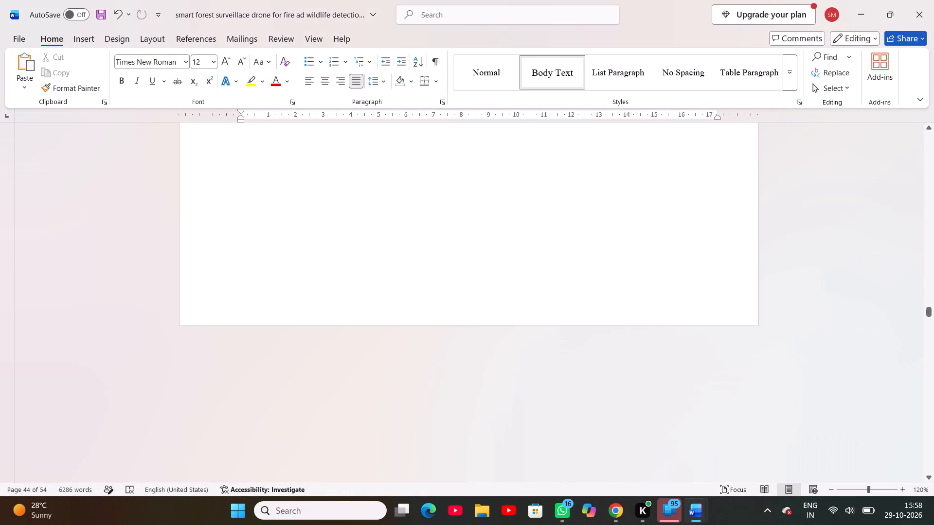
scroll(600, 297, up, 14)
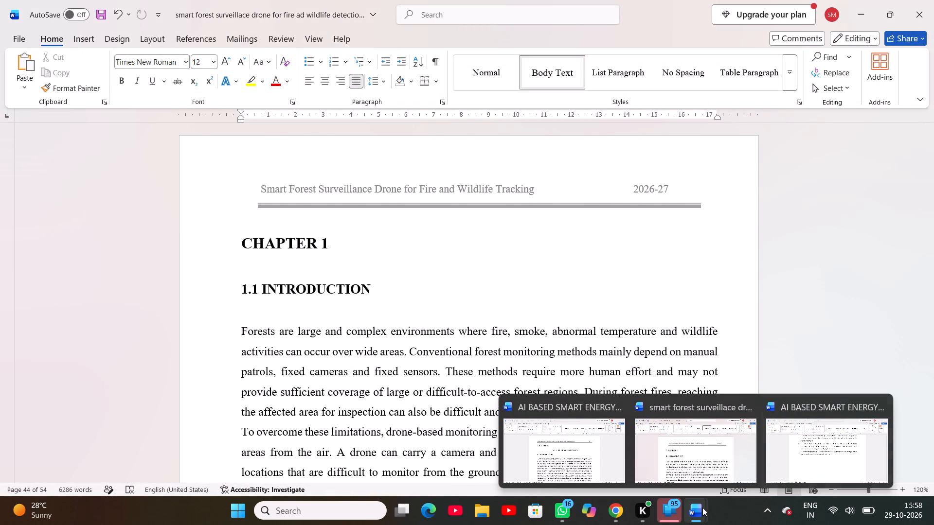
click(827, 424)
scroll(593, 357, up, 14)
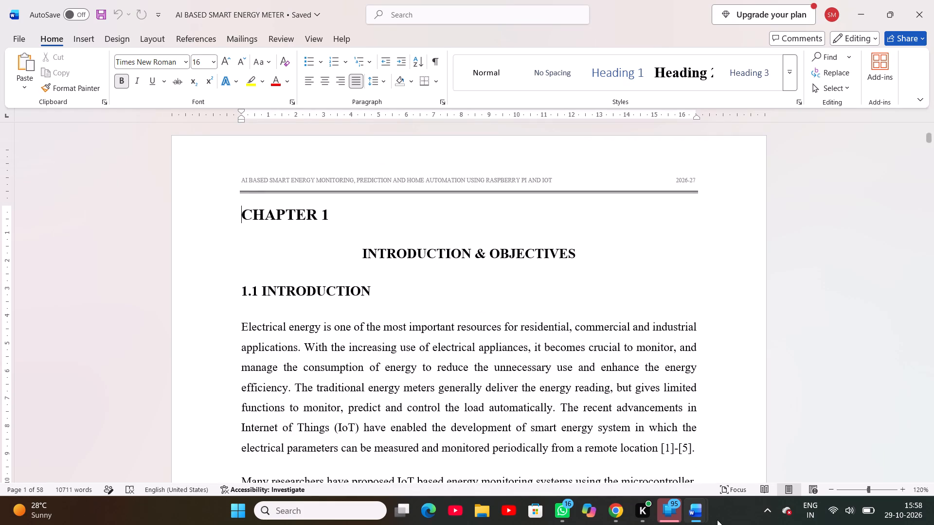
In the AI BASED SMART ENERGY METER (1) (1) (1) document, apply the 1) a) i) multilevel list format to the six items under 1.2 PROBLEM STATEMENT.
click(594, 461)
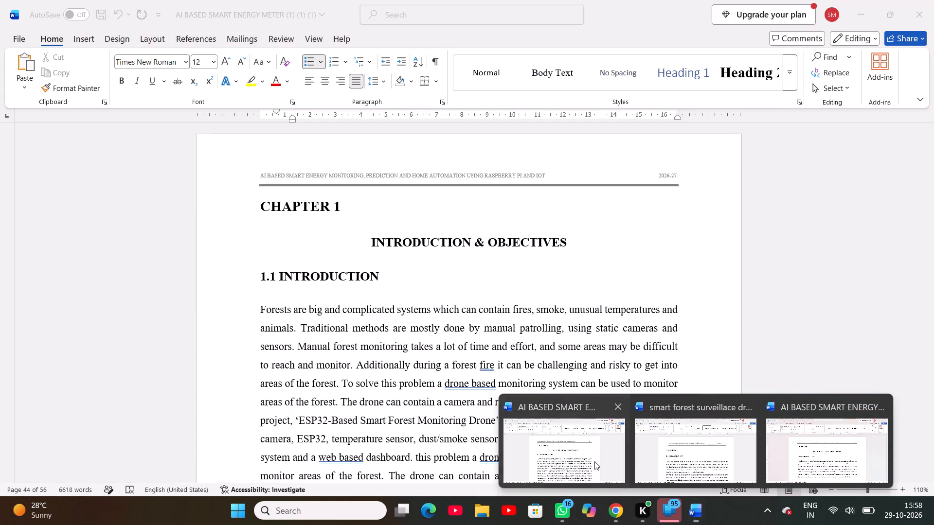
scroll(488, 403, down, 1)
scroll(488, 403, up, 1)
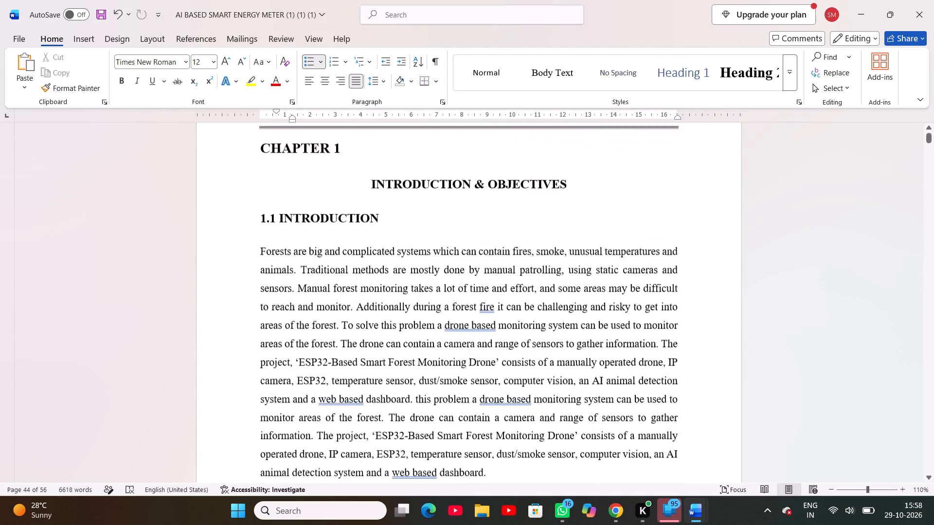
scroll(488, 403, down, 2)
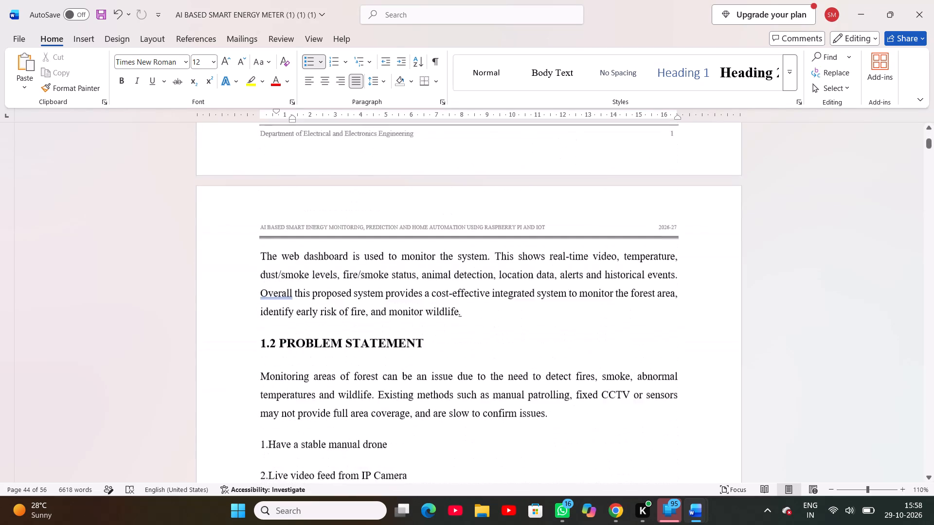
scroll(488, 403, down, 3)
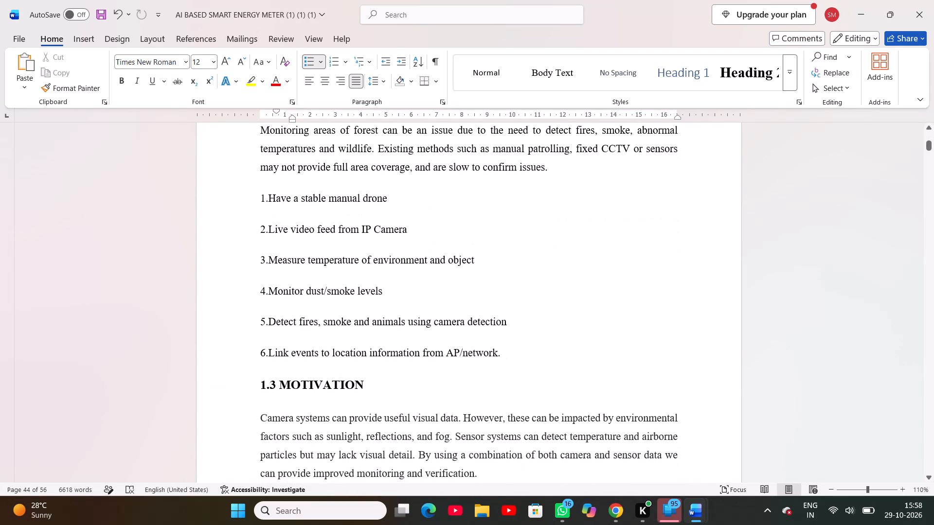
scroll(267, 198, up, 2)
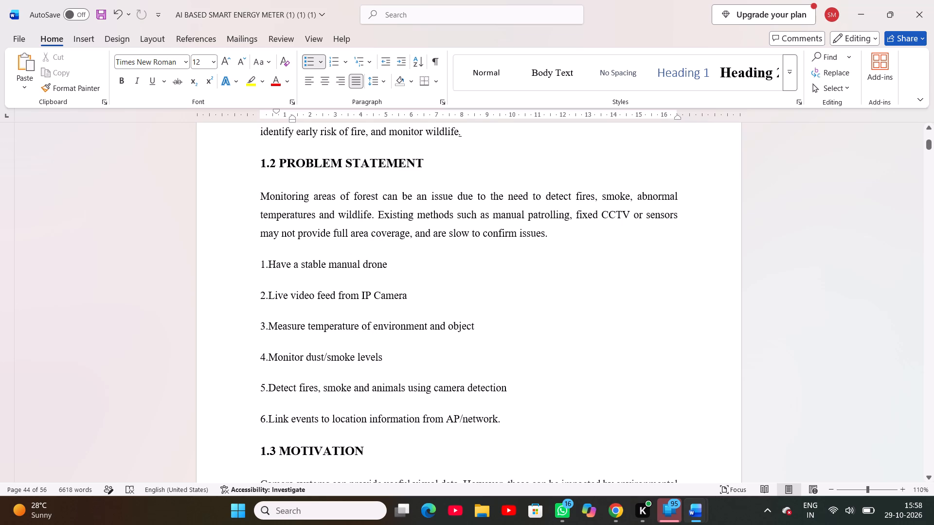
drag(258, 265, 285, 290)
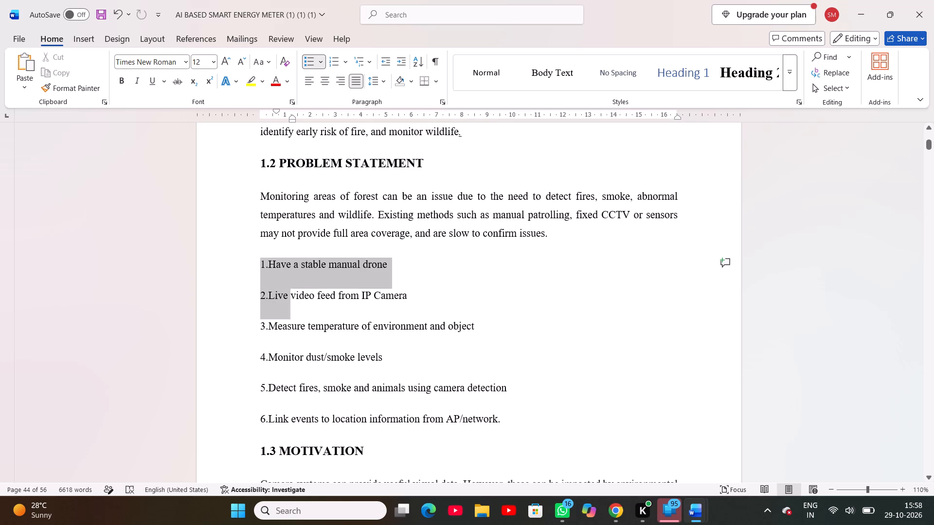
drag(285, 290, 499, 435)
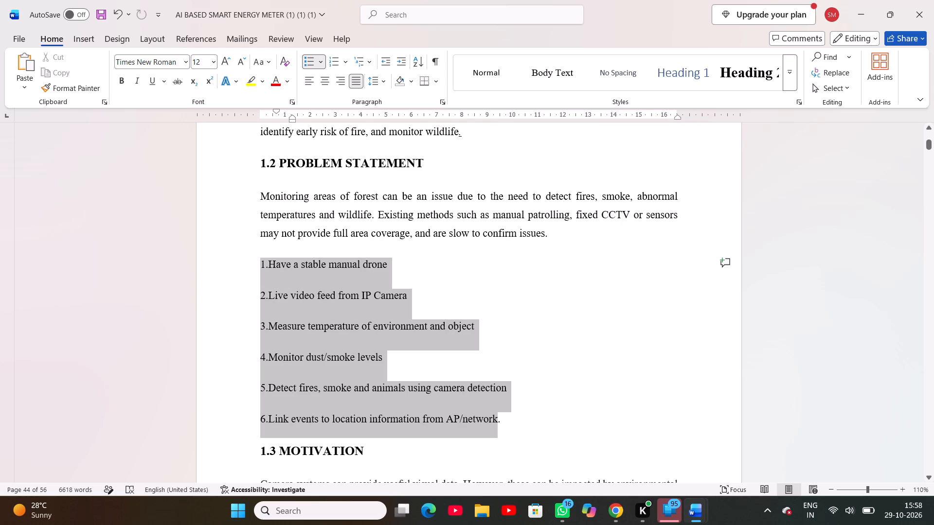
drag(499, 435, 503, 431)
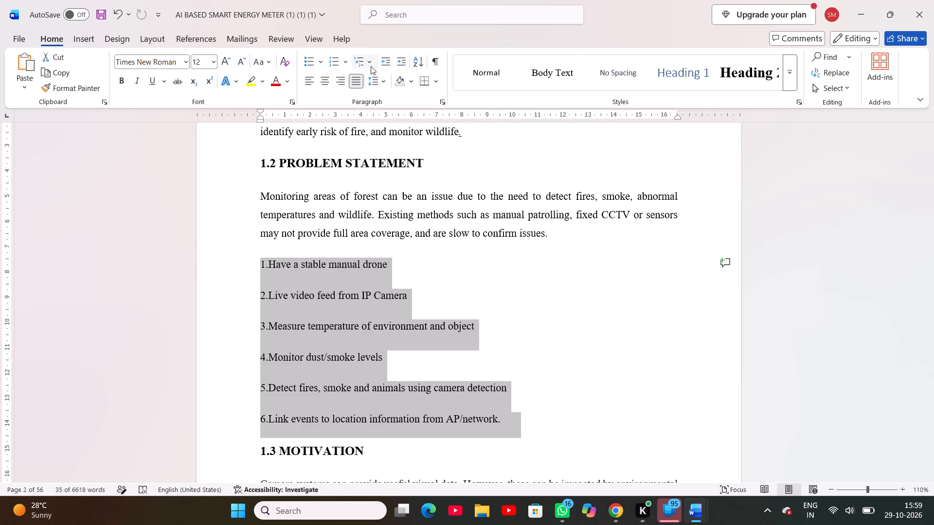
click(362, 62)
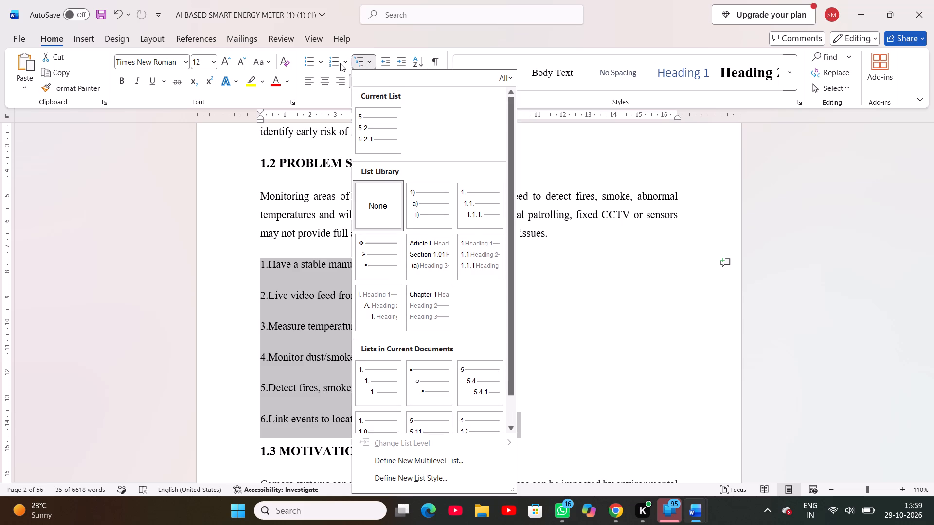
click(340, 63)
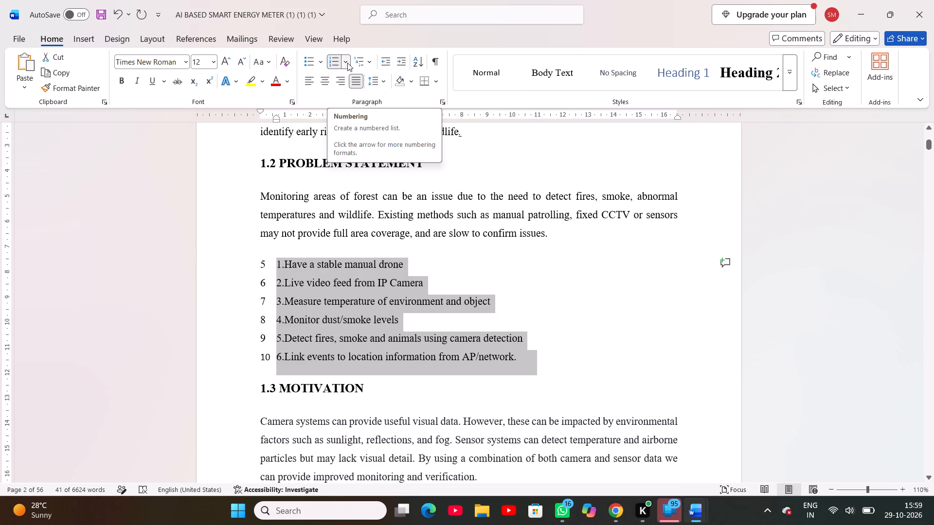
click(367, 63)
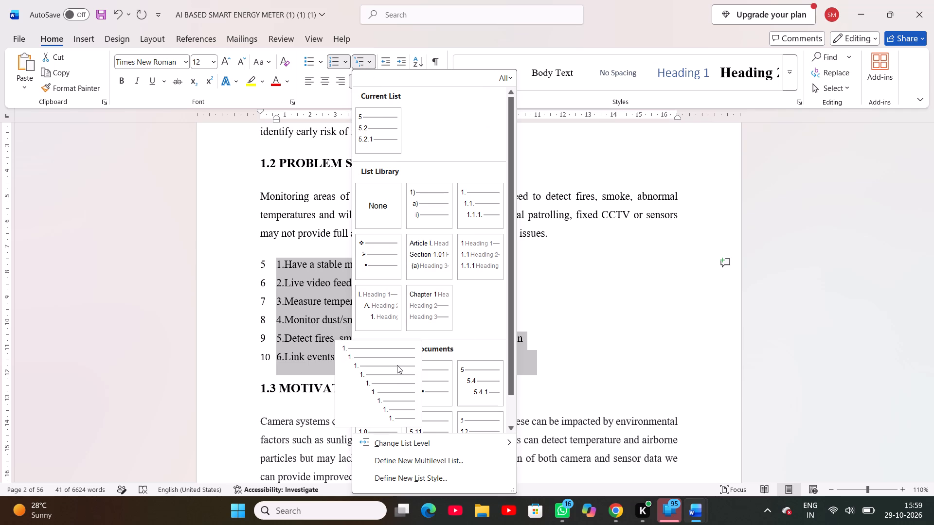
click(416, 220)
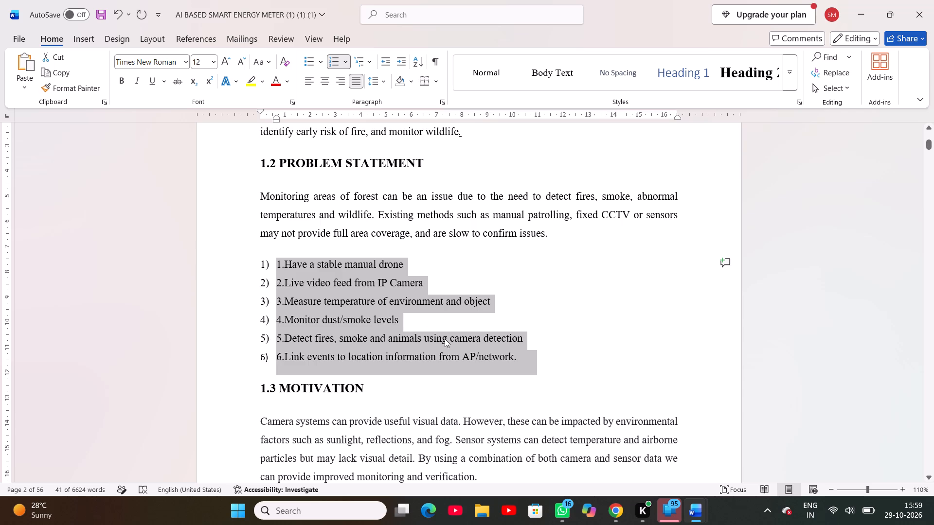
click(447, 326)
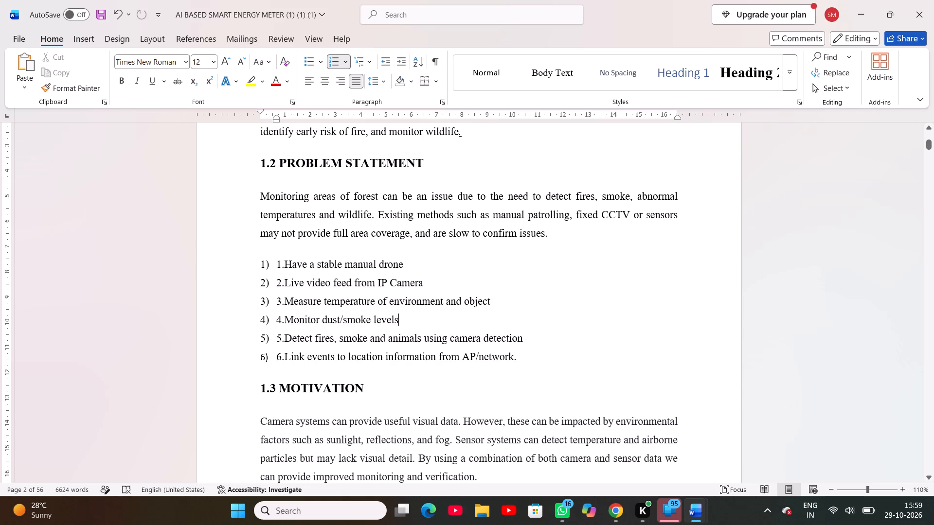
Delete the duplicate typed numbers 1., 2. and 3. from the first three list items under 1.2 PROBLEM STATEMENT, keeping the automatic numbering.
click(284, 270)
key(BackSpace)
key(BackSpace)
key(BackSpace)
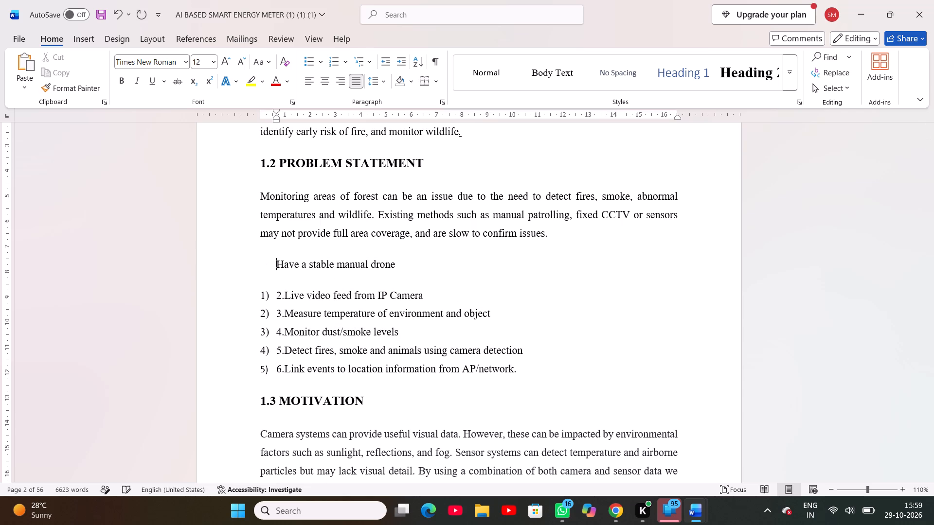
key(ctrl+z)
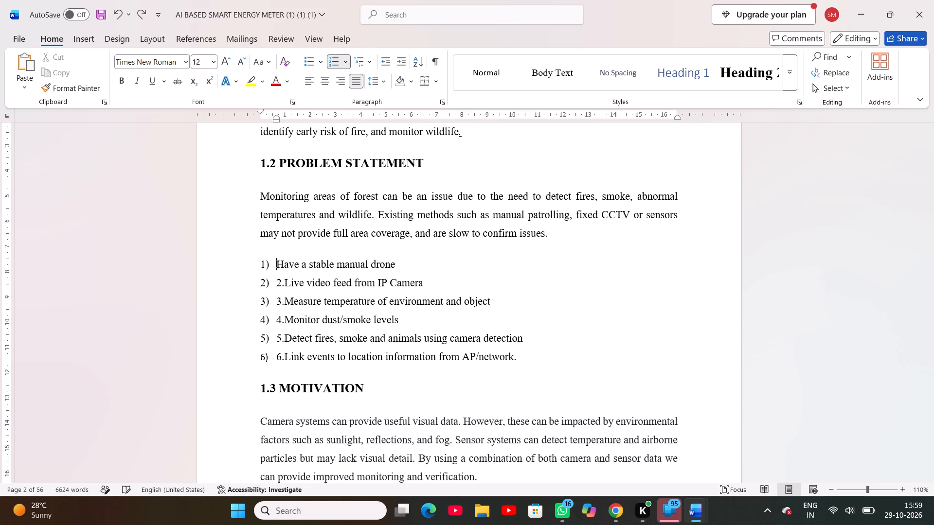
click(285, 283)
key(BackSpace)
key(BackSpace)
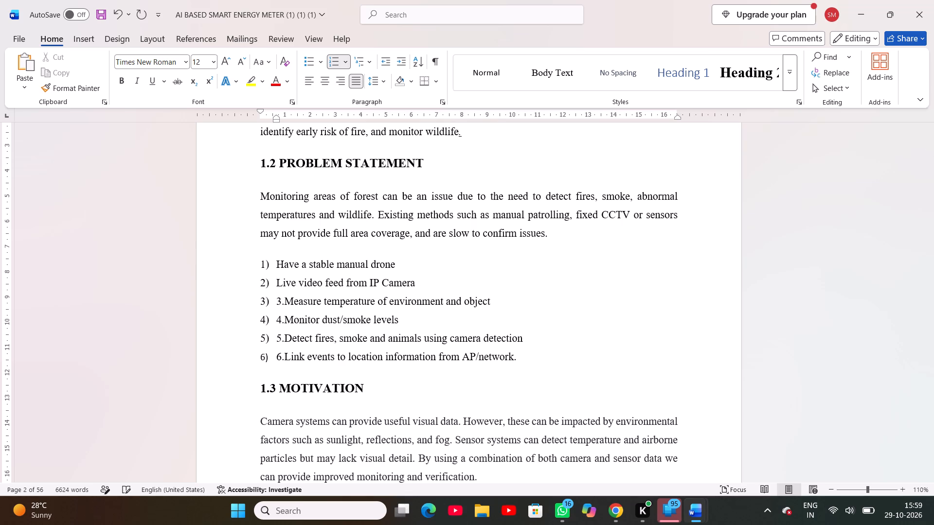
click(285, 305)
key(BackSpace)
key(BackSpace)
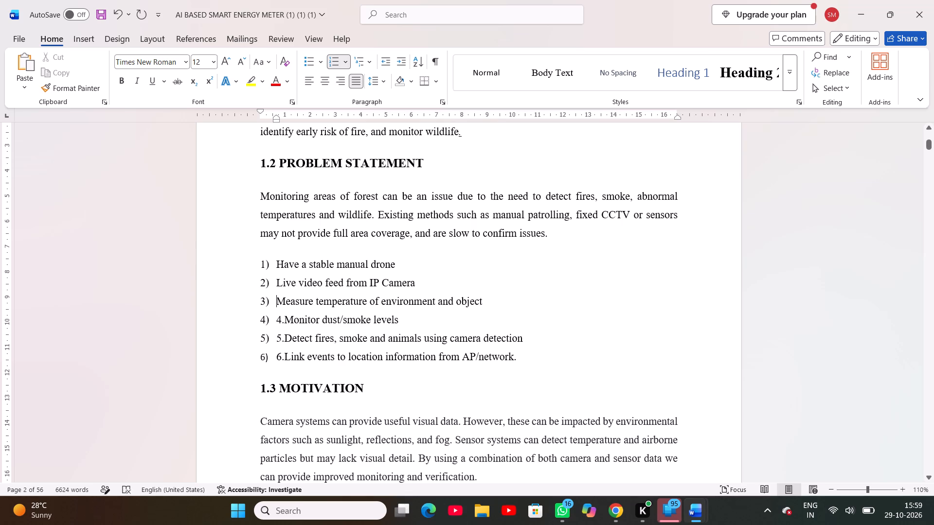
Delete the duplicate typed numbers 4., 5. and 6. from the last three list items under 1.2 PROBLEM STATEMENT.
click(284, 322)
key(BackSpace)
key(BackSpace)
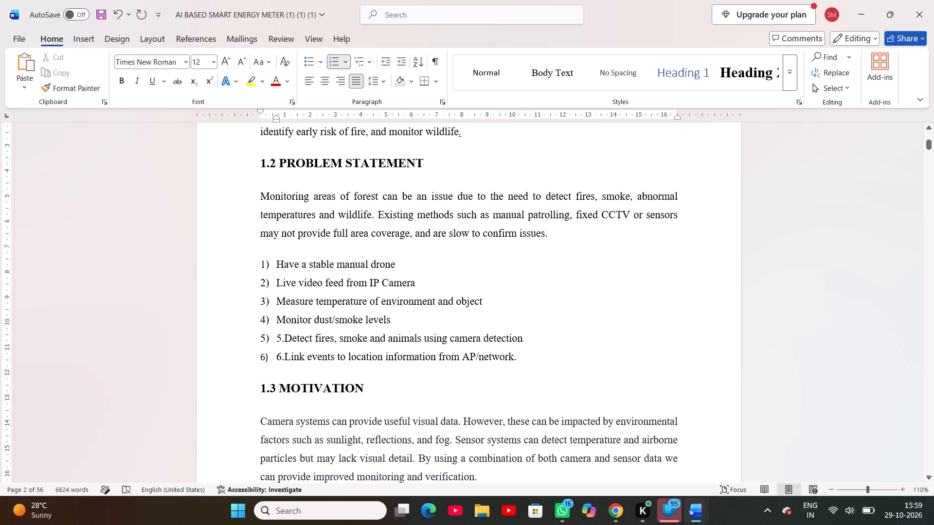
click(282, 340)
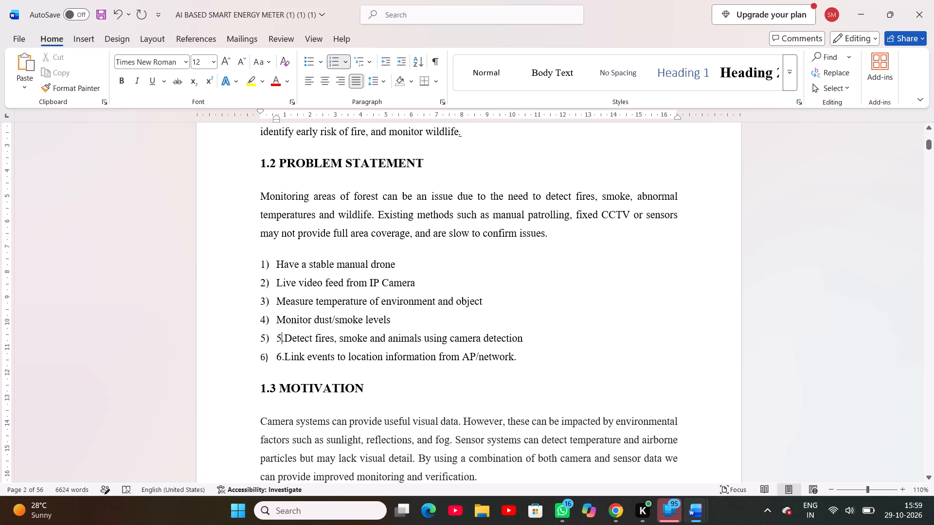
click(285, 339)
key(BackSpace)
key(BackSpace)
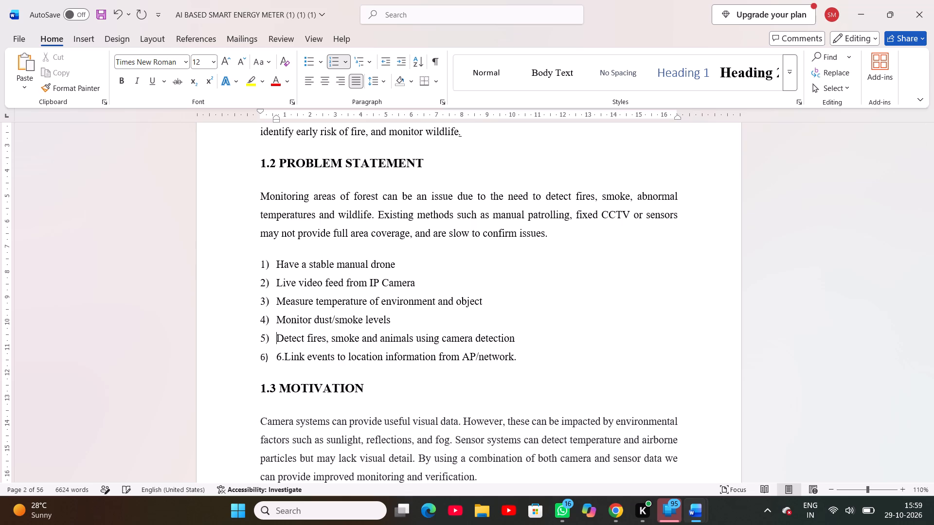
click(284, 360)
key(BackSpace)
key(BackSpace)
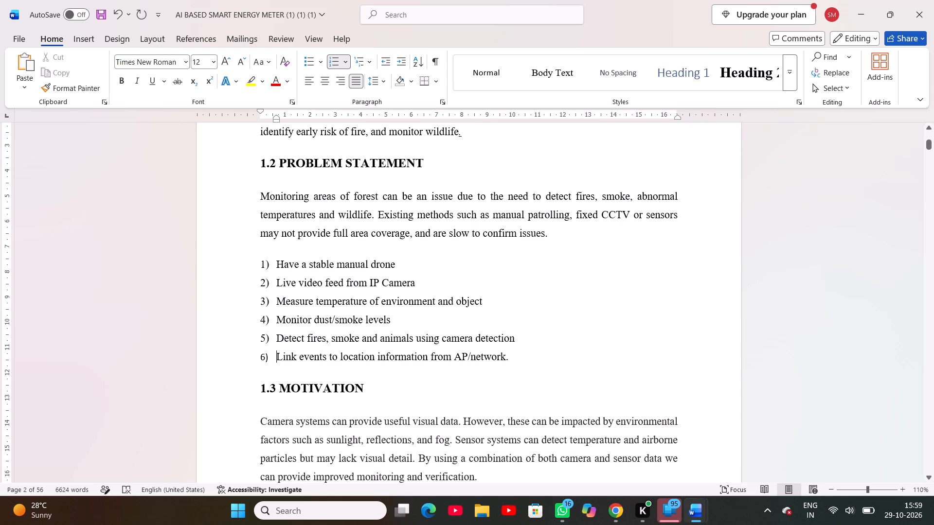
Apply round solid bullets to the eight items under 1.4 OBJECTIVES.
scroll(363, 403, down, 3)
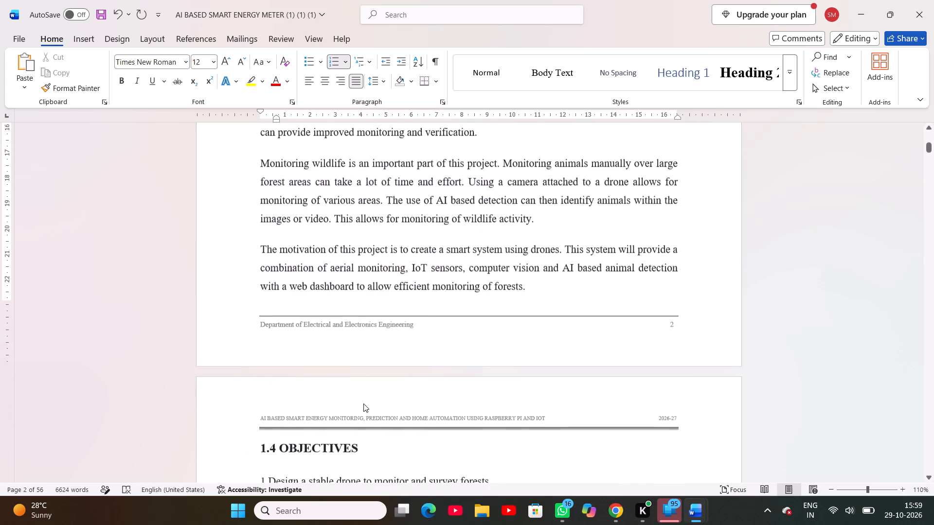
scroll(363, 403, down, 3)
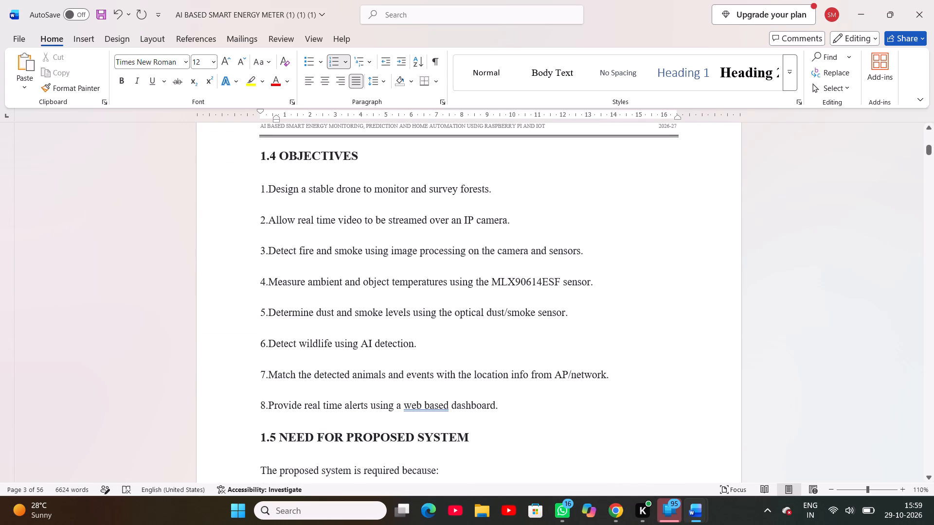
drag(258, 188, 497, 413)
scroll(398, 335, right, 1)
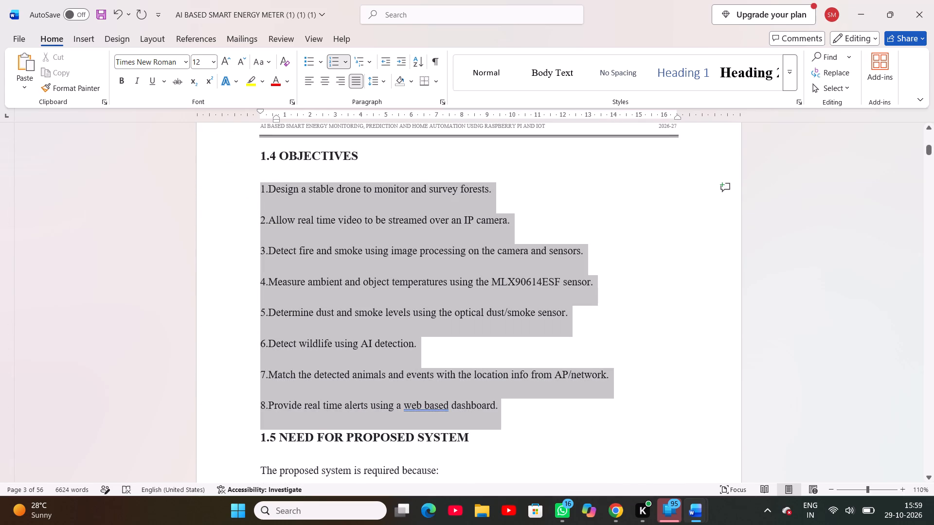
drag(497, 413, 497, 411)
click(322, 67)
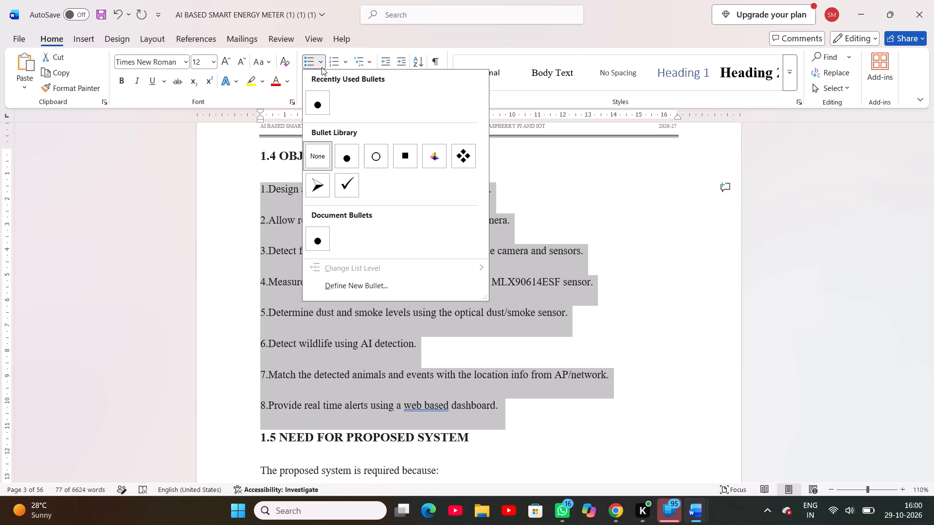
click(324, 104)
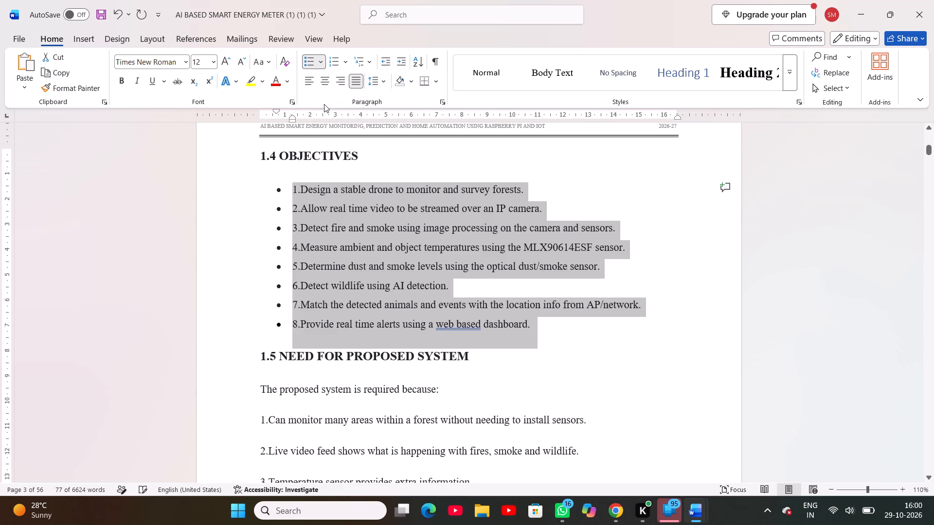
click(402, 161)
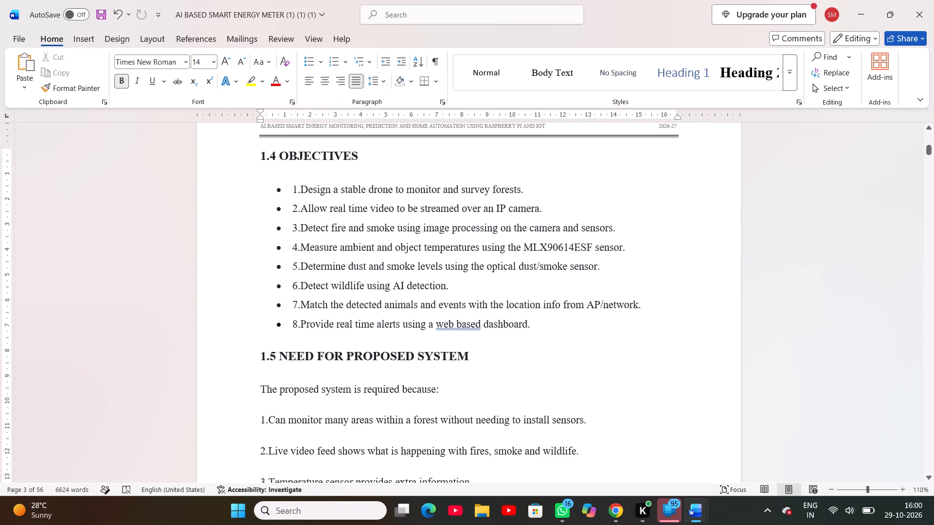
Delete the typed numbers 1., 2. and 3. from the first three bullets under 1.4 OBJECTIVES, keeping their bullet formatting.
click(300, 191)
key(BackSpace)
key(BackSpace)
key(BackSpace)
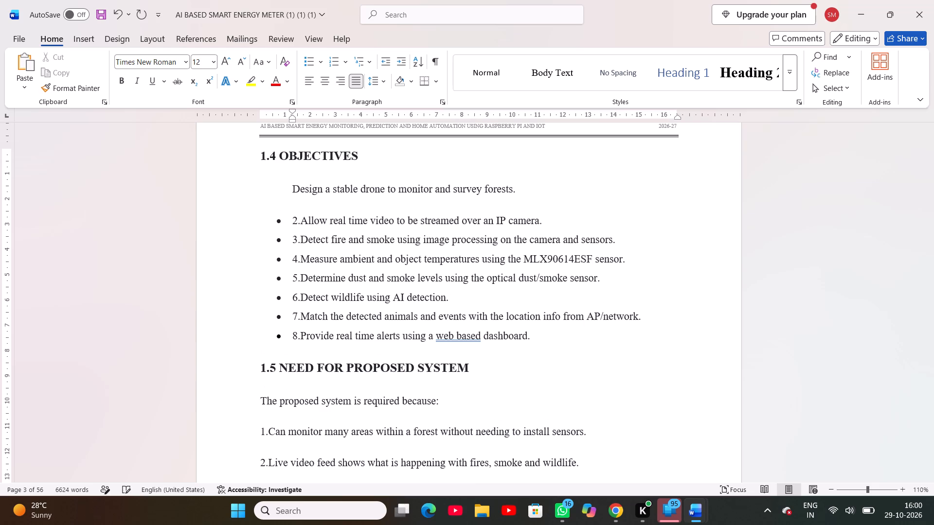
key(ctrl+z)
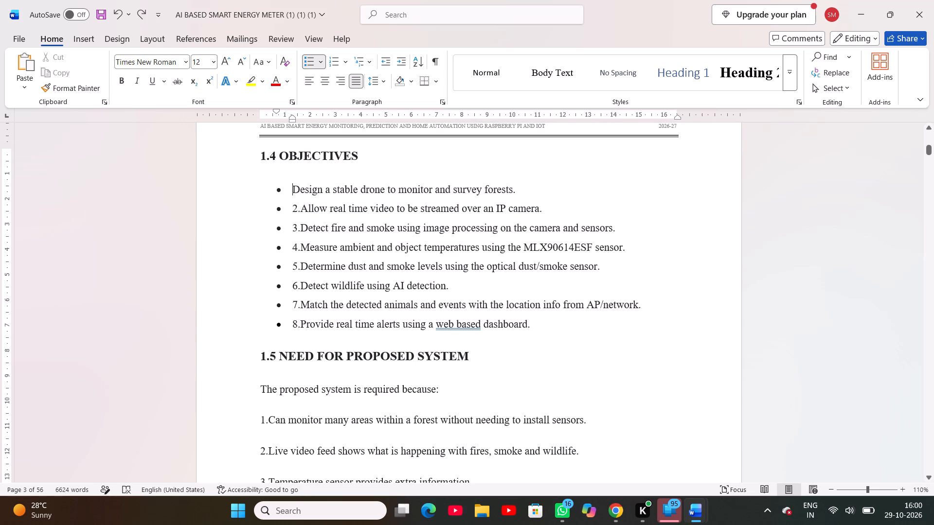
click(300, 209)
key(BackSpace)
key(BackSpace)
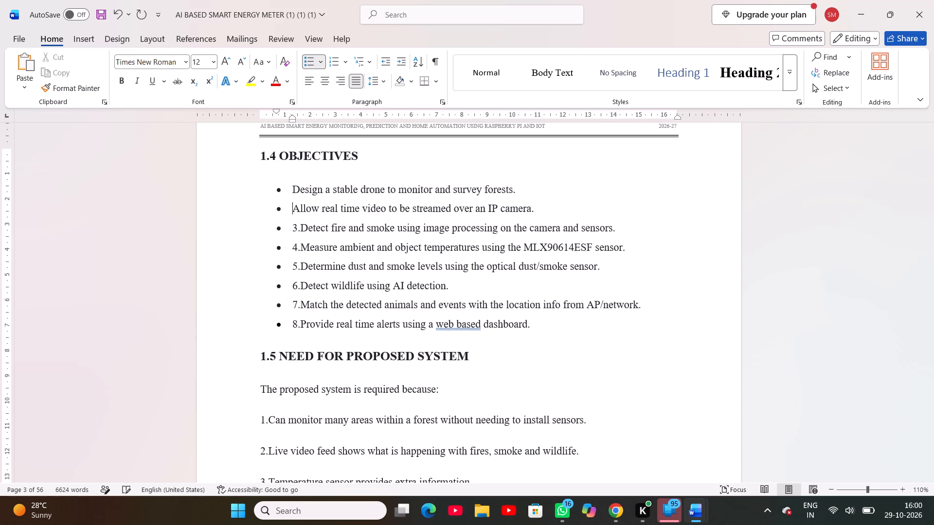
click(298, 228)
key(BackSpace)
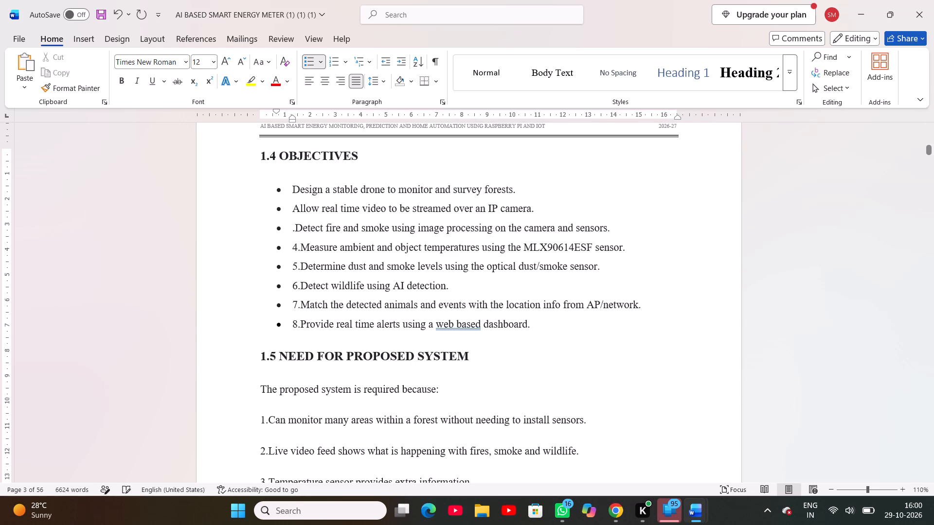
key(BackSpace)
key(ctrl+z)
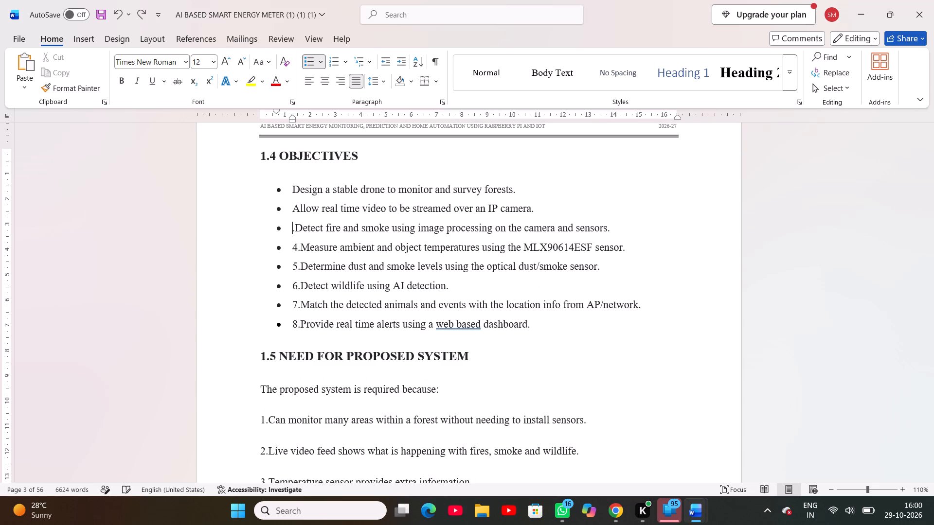
click(293, 229)
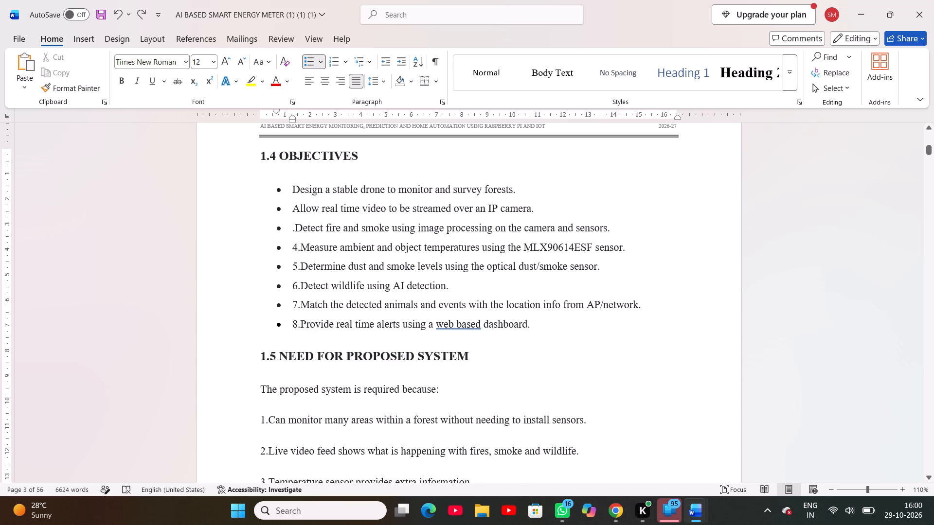
click(293, 229)
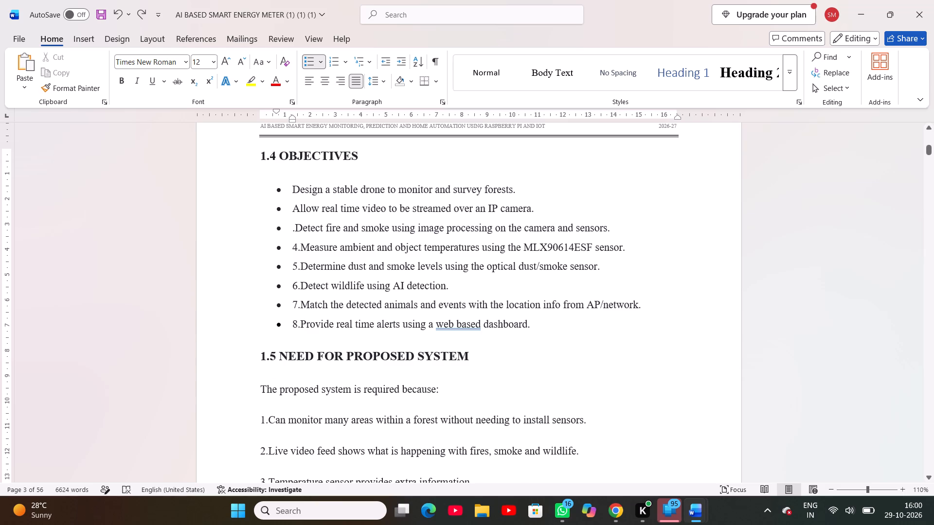
click(295, 228)
key(BackSpace)
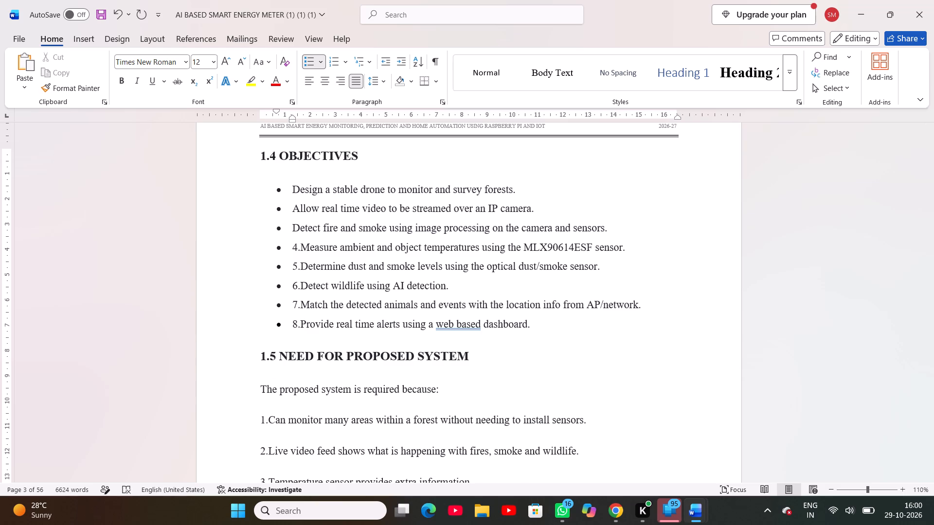
Delete the typed numbers 4., 5. and 6. from the fourth to sixth bullets under 1.4 OBJECTIVES.
click(299, 249)
key(BackSpace)
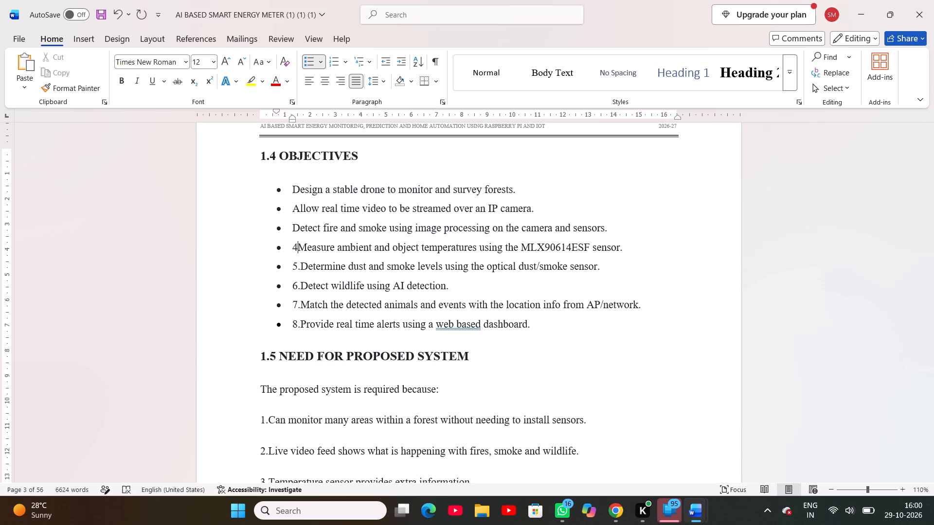
key(BackSpace)
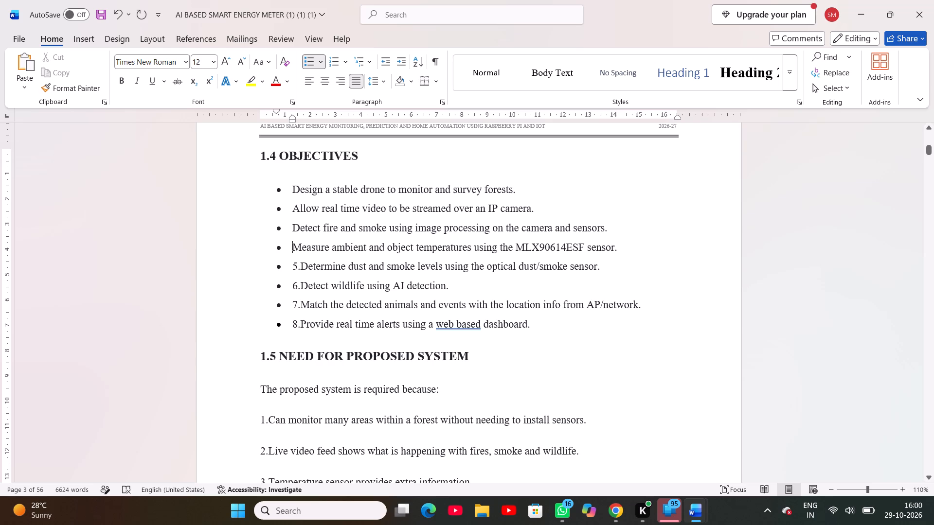
click(299, 265)
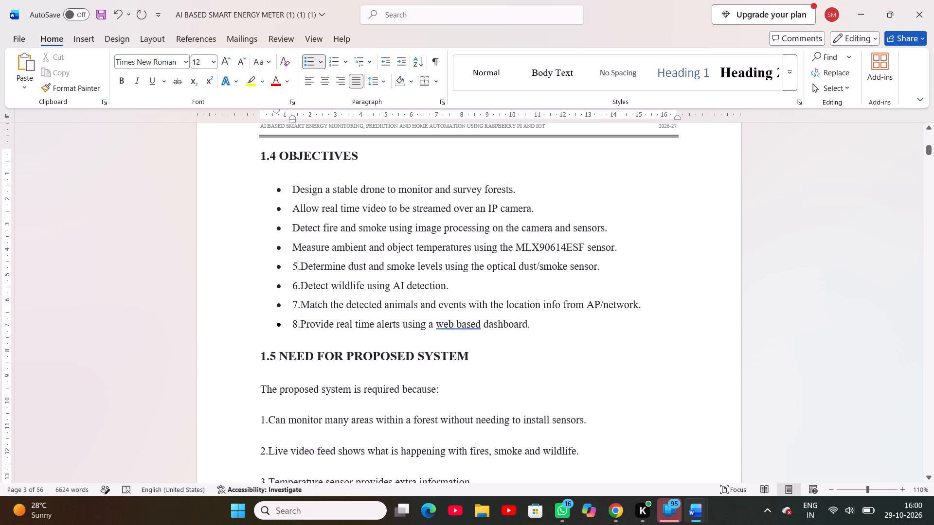
click(301, 267)
key(BackSpace)
key(BackSpace)
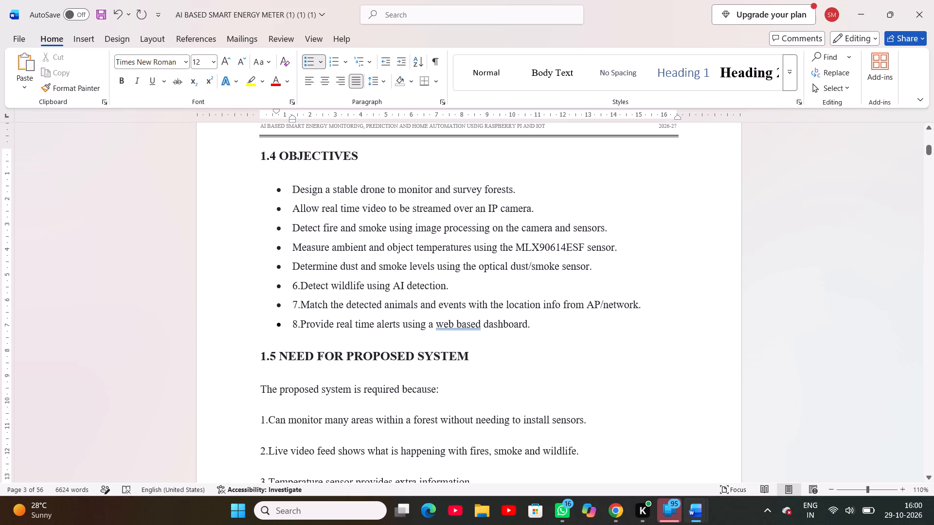
click(300, 288)
key(BackSpace)
key(BackSpace)
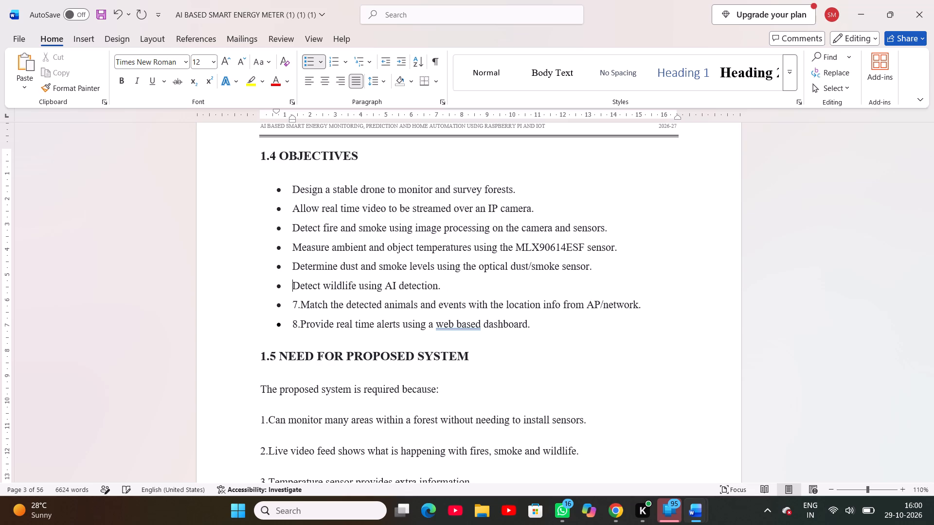
Delete the typed numbers 7. and 8. from the last two bullets under 1.4 OBJECTIVES.
click(302, 305)
key(BackSpace)
key(BackSpace)
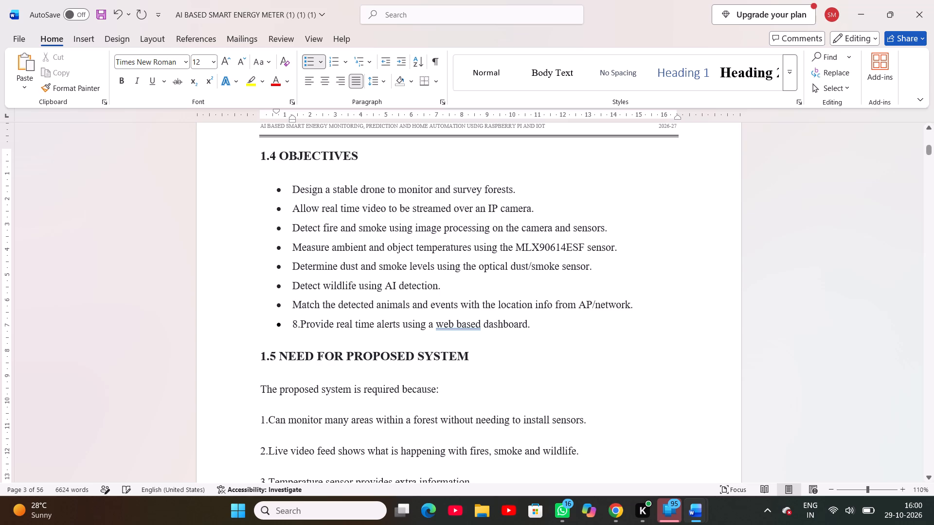
click(302, 322)
key(BackSpace)
key(BackSpace)
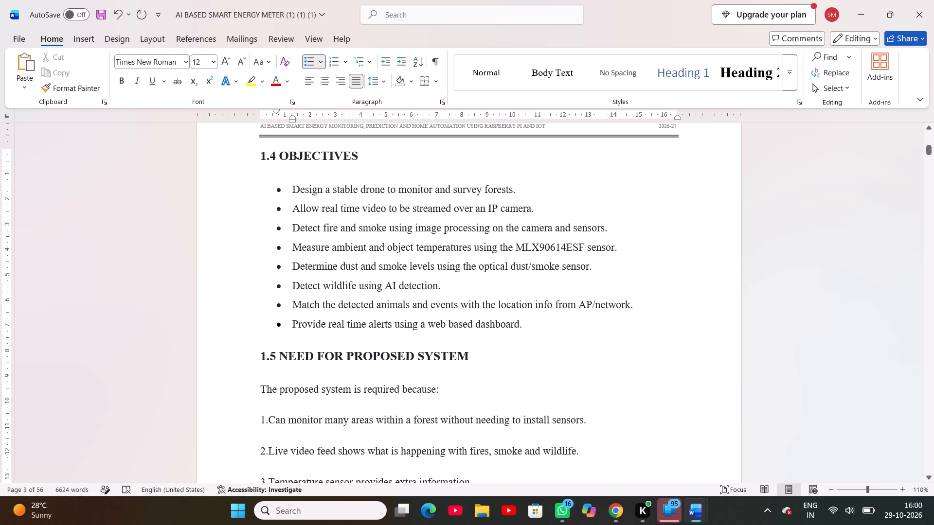
Apply round solid bullets to the six items under 1.5 NEED FOR PROPOSED SYSTEM.
scroll(342, 350, down, 1)
scroll(342, 350, up, 1)
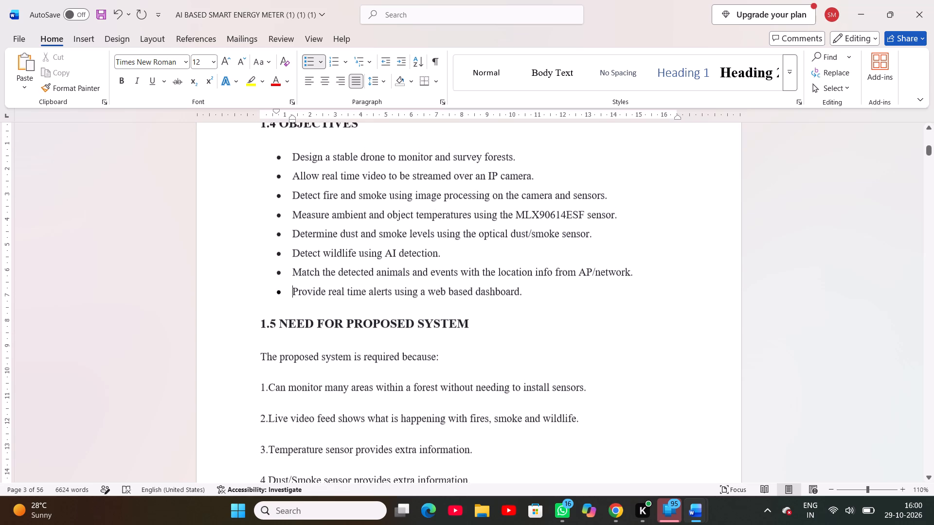
scroll(342, 350, up, 1)
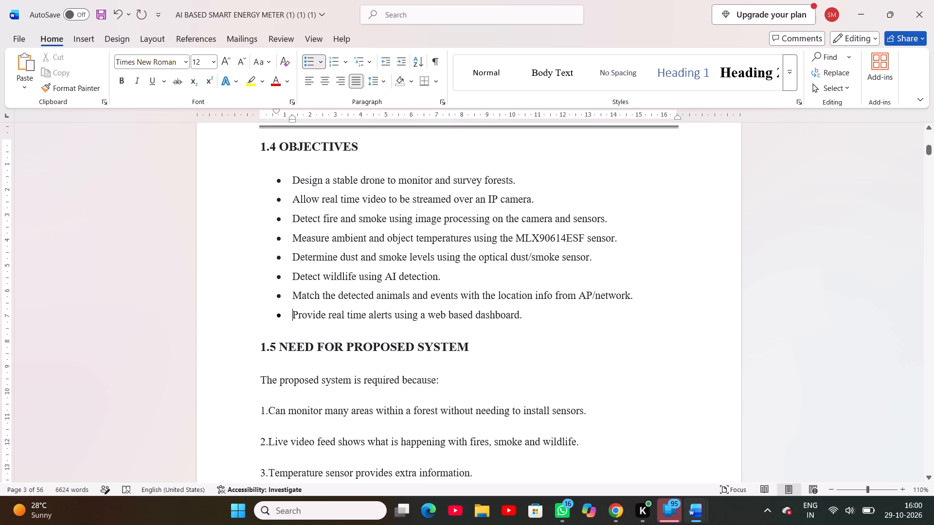
scroll(320, 383, down, 1)
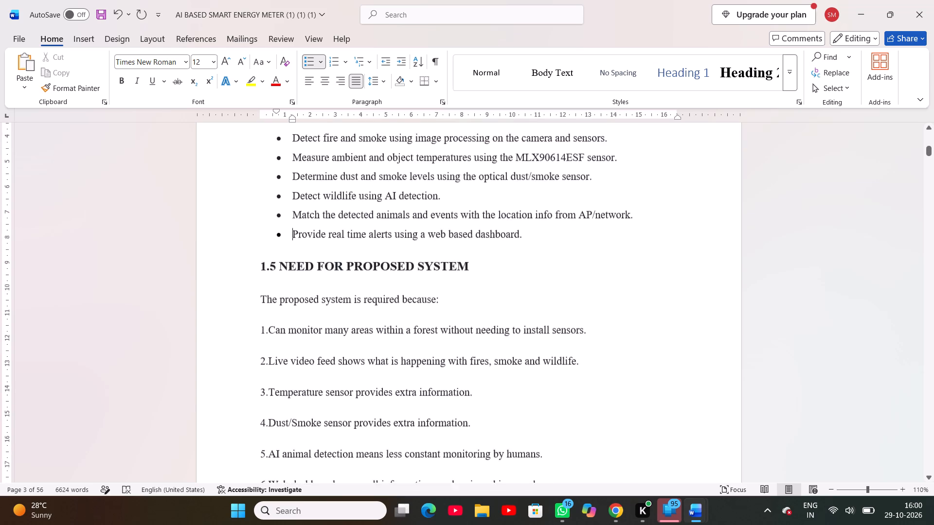
scroll(320, 383, down, 1)
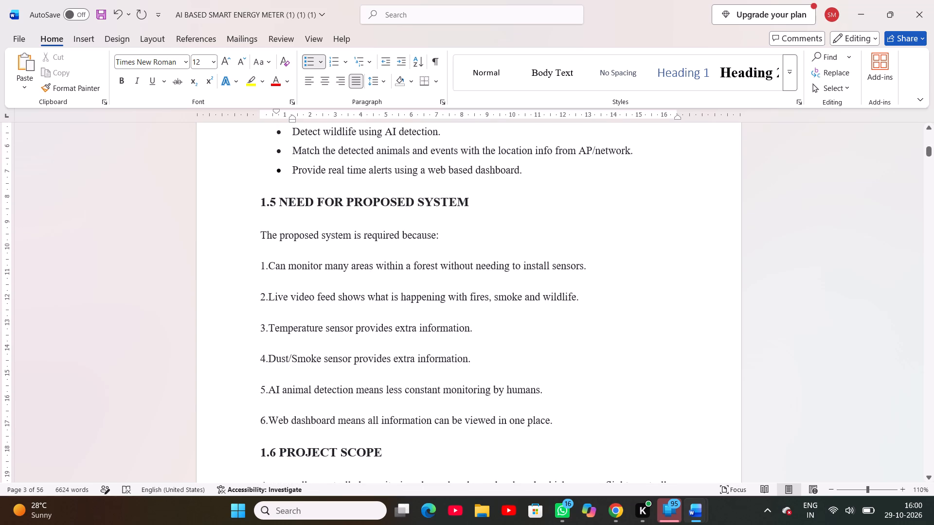
drag(261, 267, 568, 422)
scroll(360, 362, right, 1)
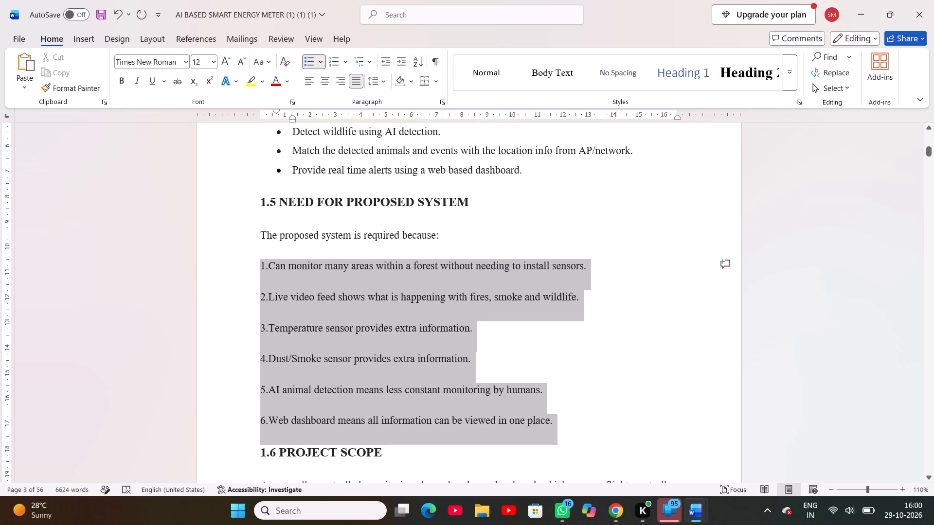
drag(568, 422, 565, 423)
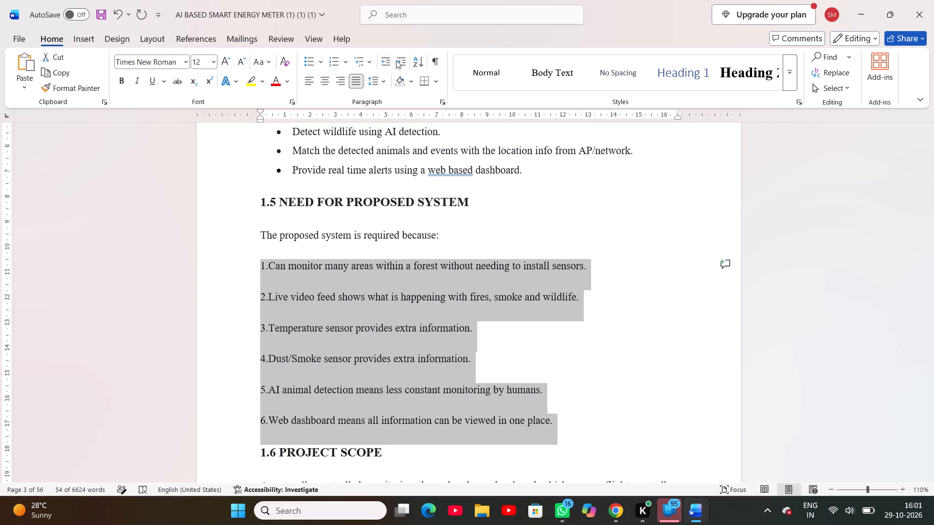
click(322, 64)
click(319, 101)
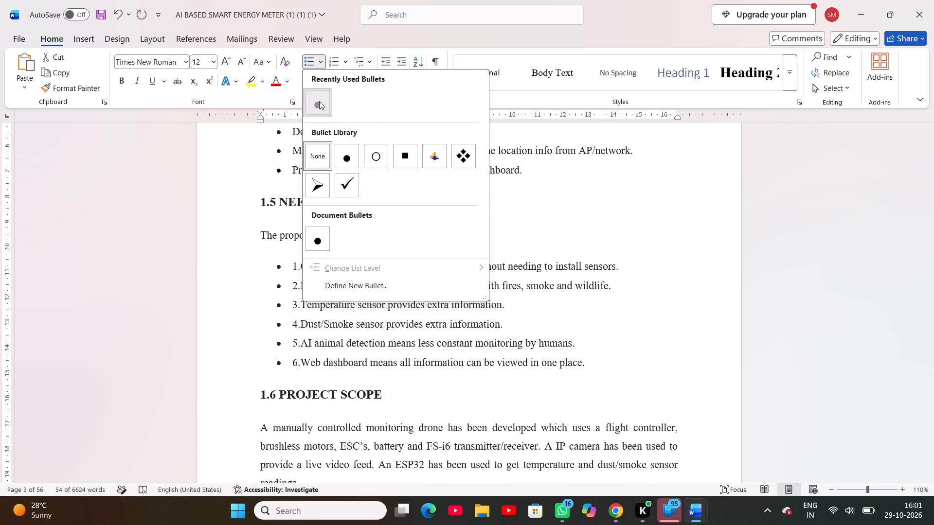
click(454, 250)
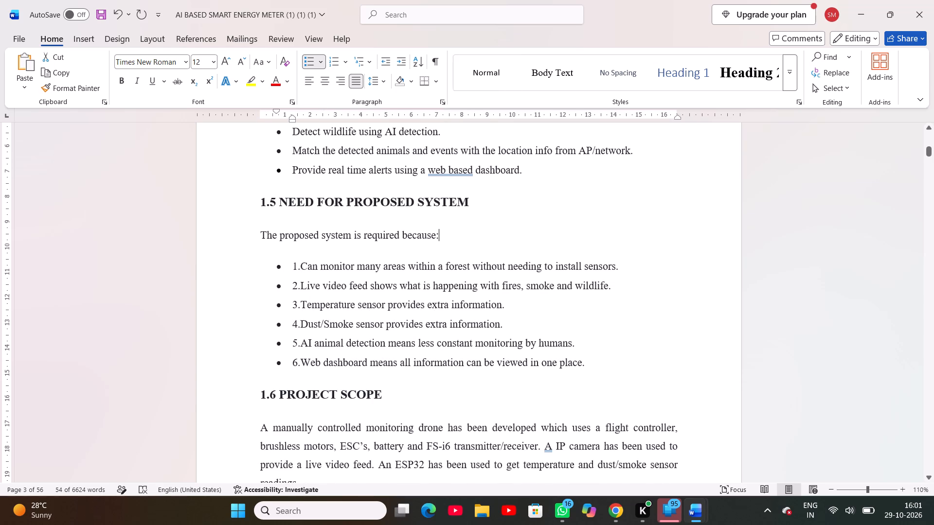
Delete the typed numbers 1., 2. and 3. from the first three bullets under 1.5 NEED FOR PROPOSED SYSTEM.
click(301, 270)
key(BackSpace)
key(BackSpace)
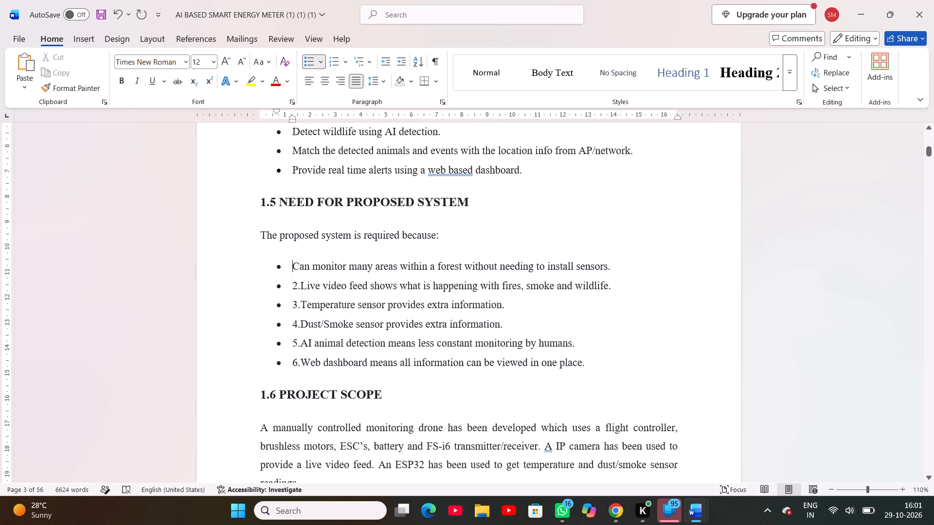
click(297, 286)
click(300, 285)
key(BackSpace)
key(BackSpace)
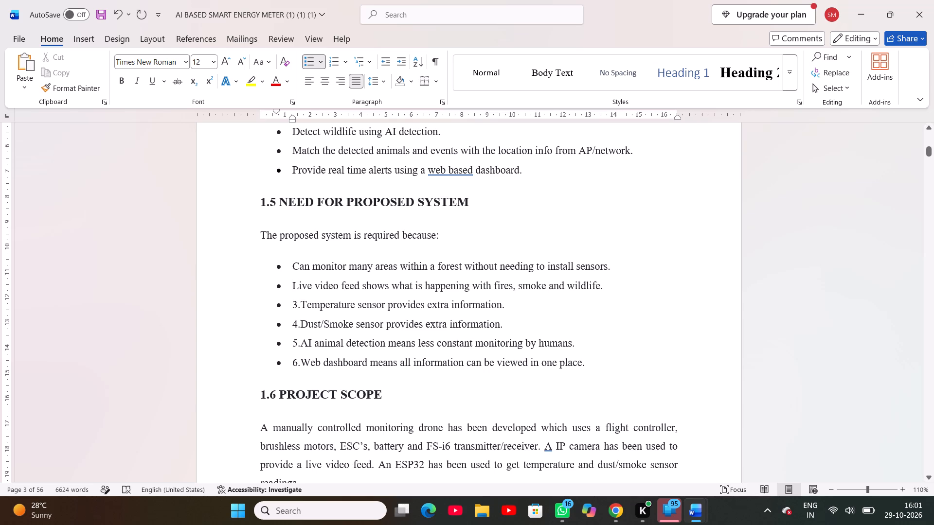
click(298, 305)
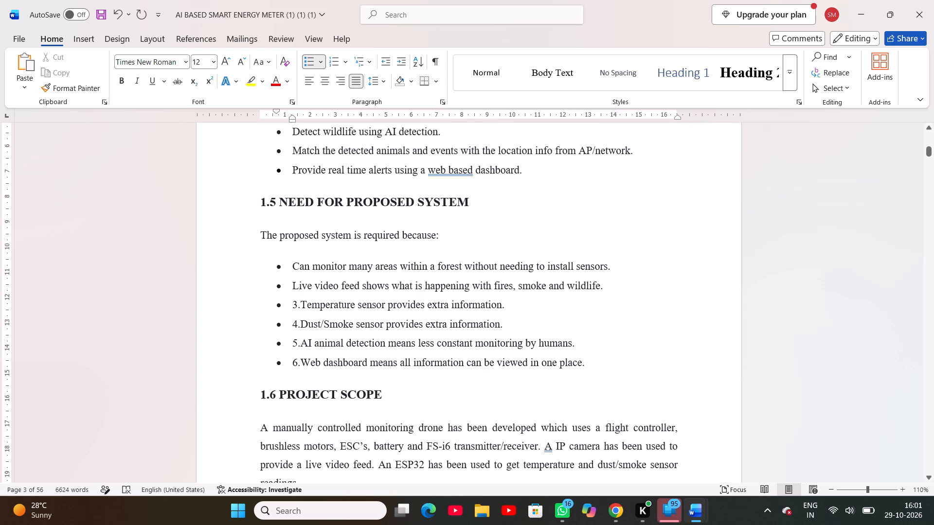
click(300, 305)
key(BackSpace)
key(BackSpace)
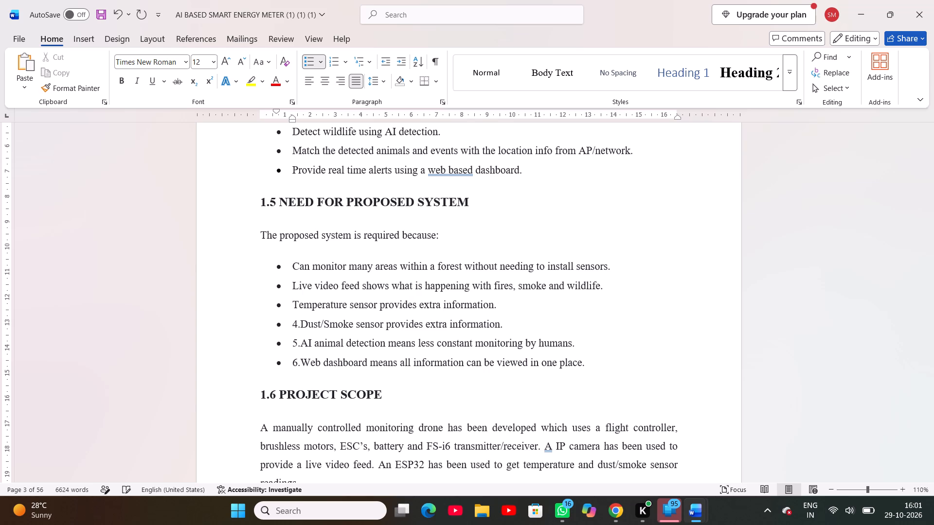
Delete the typed numbers 4., 5. and 6. from the last three bullets under 1.5 NEED FOR PROPOSED SYSTEM.
click(300, 327)
key(BackSpace)
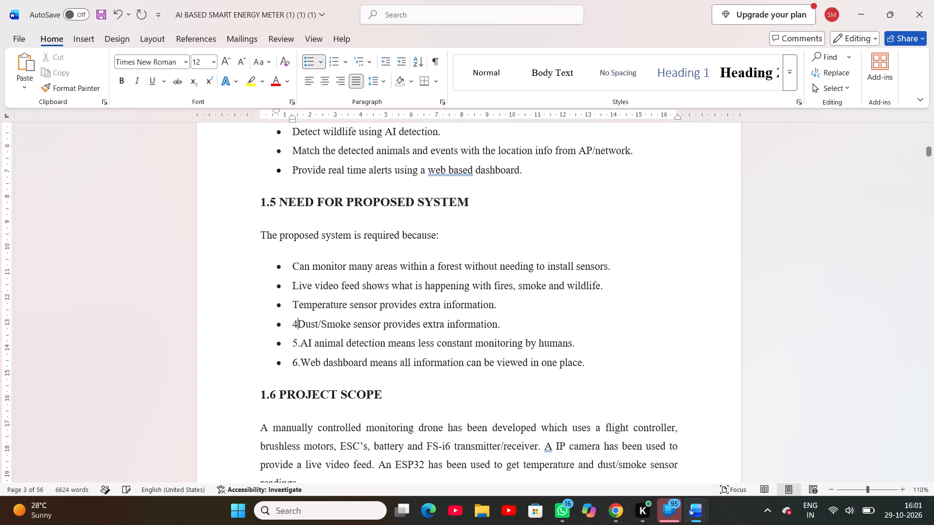
key(BackSpace)
click(300, 342)
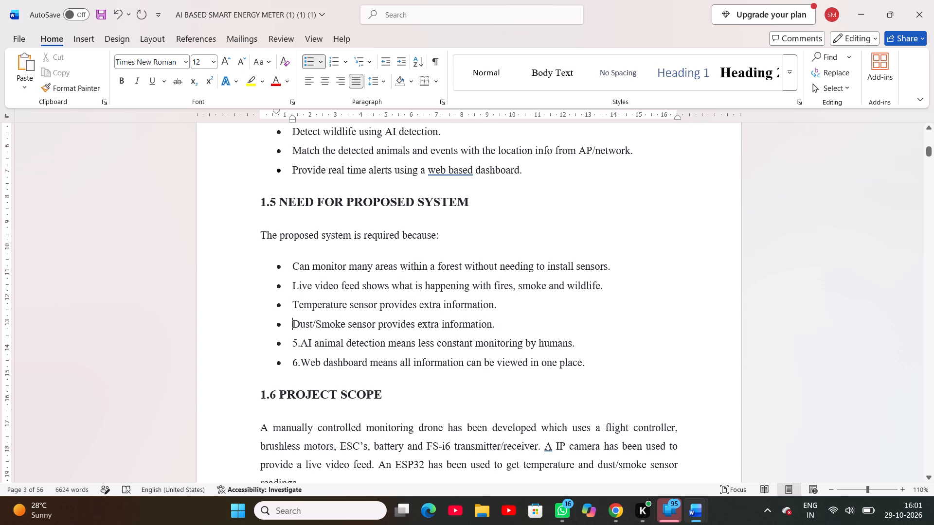
key(BackSpace)
key(BackSpace)
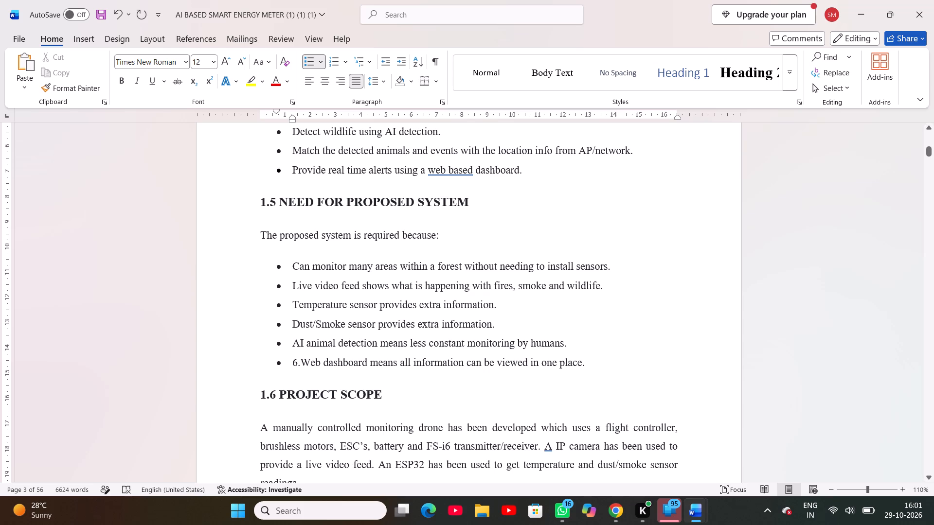
click(300, 365)
key(BackSpace)
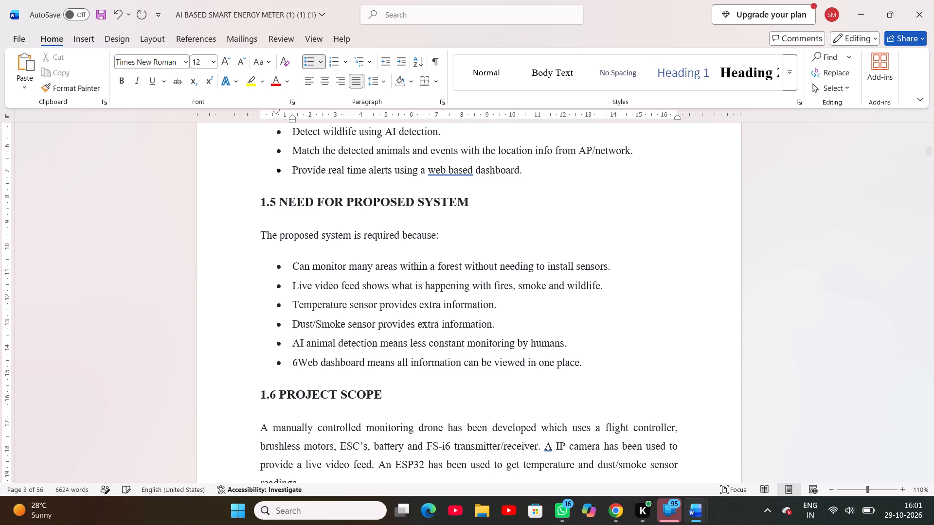
key(BackSpace)
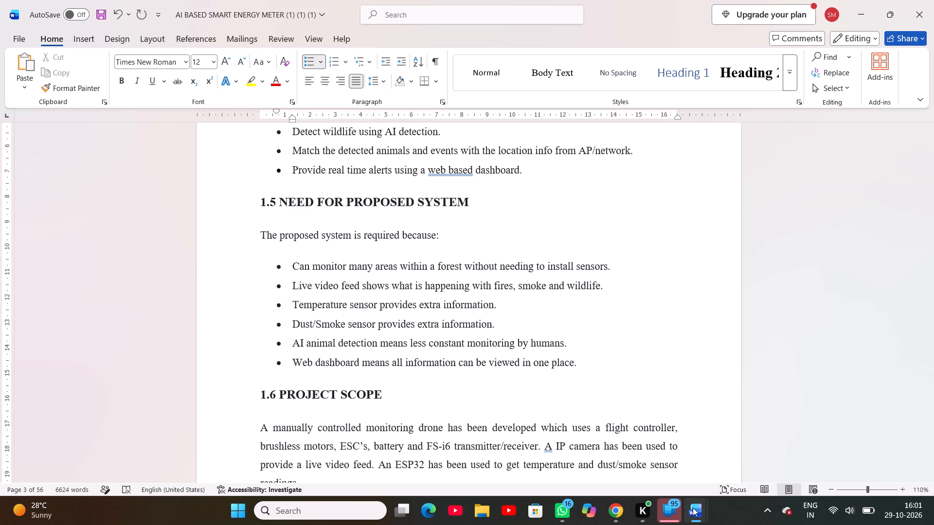
Switch to the AI BASED SMART ENERGY METER reference document and examine its layout from Chapter 1 to the start of Chapter 2.
click(796, 445)
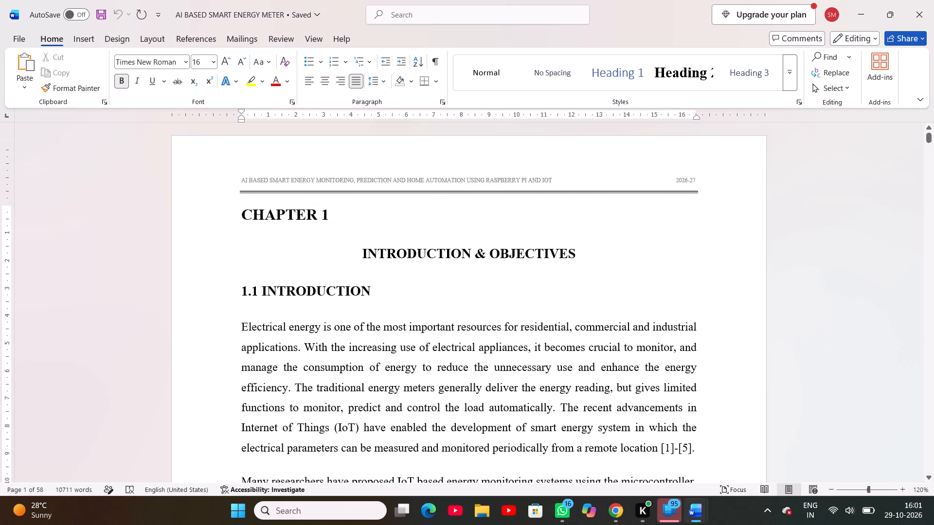
scroll(564, 385, down, 5)
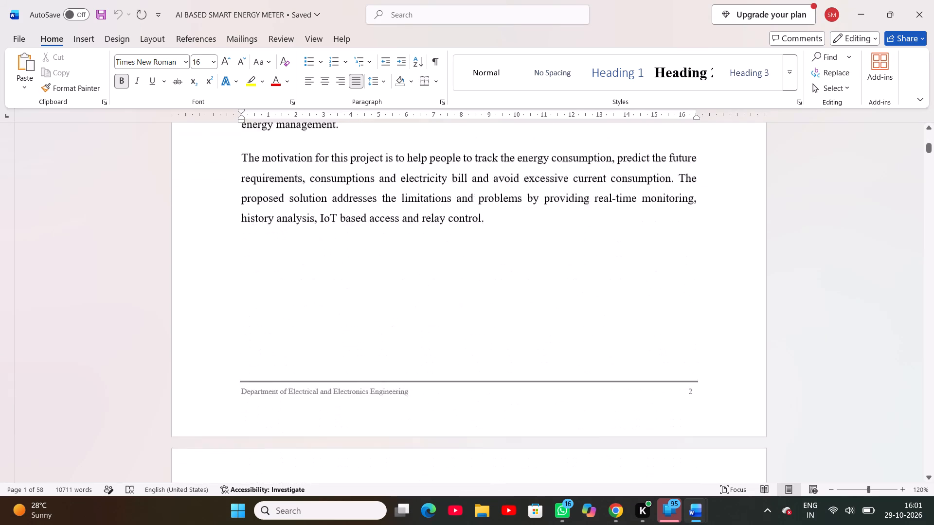
scroll(564, 385, down, 5)
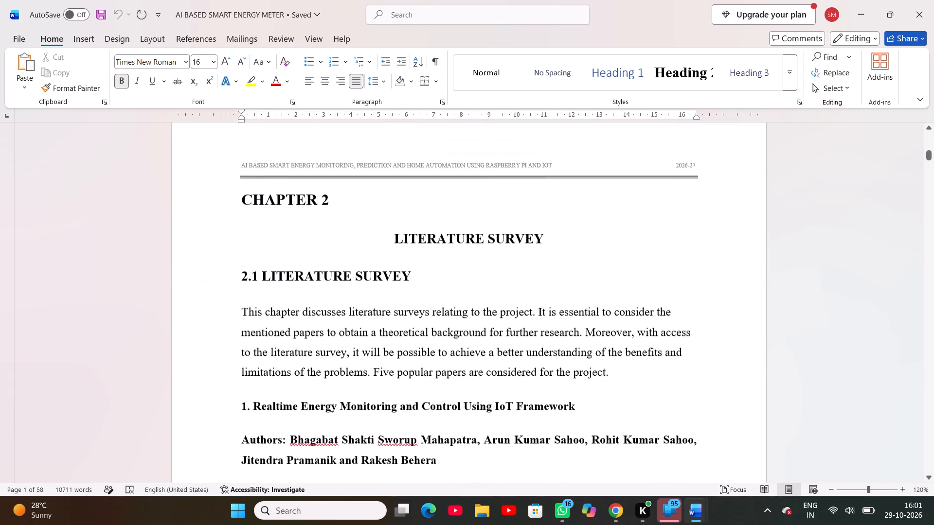
scroll(564, 385, down, 1)
scroll(564, 385, up, 1)
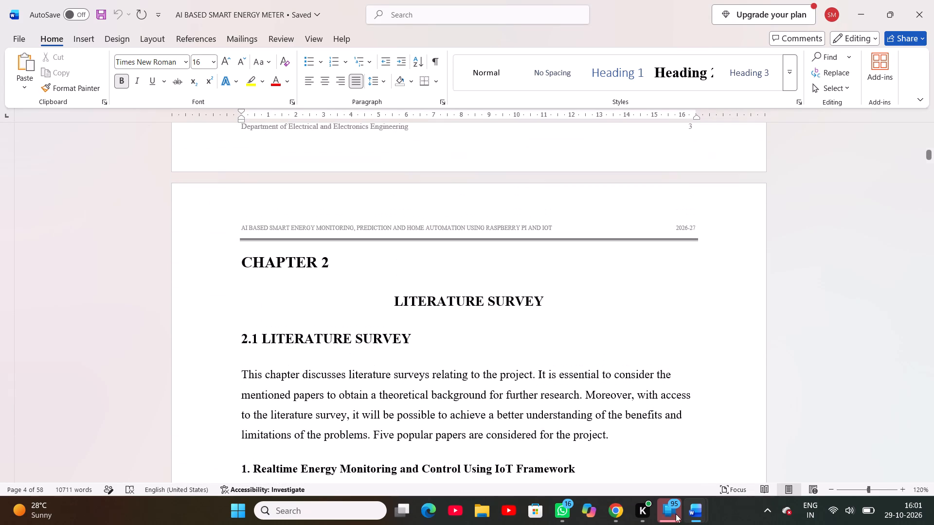
Switch back to the drone report and insert blank lines before the CHAPTER 2 heading so it starts at the top of a new page.
click(592, 449)
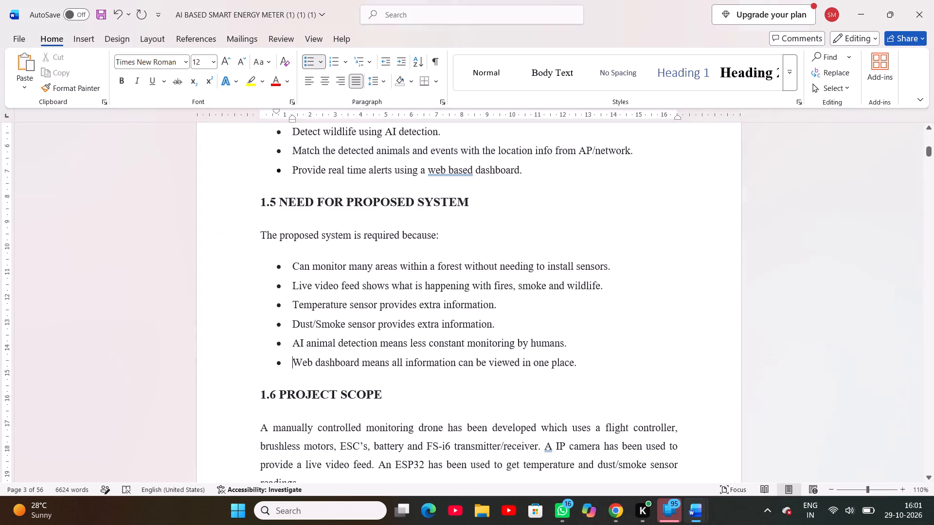
scroll(545, 428, down, 2)
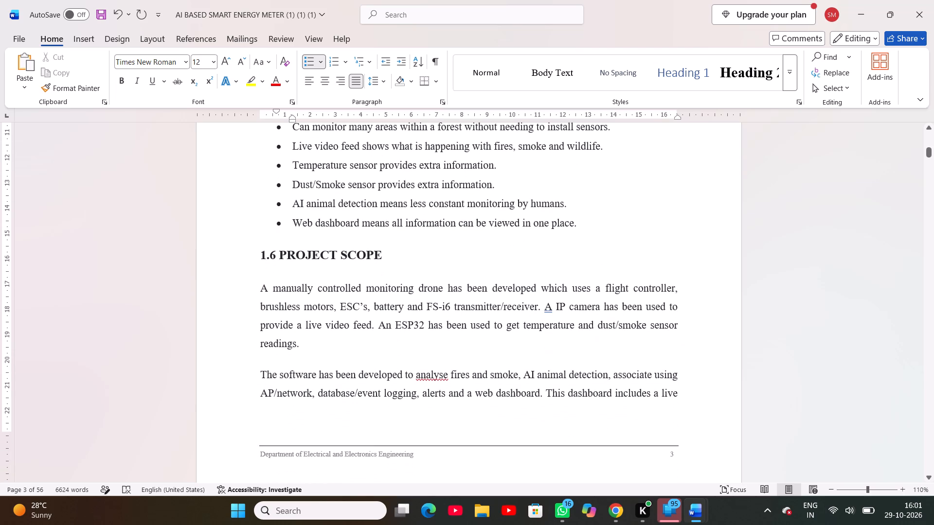
scroll(528, 414, down, 2)
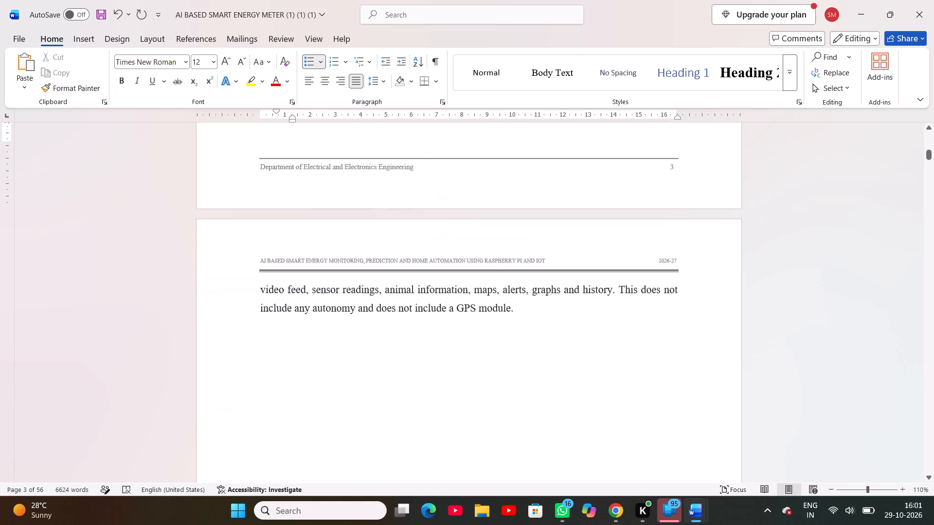
scroll(528, 414, up, 1)
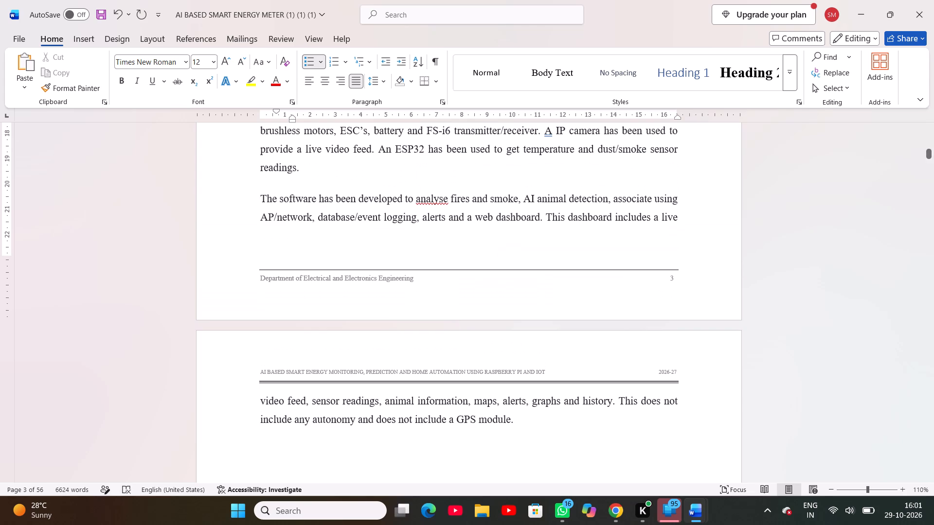
scroll(528, 414, down, 1)
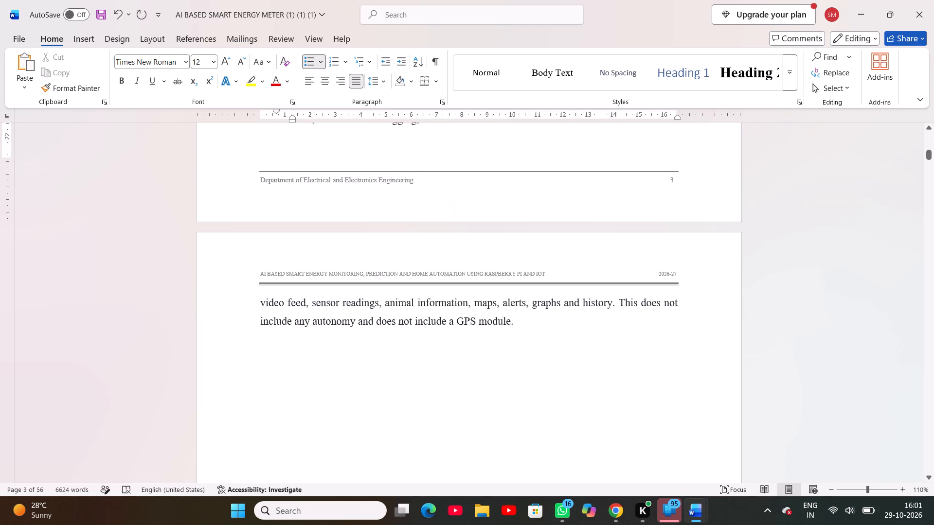
scroll(528, 414, down, 5)
scroll(528, 414, up, 2)
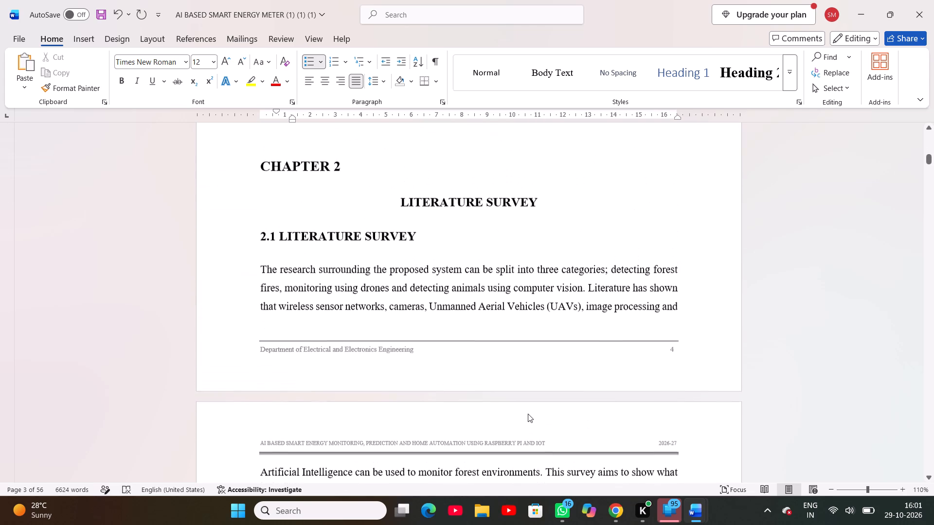
scroll(528, 414, up, 1)
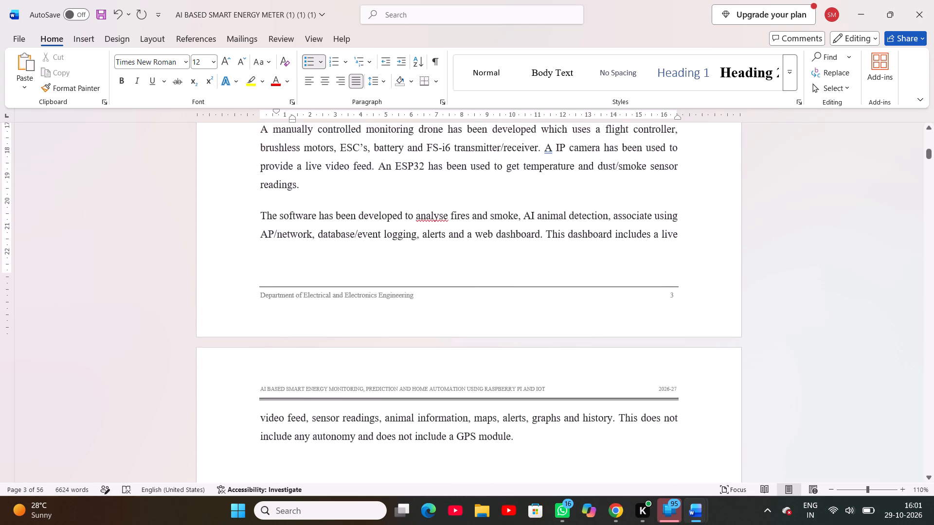
scroll(528, 414, down, 3)
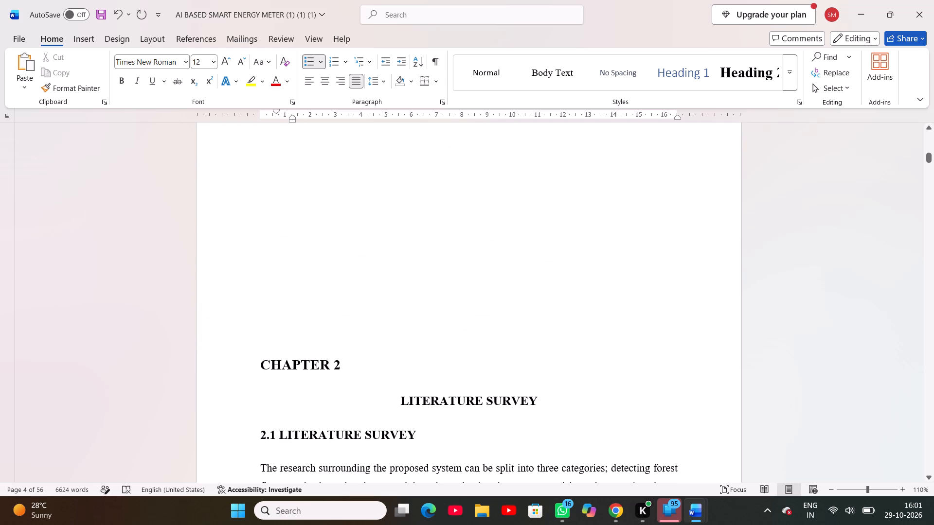
click(261, 361)
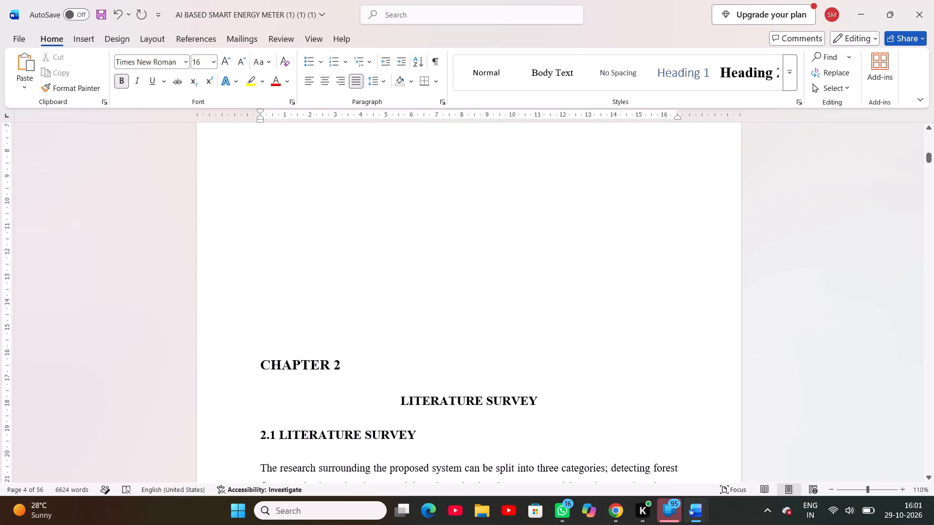
key(Return)
key(Return)
key(Return)
key(Return)
scroll(261, 361, down, 1)
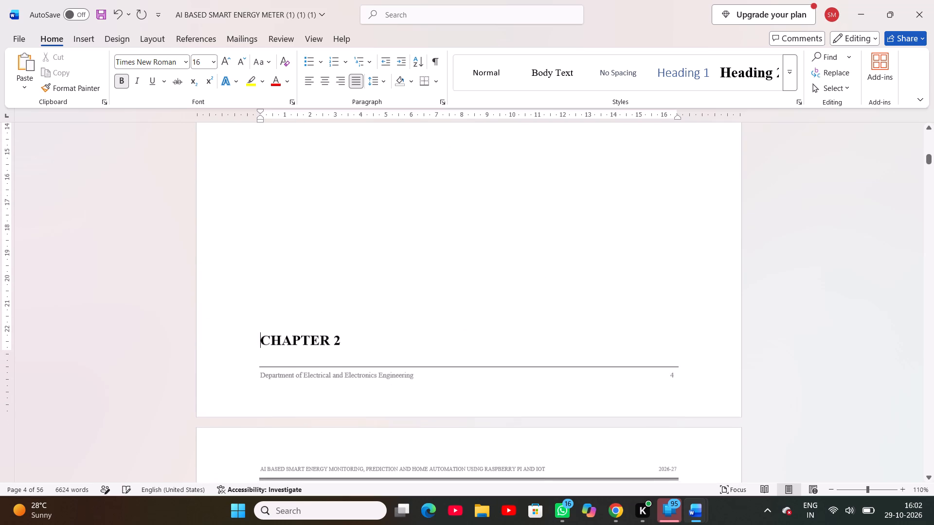
click(258, 336)
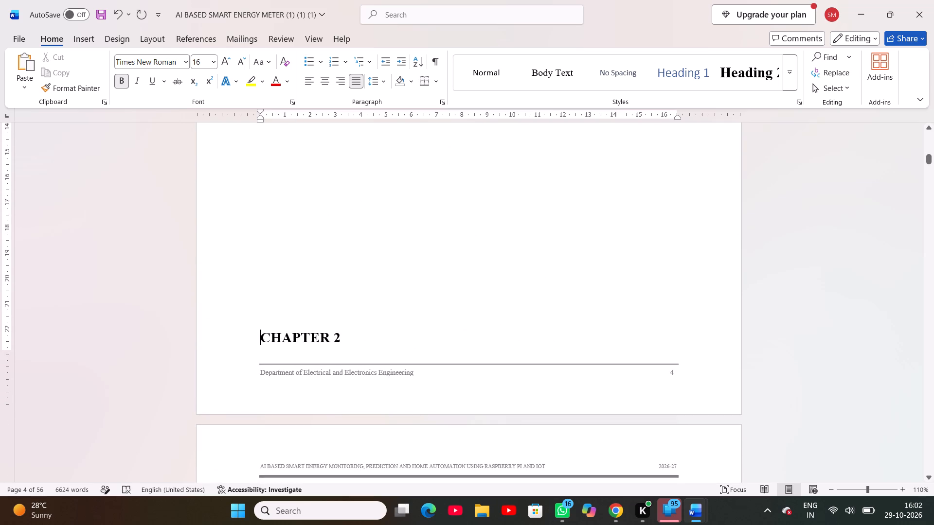
key(Return)
scroll(258, 336, down, 1)
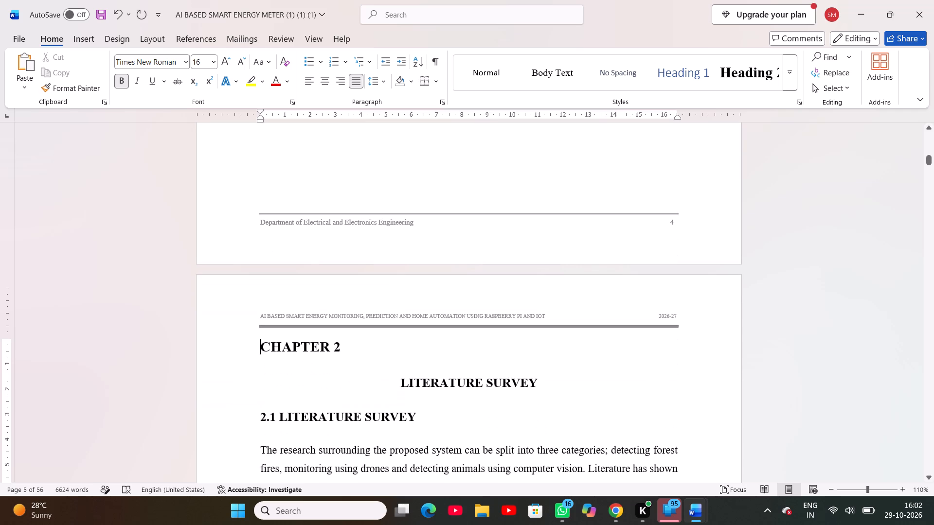
Examine the formatting of the Chapter 2 headings and the numbered paper entries under 2.2 REVIEW OF RELATED WORK.
scroll(394, 346, down, 1)
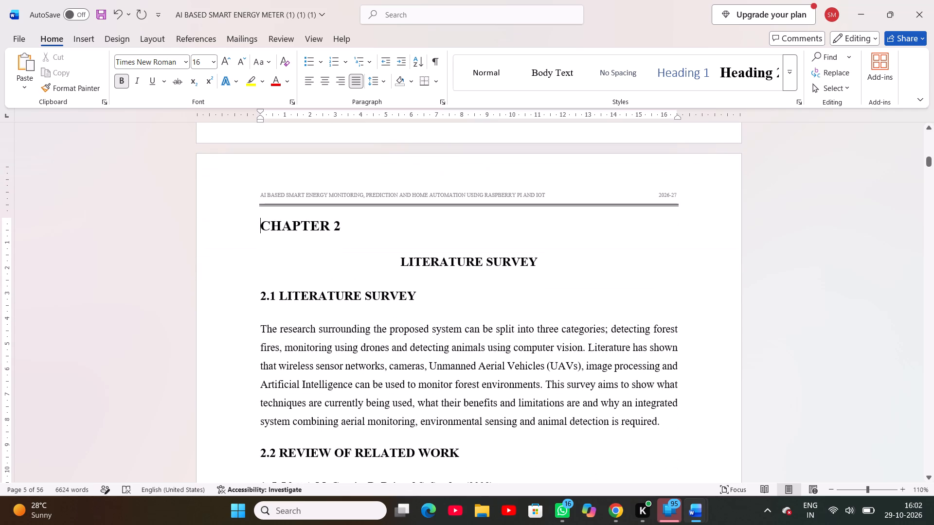
click(444, 266)
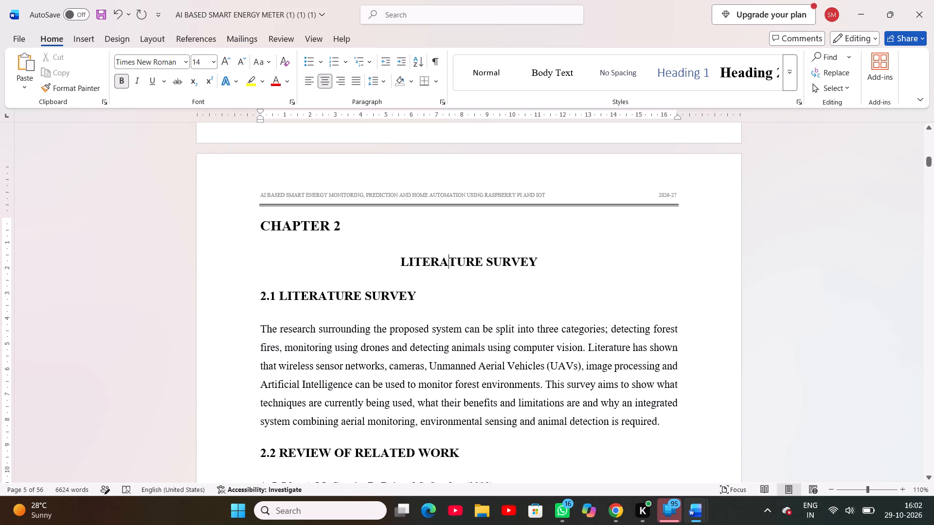
scroll(405, 424, down, 1)
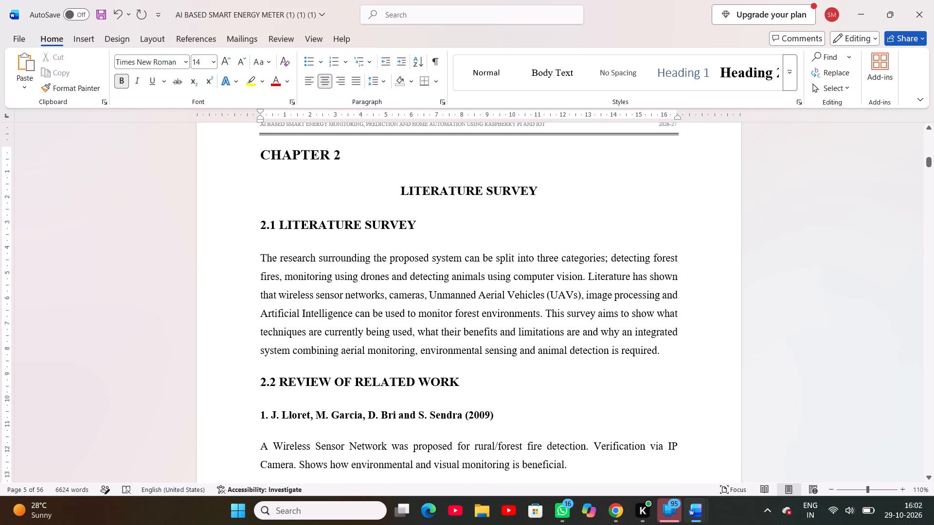
click(398, 379)
scroll(398, 379, down, 2)
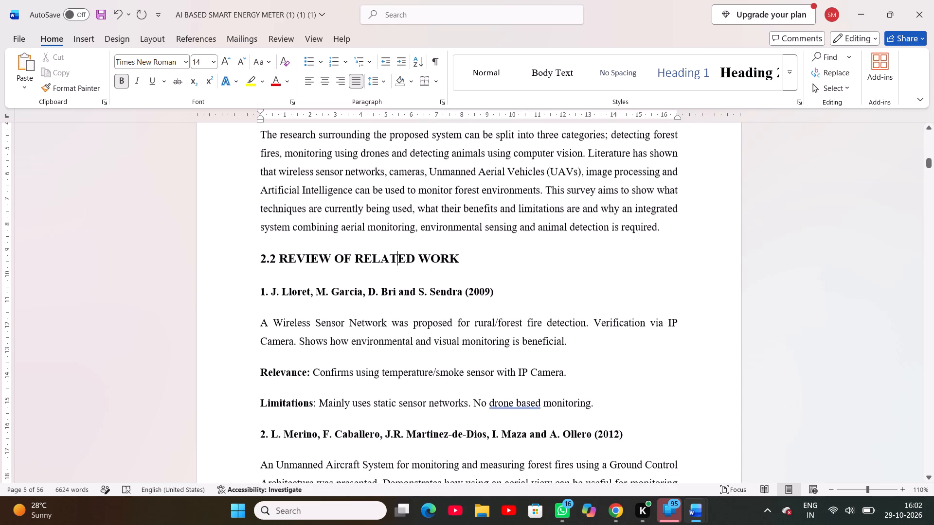
scroll(398, 379, down, 3)
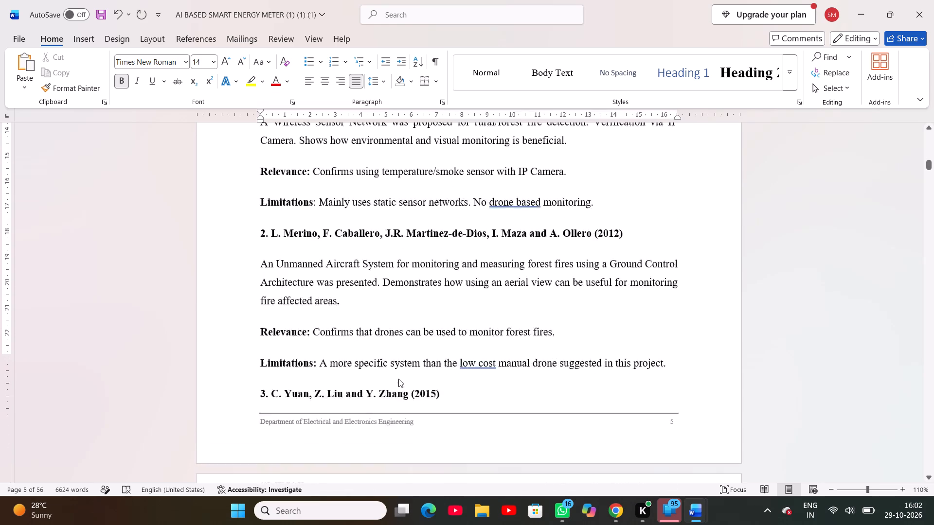
scroll(398, 379, down, 1)
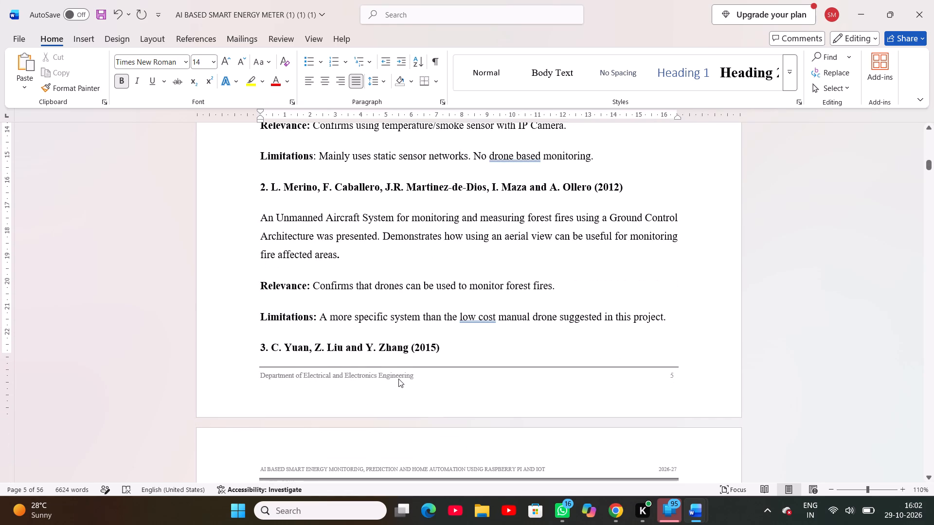
scroll(398, 379, down, 1)
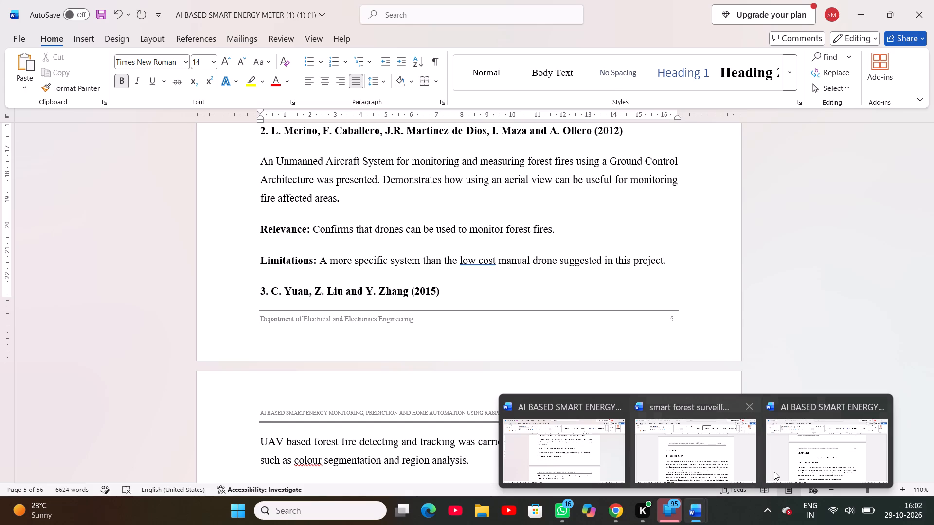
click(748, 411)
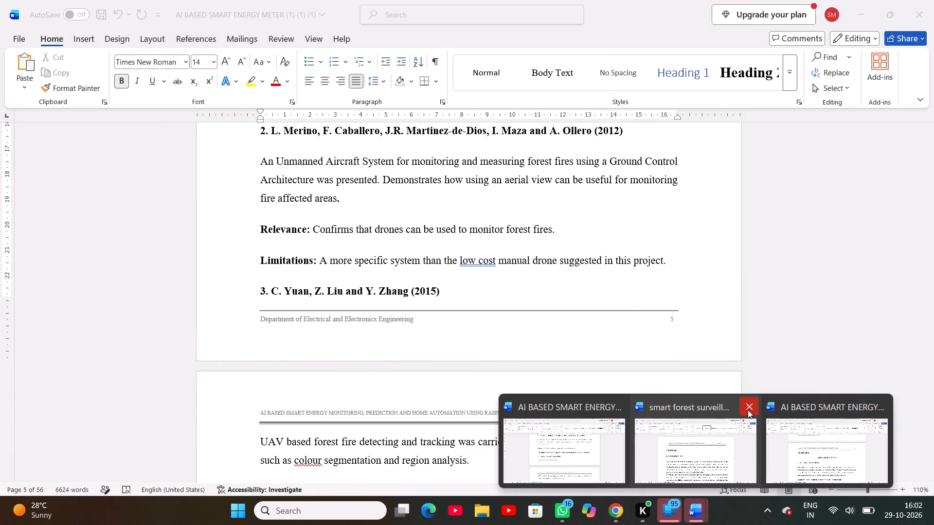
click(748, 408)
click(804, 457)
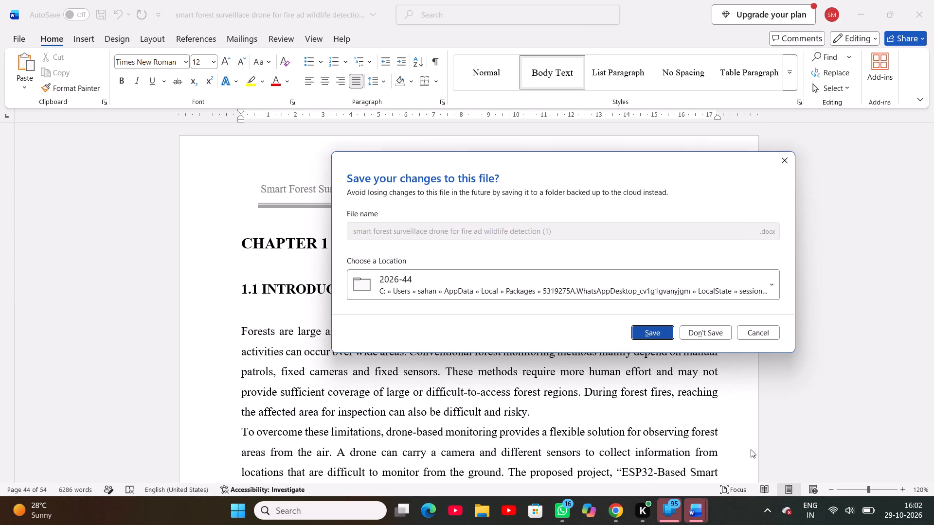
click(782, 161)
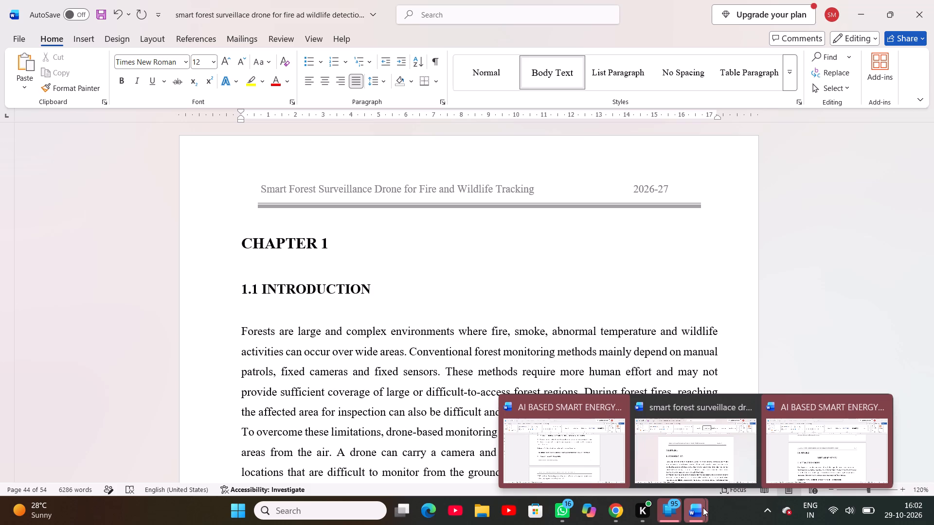
Switch to the AI BASED SMART ENERGY METER reference document and examine how its Chapter 2 literature survey is laid out, up to Chapter 3.
click(600, 461)
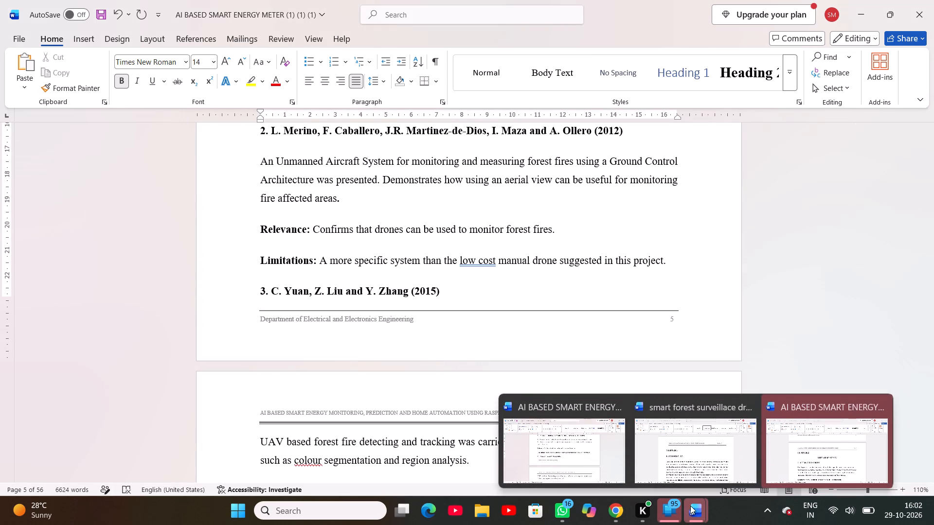
click(784, 459)
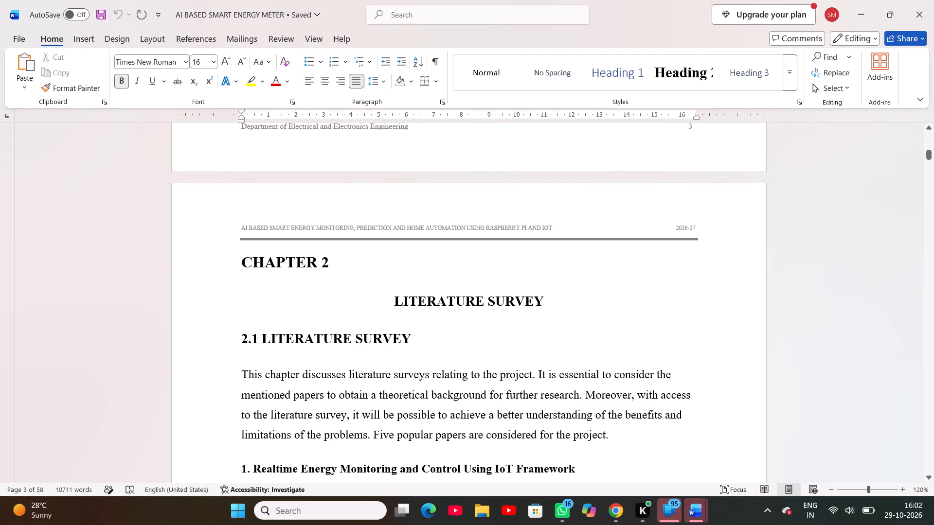
scroll(641, 437, up, 3)
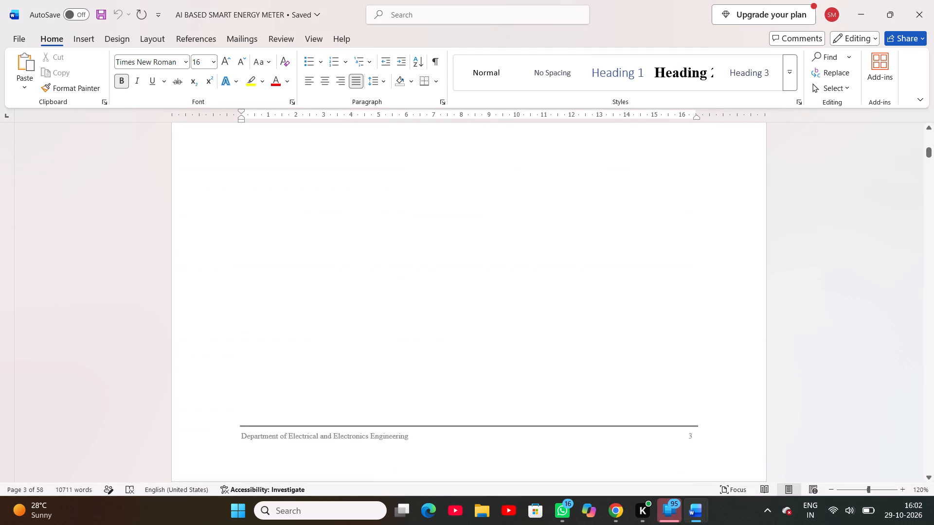
scroll(641, 437, up, 2)
scroll(641, 437, down, 2)
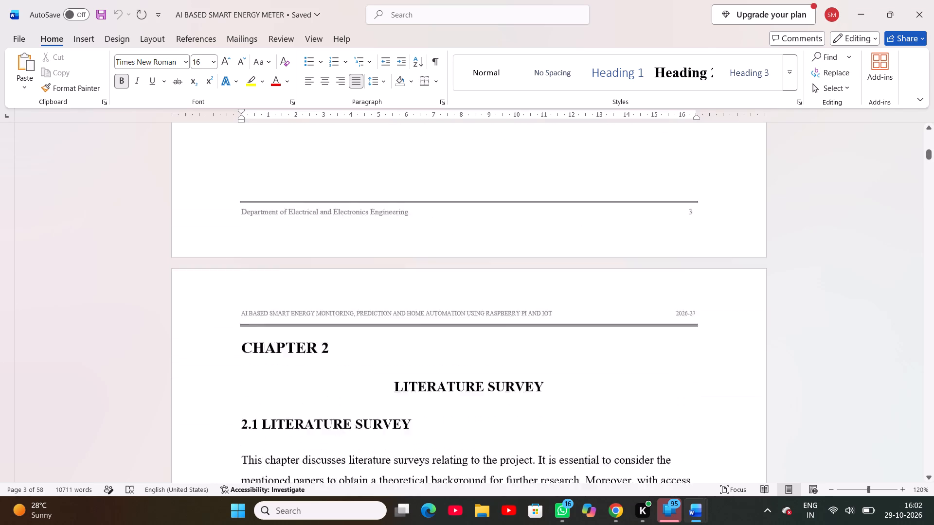
scroll(641, 437, down, 1)
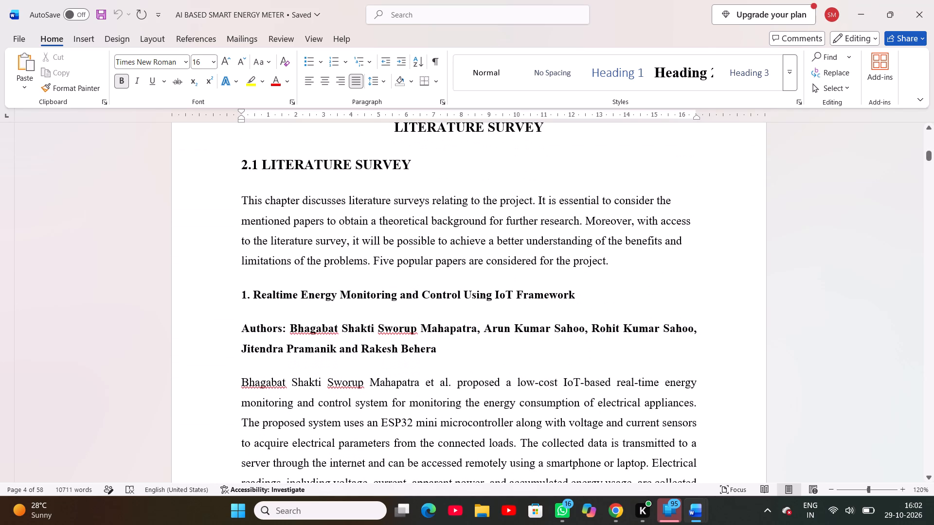
scroll(641, 437, down, 2)
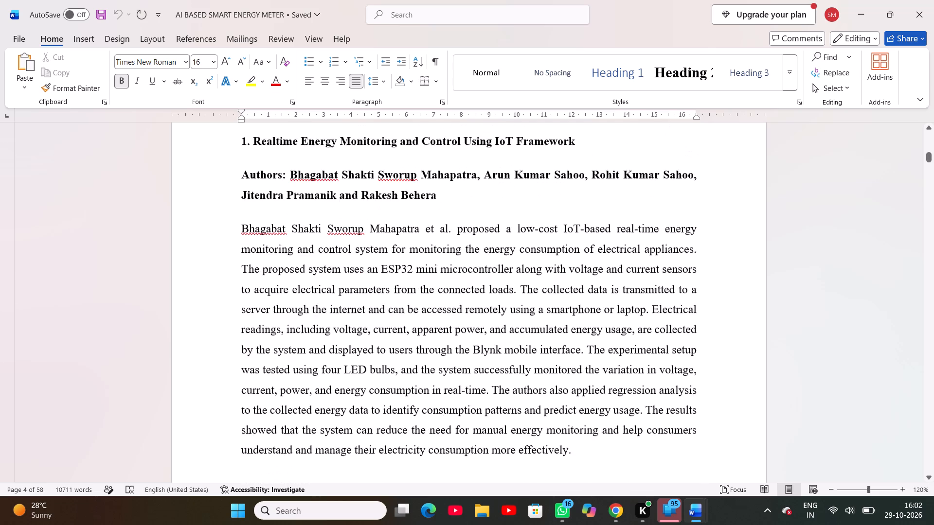
scroll(641, 437, down, 3)
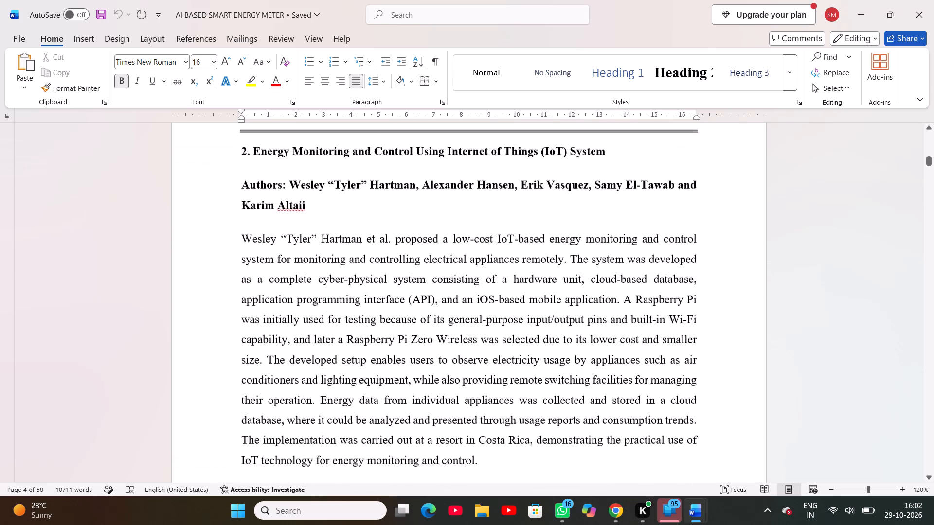
scroll(641, 437, down, 3)
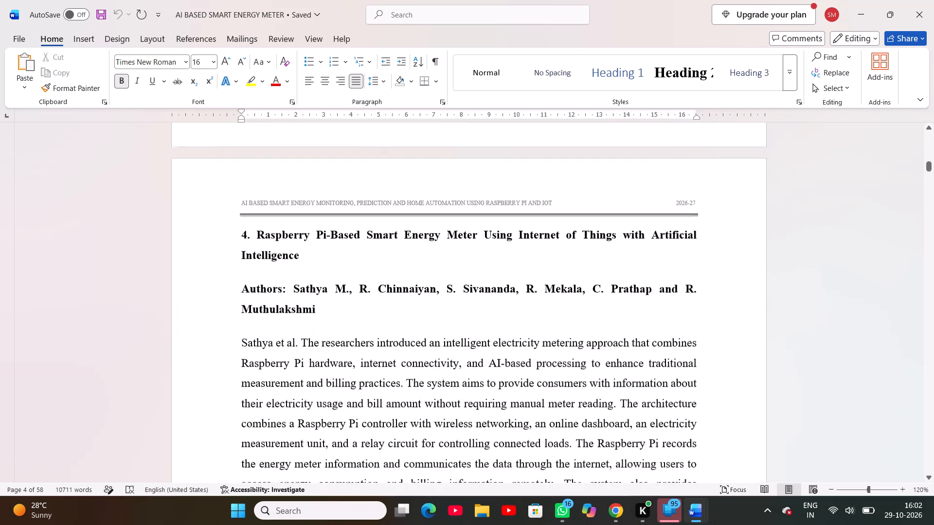
scroll(641, 437, down, 2)
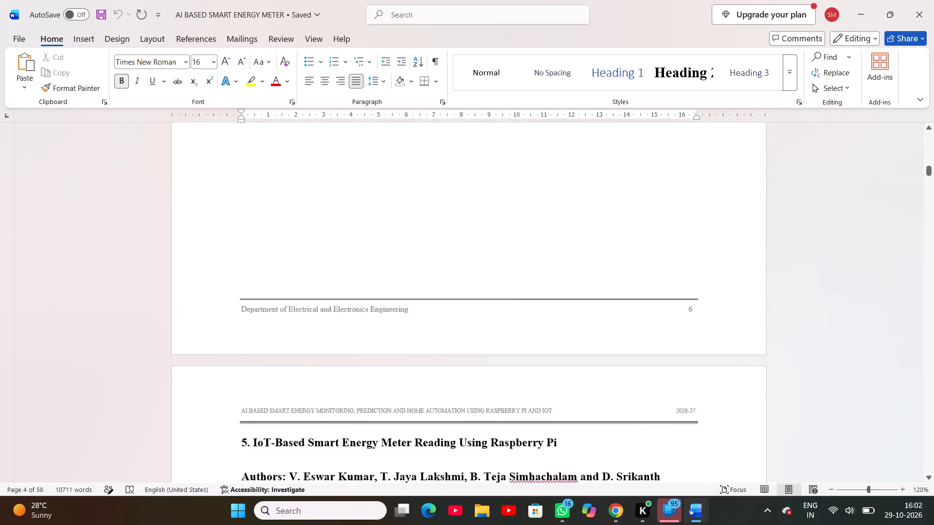
scroll(641, 437, down, 3)
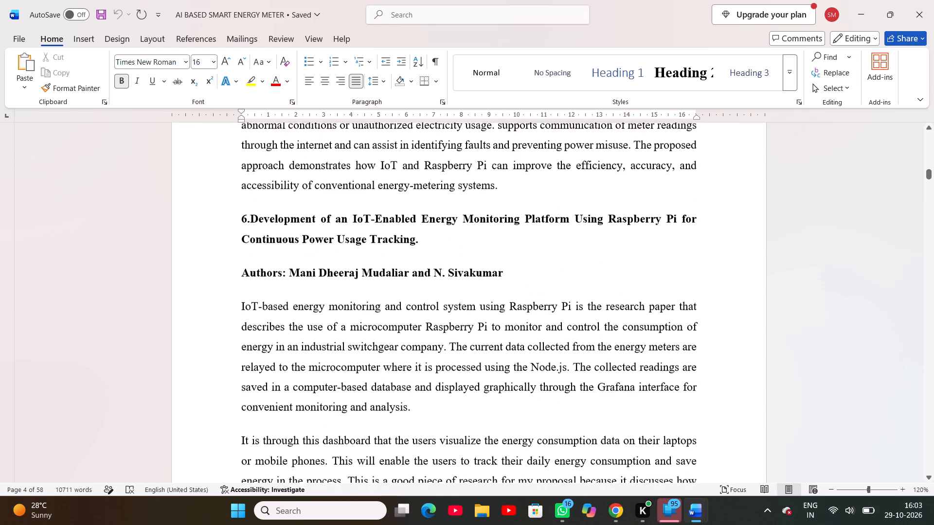
scroll(641, 437, down, 3)
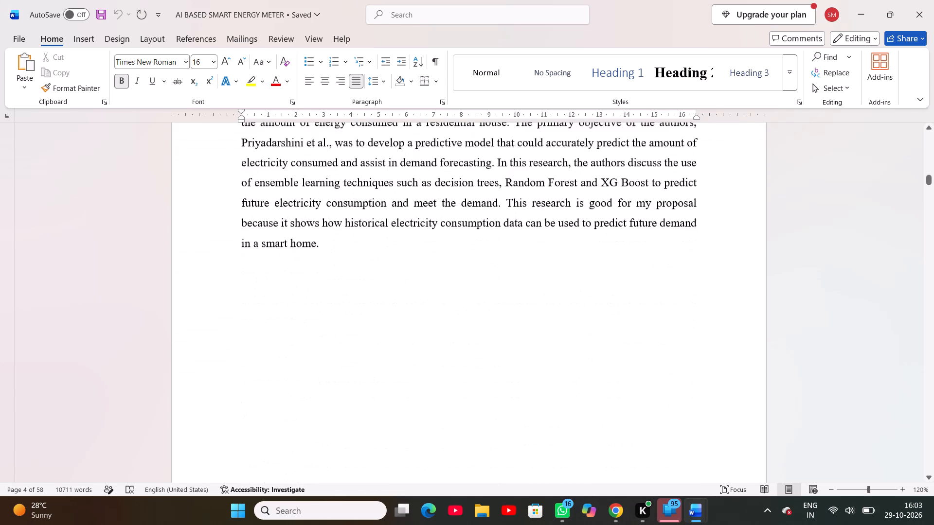
scroll(641, 437, down, 3)
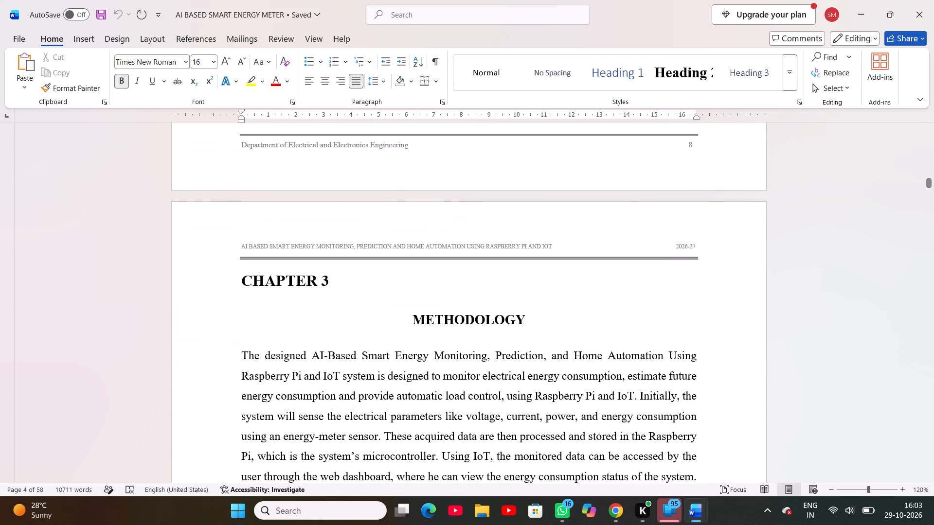
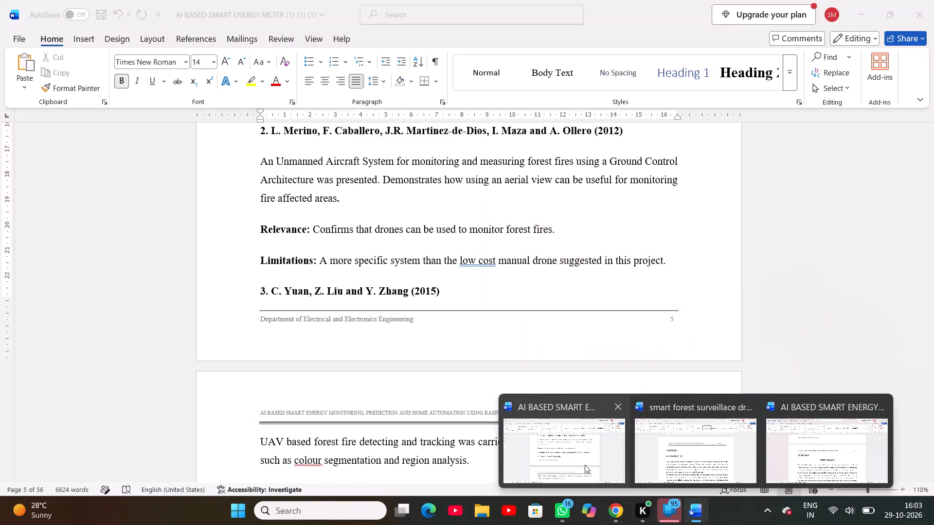
Switch back to the drone report and examine the Chapter 2 layout from 2.1 LITERATURE SURVEY to 2.3 TECHNOLOGY TRENDS.
click(585, 465)
scroll(506, 435, down, 2)
scroll(506, 435, up, 1)
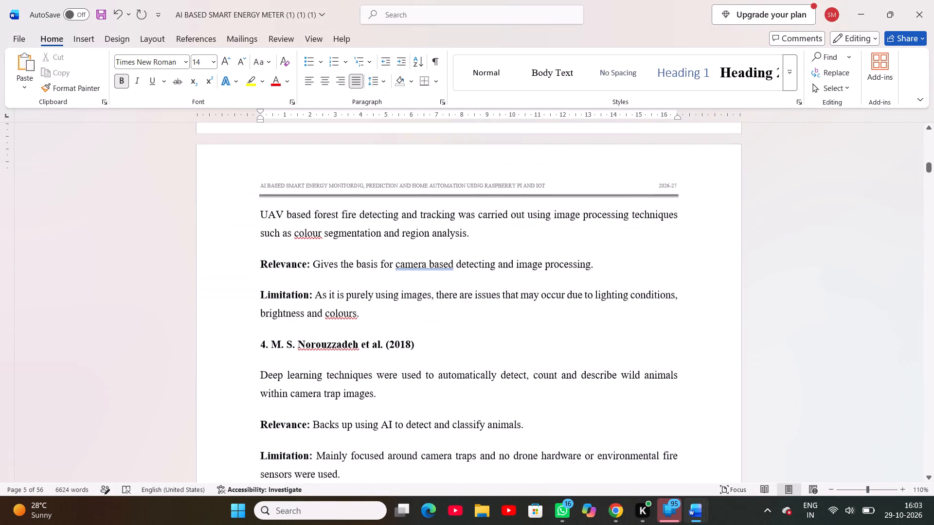
scroll(506, 435, up, 2)
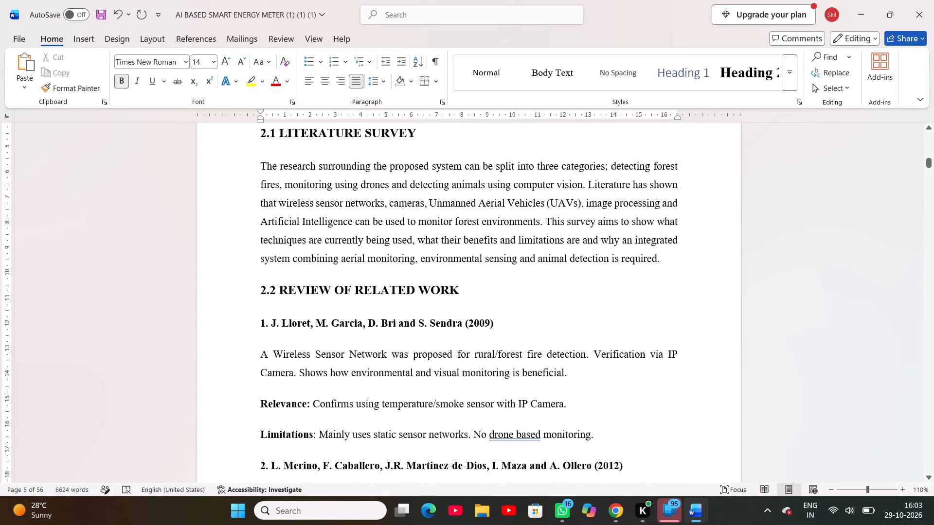
scroll(506, 435, down, 1)
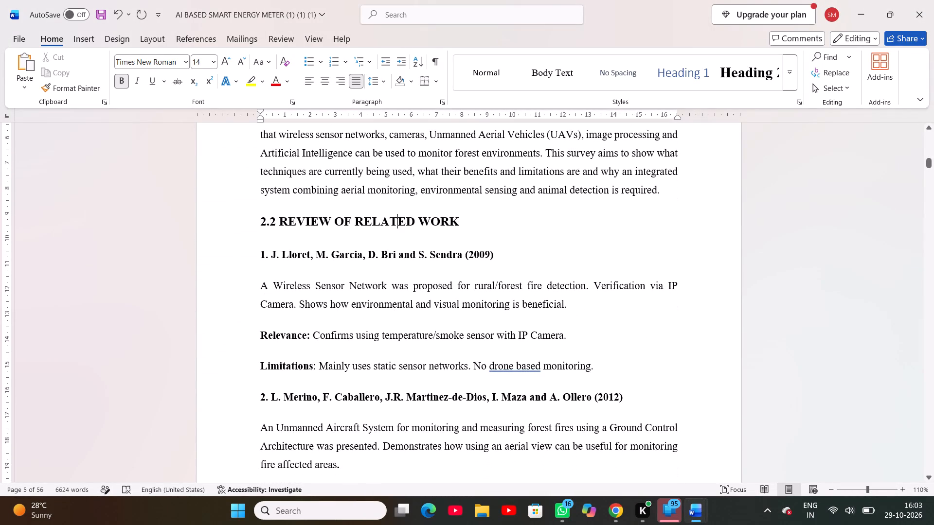
scroll(506, 435, down, 2)
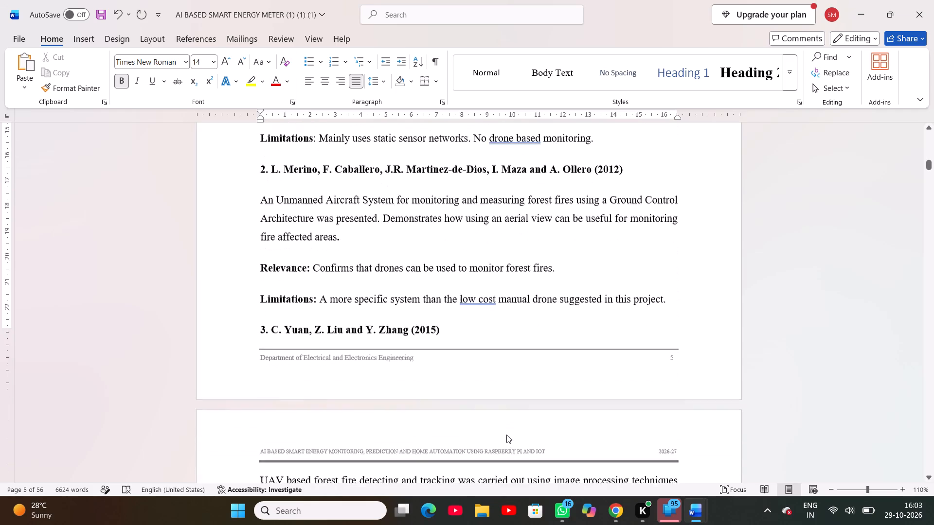
scroll(506, 435, down, 2)
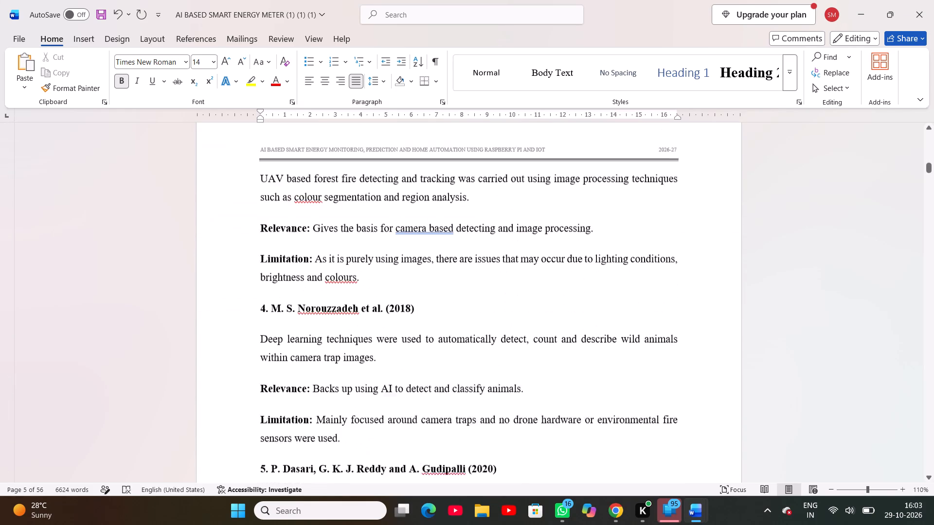
scroll(506, 435, down, 2)
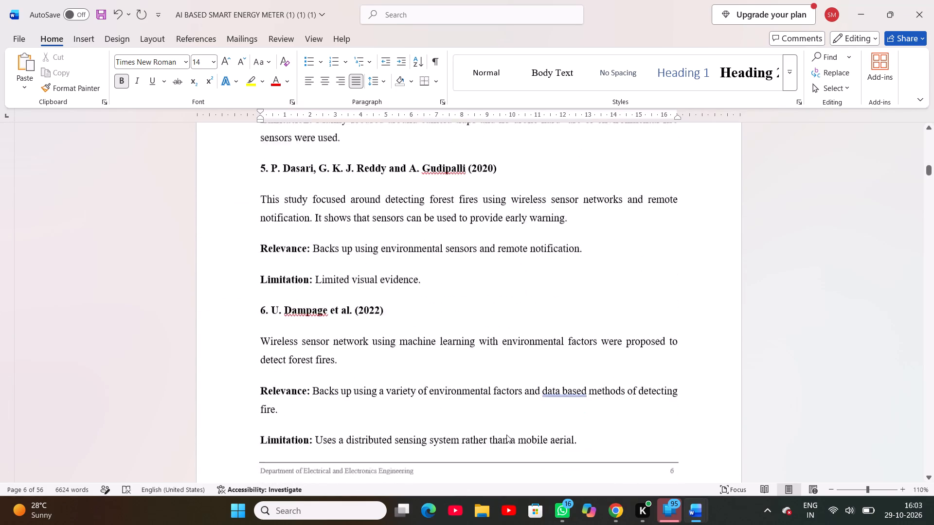
scroll(506, 435, down, 1)
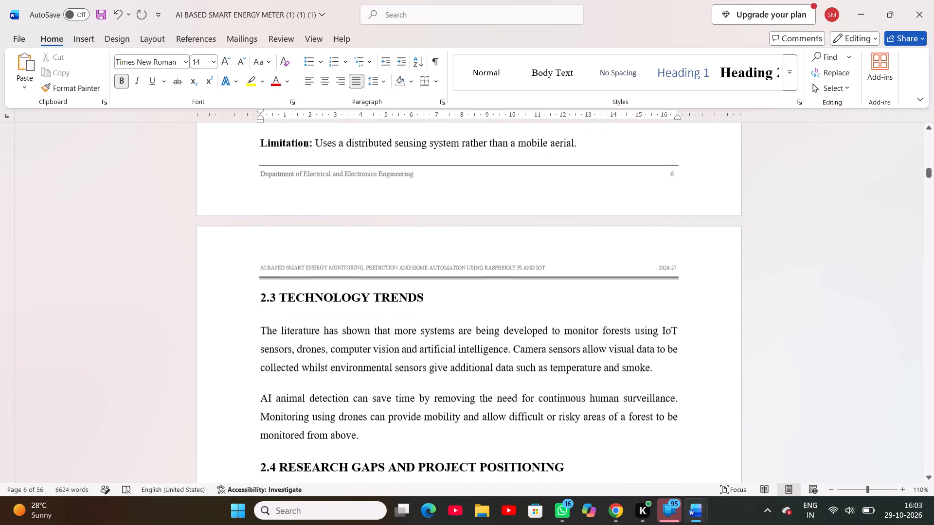
ctrl+scroll(506, 435, up, 1)
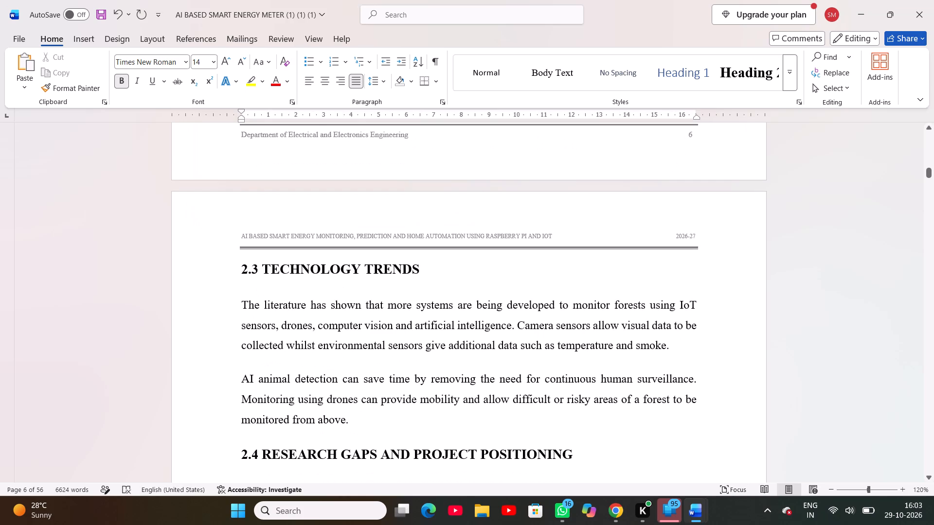
Turn the first eight numbered lines under 2.4 RESEARCH GAPS AND PROJECT POSITIONING, from IP camera to Alerts and Event Logging, into a bulleted list.
scroll(508, 420, down, 2)
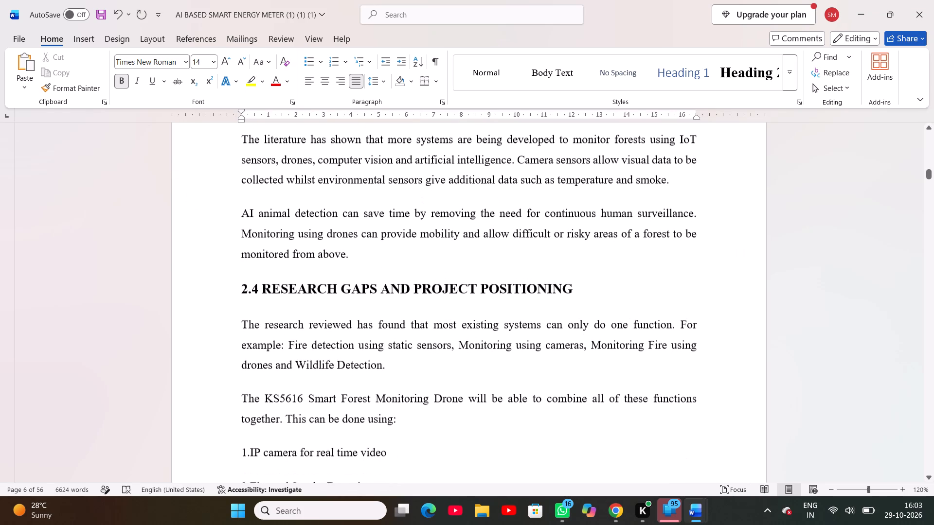
scroll(508, 420, down, 1)
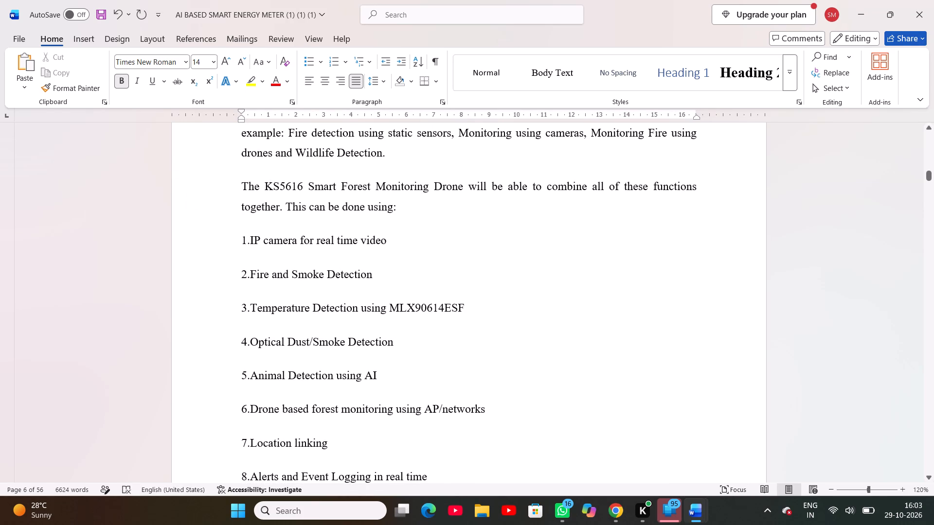
drag(242, 237, 416, 488)
scroll(370, 436, up, 1)
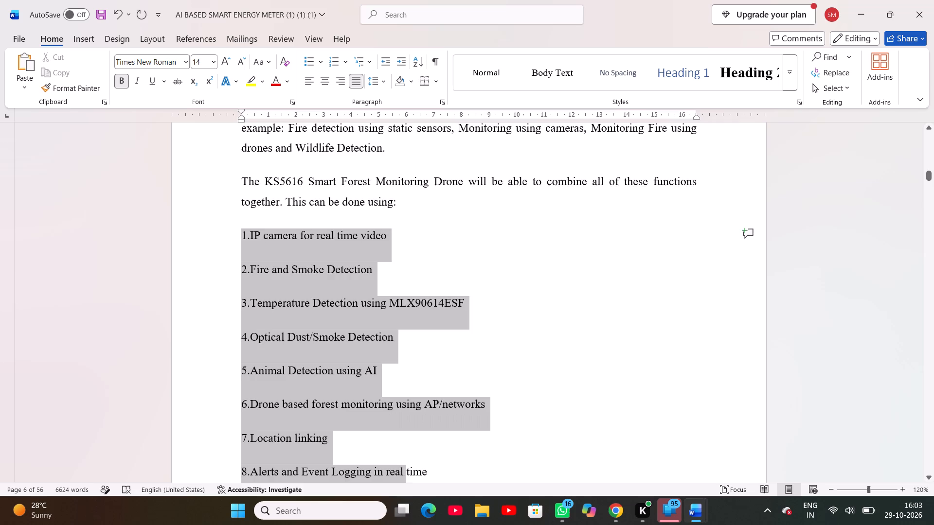
drag(416, 488, 433, 402)
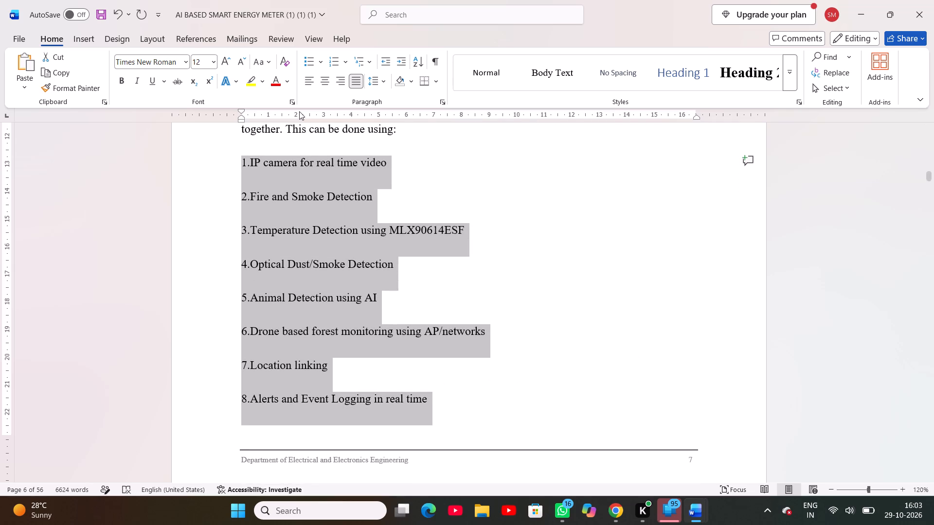
click(316, 63)
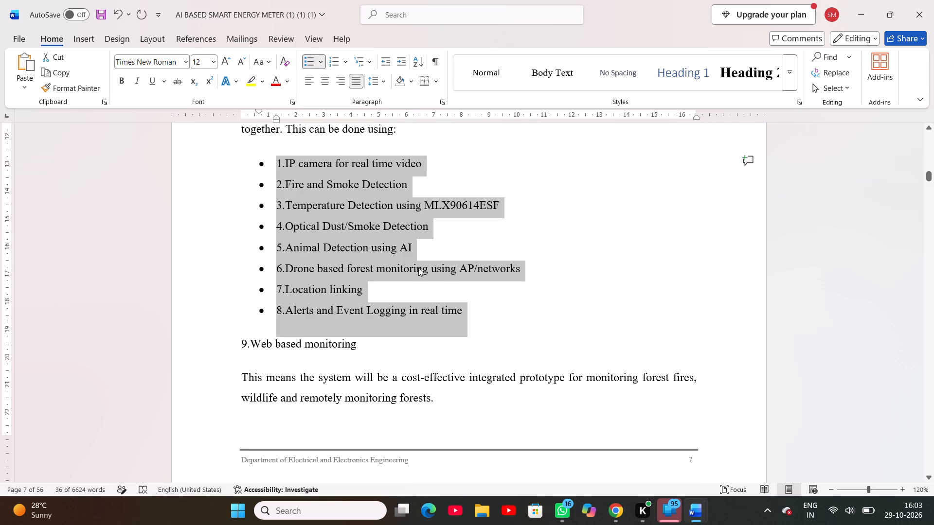
click(418, 268)
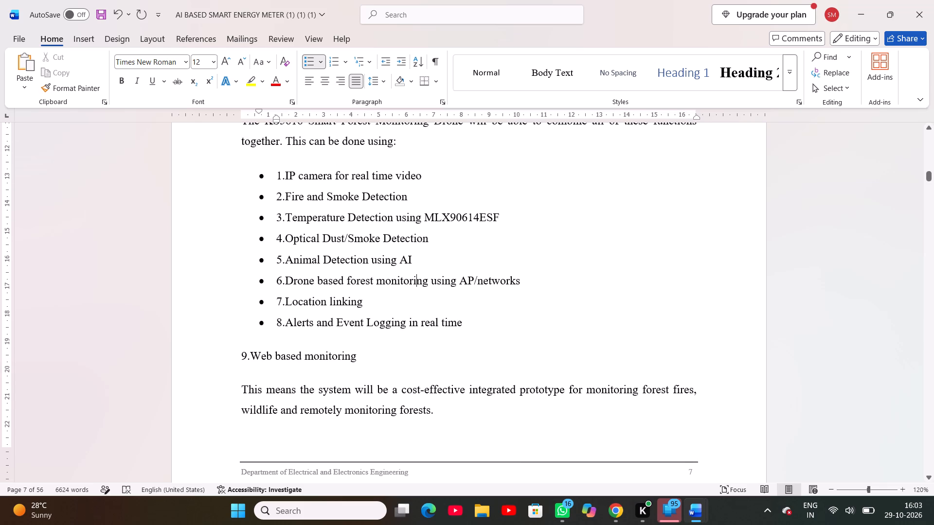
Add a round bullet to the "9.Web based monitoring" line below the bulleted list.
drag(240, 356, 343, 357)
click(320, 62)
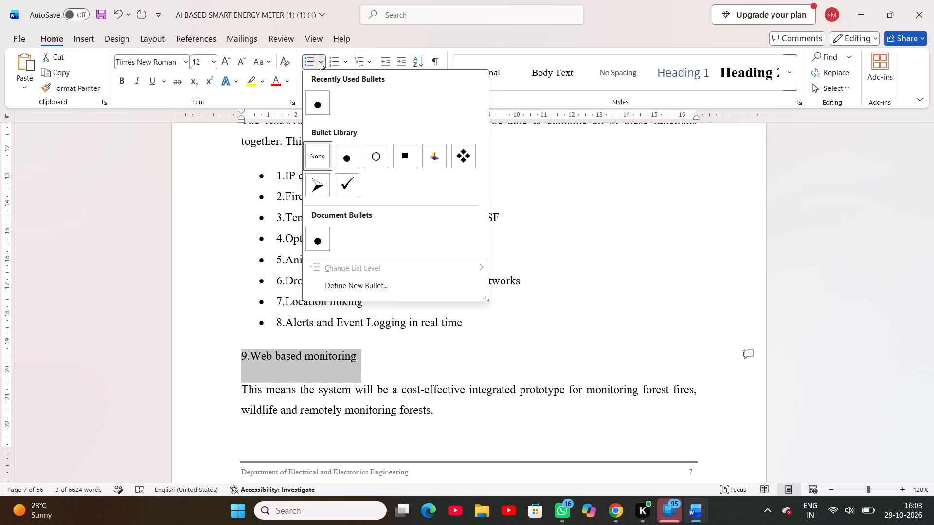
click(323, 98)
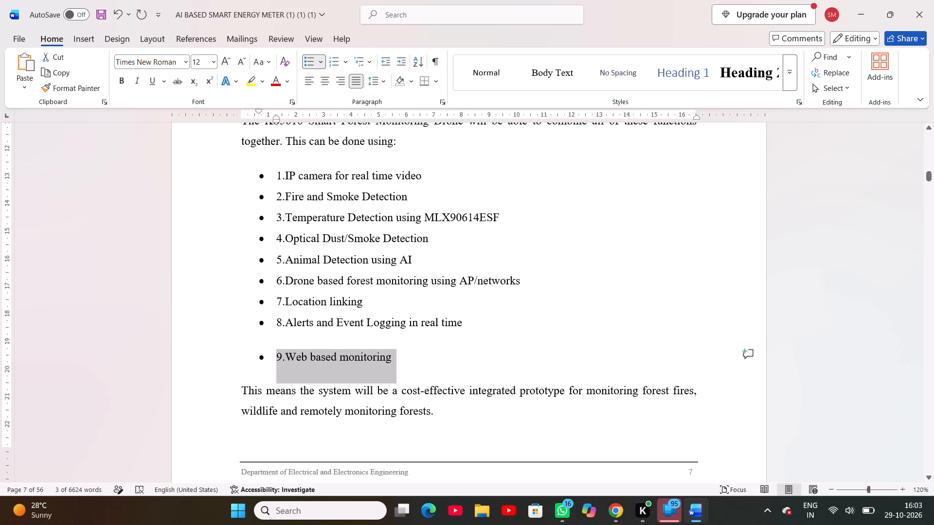
Delete the "9.Web based monitoring" line so the list ends at the alerts and event logging item.
key(BackSpace)
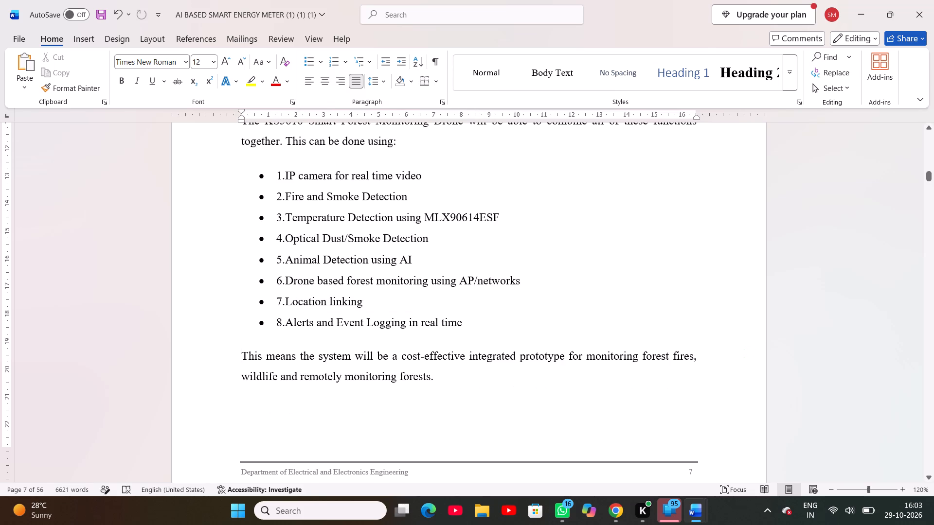
key(ctrl+z)
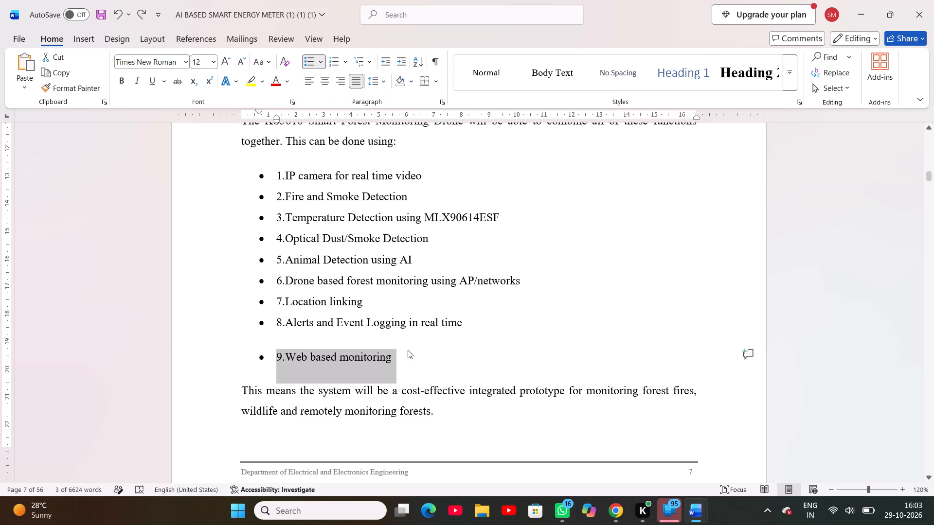
click(426, 355)
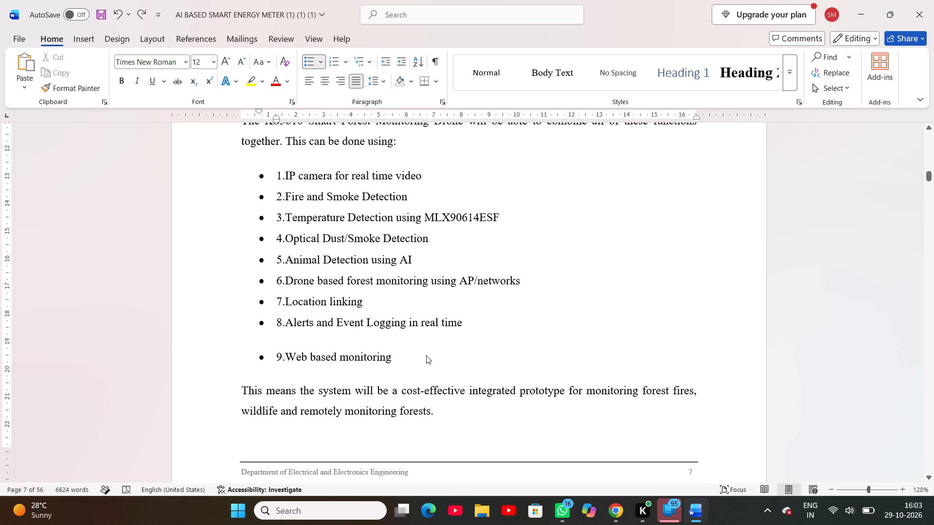
key(BackSpace)
key(BackSpace)
key(BackSpace)
key(BackSpace)
key(BackSpace)
key(BackSpace)
key(BackSpace)
key(BackSpace)
key(BackSpace)
key(BackSpace)
key(BackSpace)
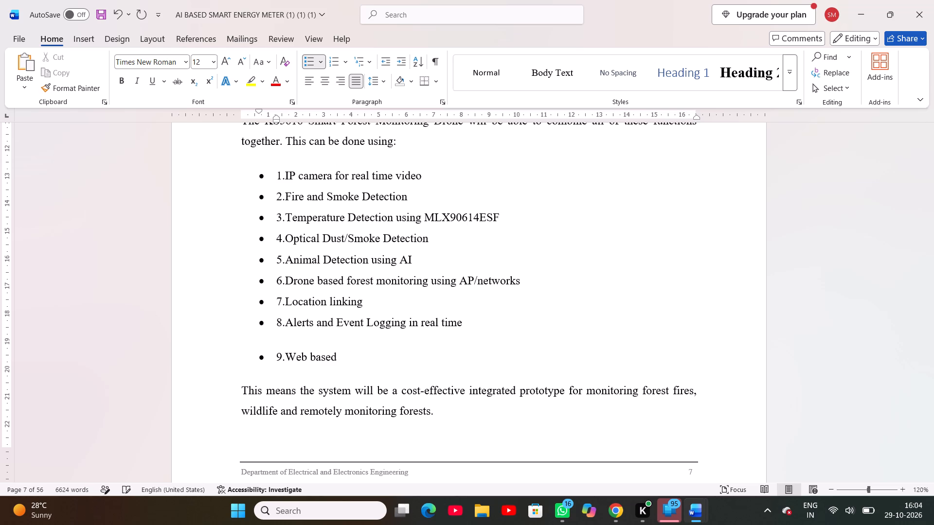
key(BackSpace)
key(BackSpace)
key(BackSpace)
key(BackSpace)
key(BackSpace)
key(BackSpace)
key(BackSpace)
key(BackSpace)
key(BackSpace)
key(BackSpace)
key(BackSpace)
key(BackSpace)
key(BackSpace)
key(BackSpace)
key(BackSpace)
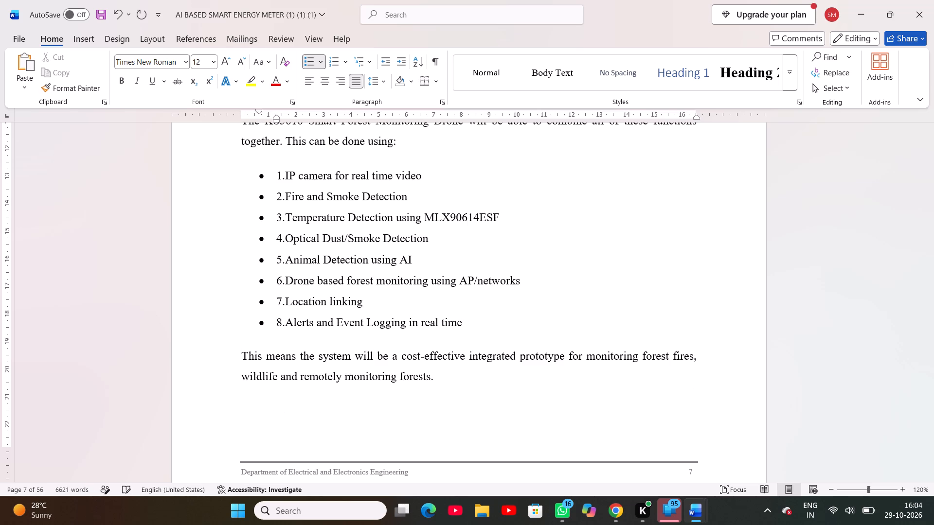
Remove the typed numbers 8, 7, 6 and 5 with their periods from the last four bullets of the 2.4 list.
click(283, 327)
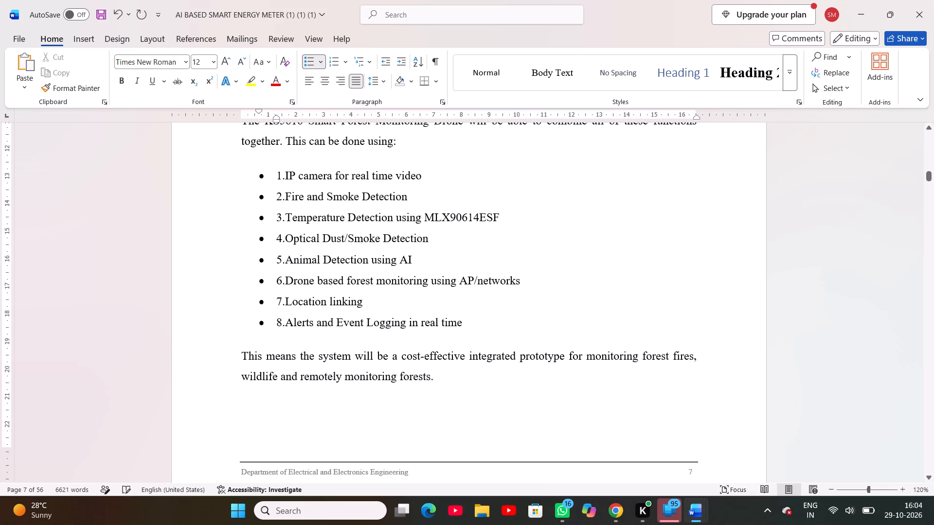
click(285, 327)
key(BackSpace)
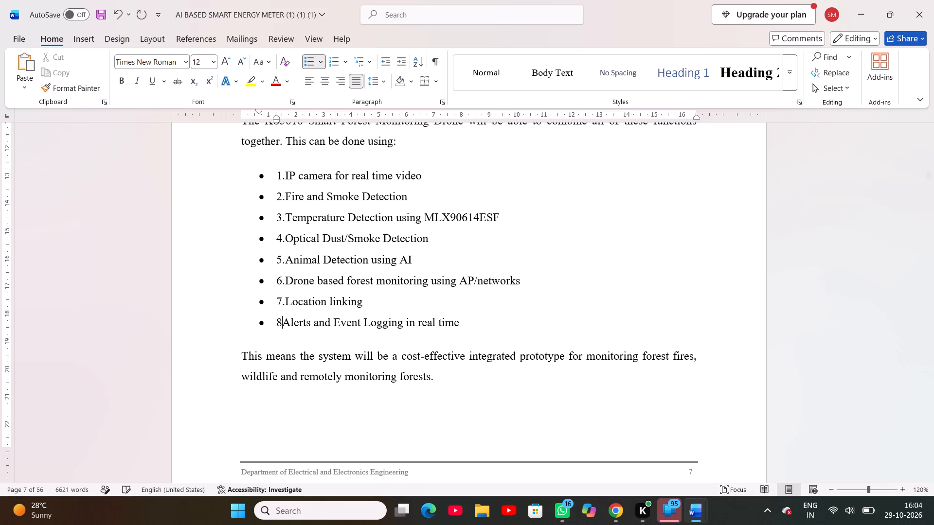
key(BackSpace)
click(284, 300)
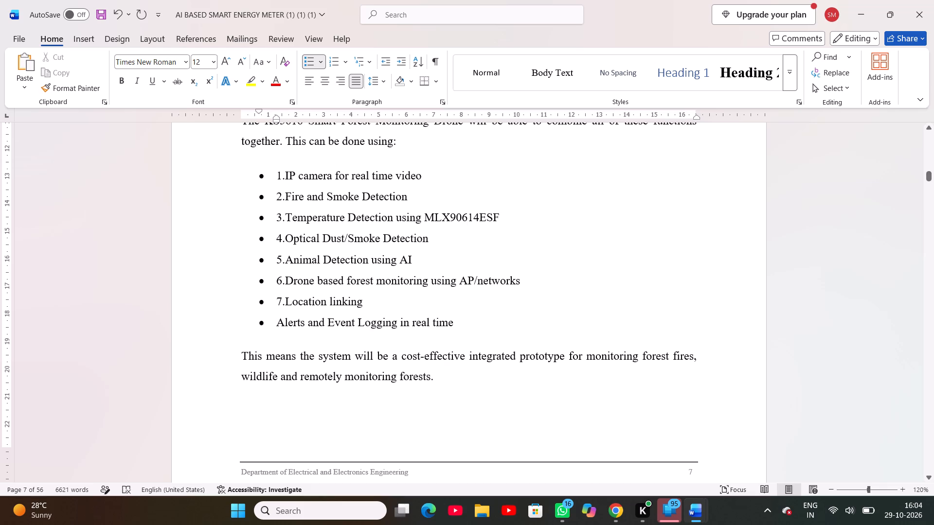
key(BackSpace)
key(BackSpace)
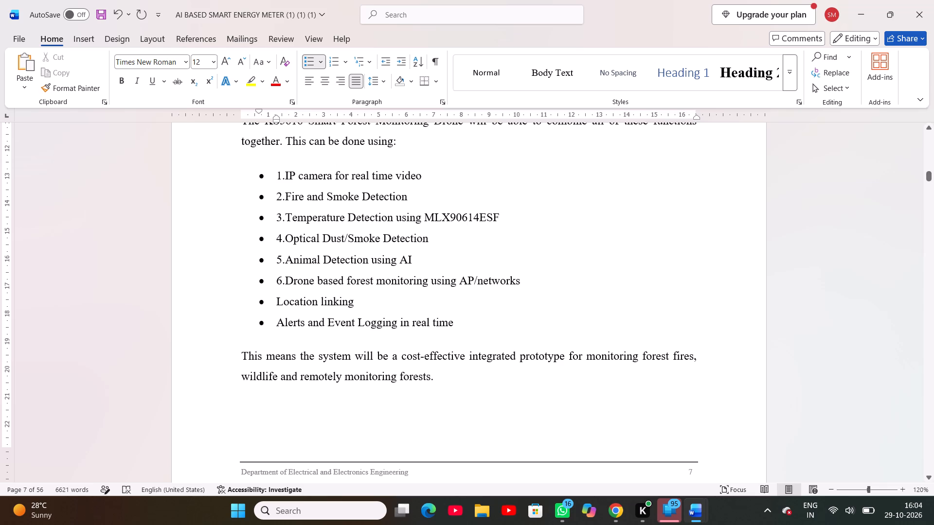
click(285, 281)
key(BackSpace)
key(BackSpace)
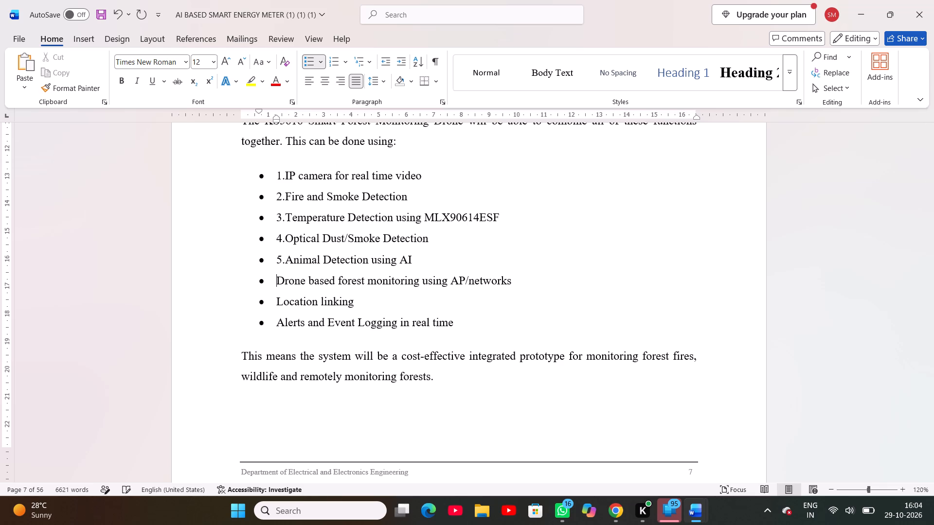
click(286, 259)
key(BackSpace)
key(BackSpace)
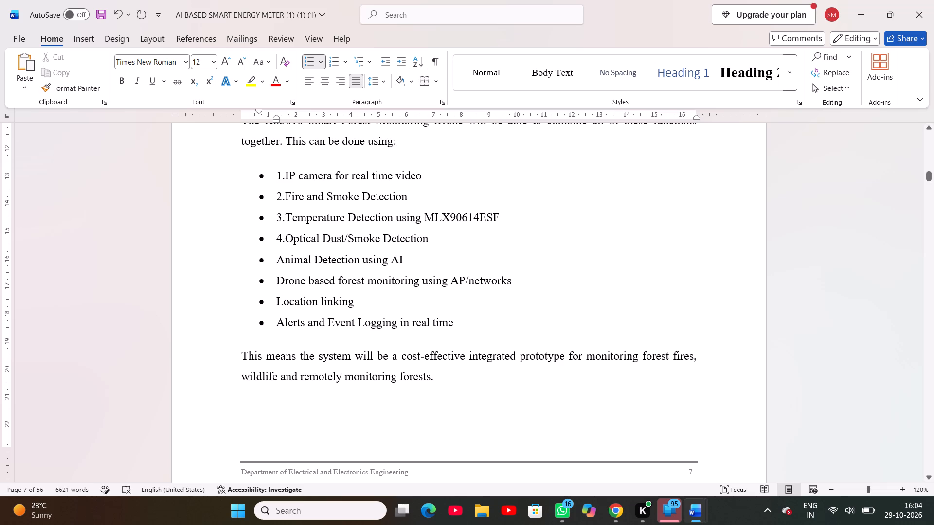
Remove the typed numbers 4, 3, 2 and 1 with their periods from the first four bullets of the 2.4 list.
click(284, 239)
key(BackSpace)
key(BackSpace)
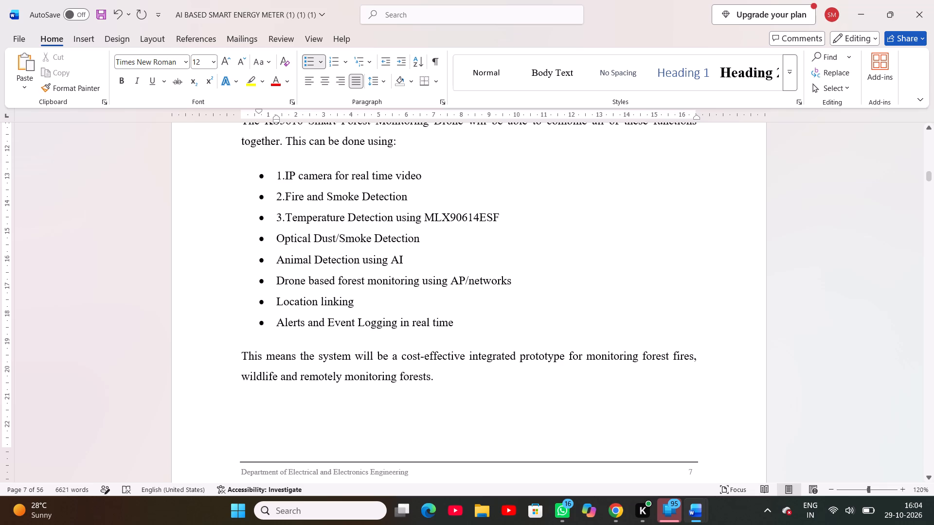
click(284, 220)
key(BackSpace)
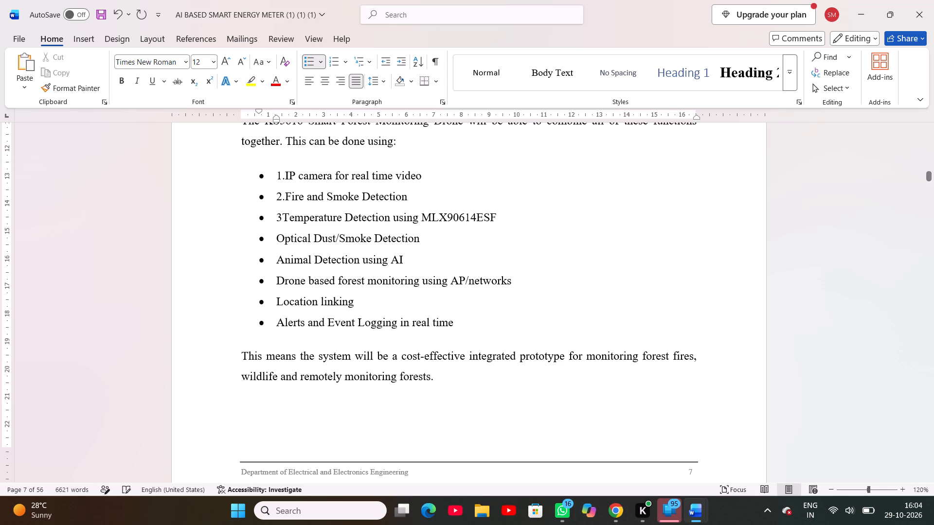
key(BackSpace)
click(288, 196)
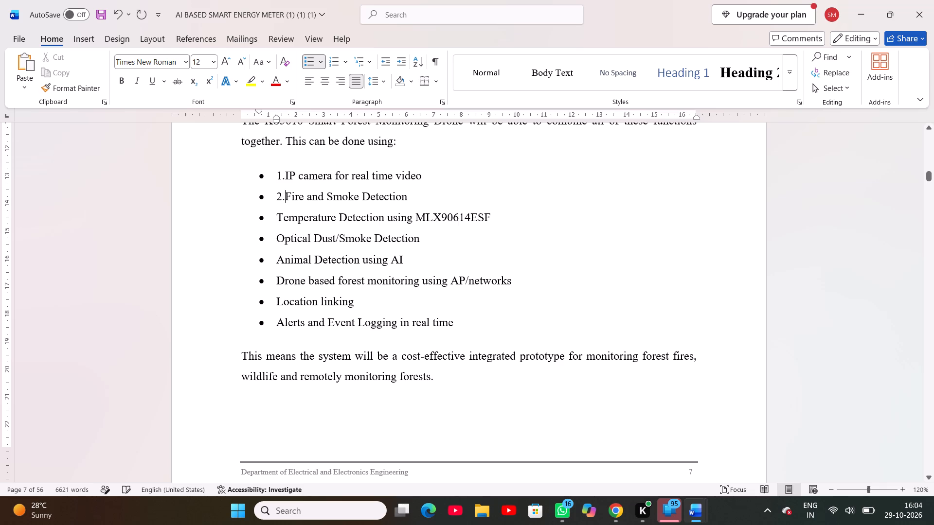
key(BackSpace)
key(BackSpace)
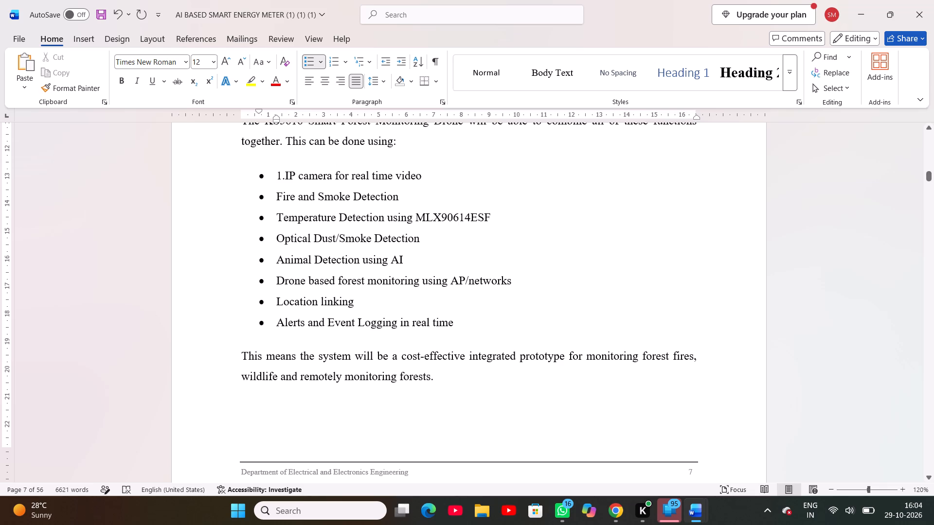
click(287, 174)
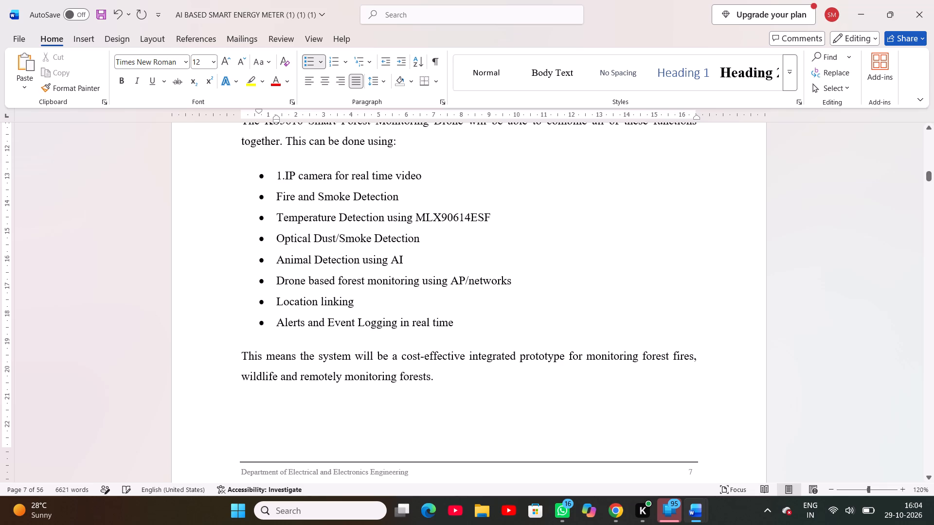
click(285, 174)
key(BackSpace)
key(BackSpace)
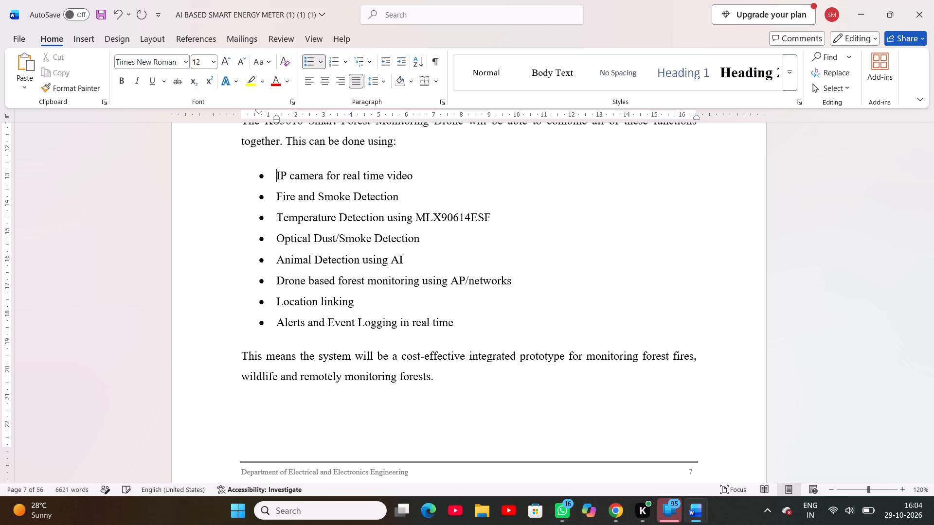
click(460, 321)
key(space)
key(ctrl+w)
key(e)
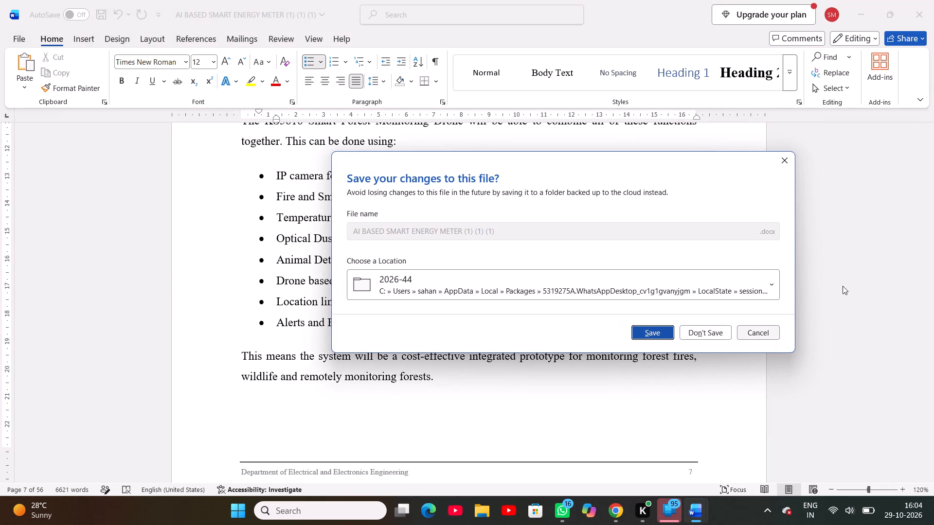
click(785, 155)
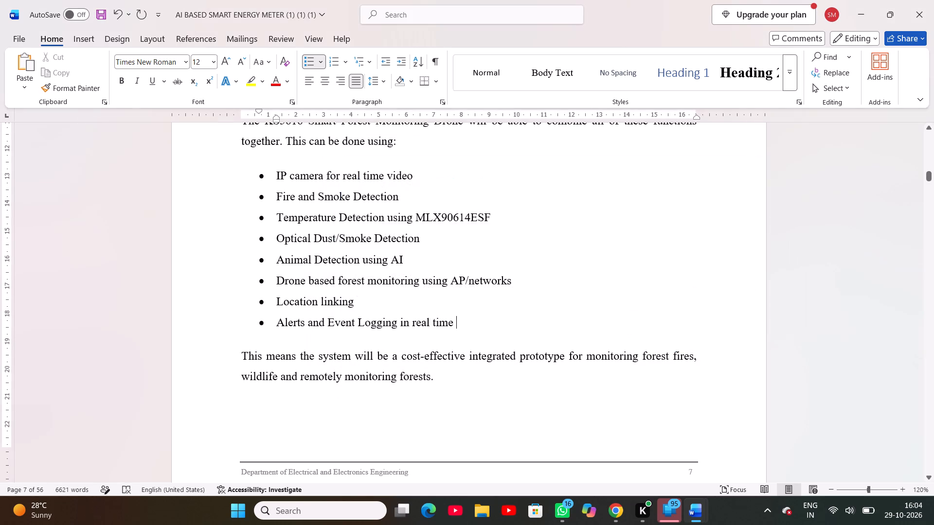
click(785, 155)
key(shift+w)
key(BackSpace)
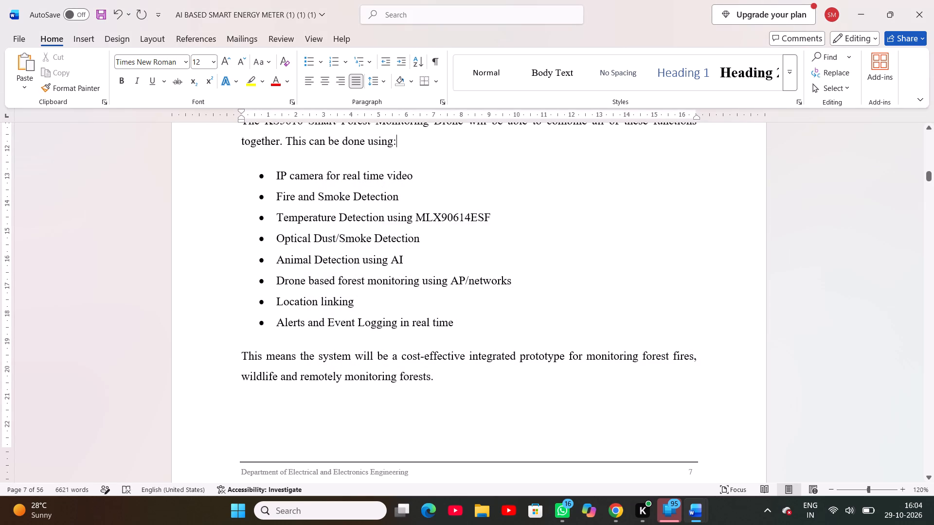
Add "Web based monitoring" as a new bullet after the "Alerts and Event Logging in real time" item.
click(464, 321)
key(shift+w)
key(e)
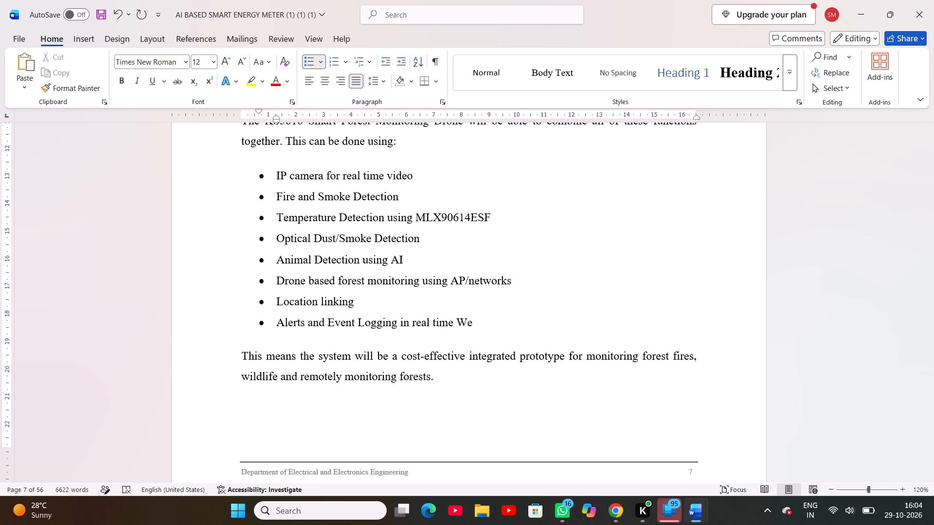
key(b)
key(space)
text(based)
key(space)
text(monitoring)
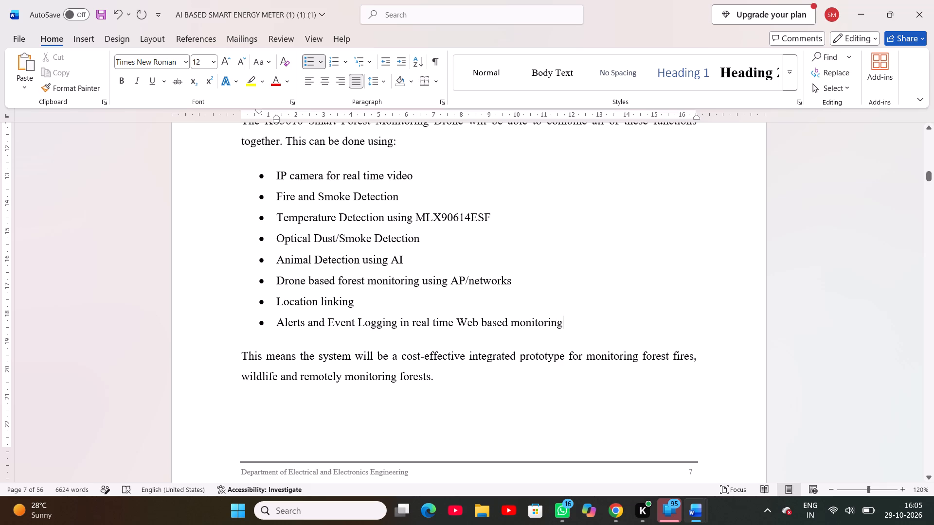
click(455, 322)
key(Return)
Insert three blank lines before the CHAPTER 3 heading to move the Methodology chapter onto a new page.
scroll(485, 366, down, 1)
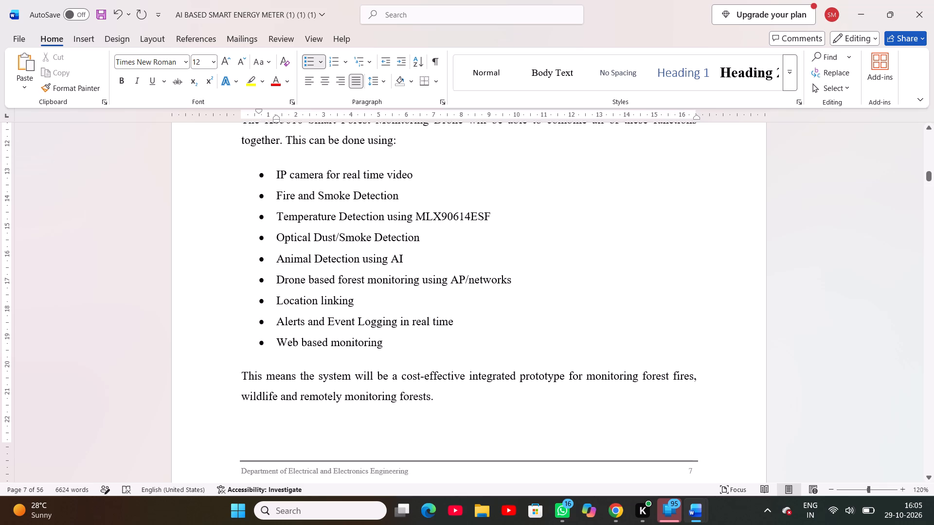
scroll(485, 366, down, 2)
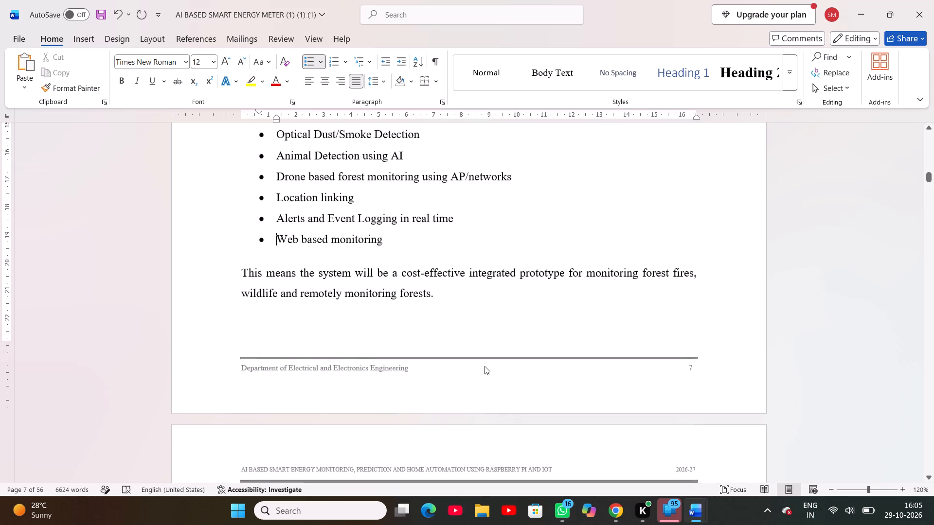
scroll(485, 366, down, 3)
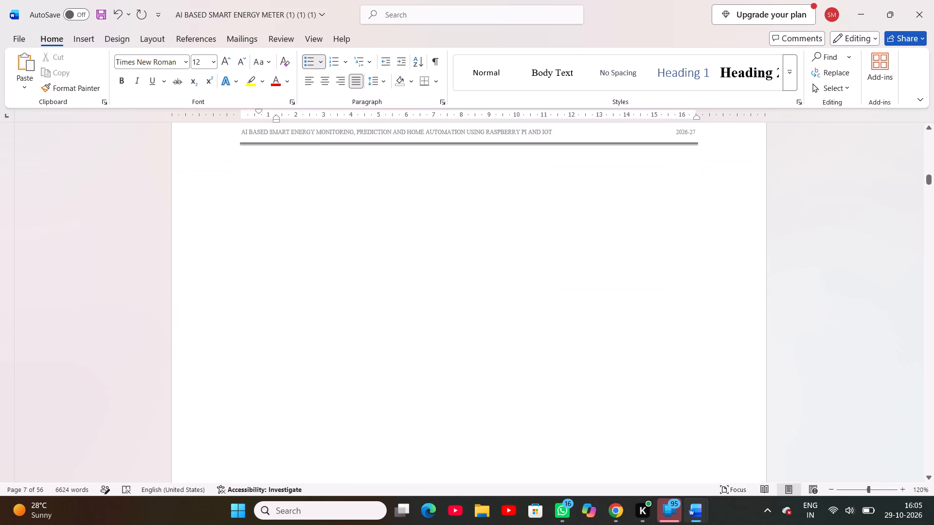
scroll(485, 366, down, 2)
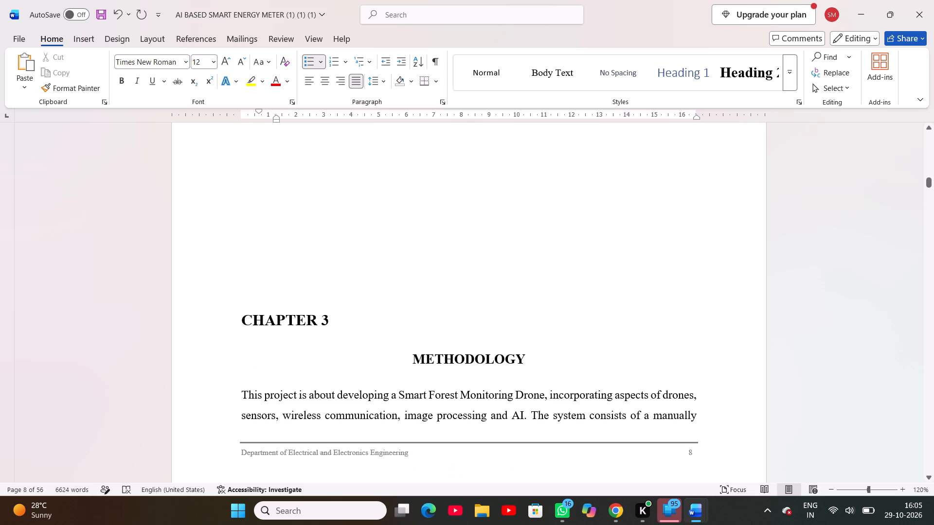
click(243, 321)
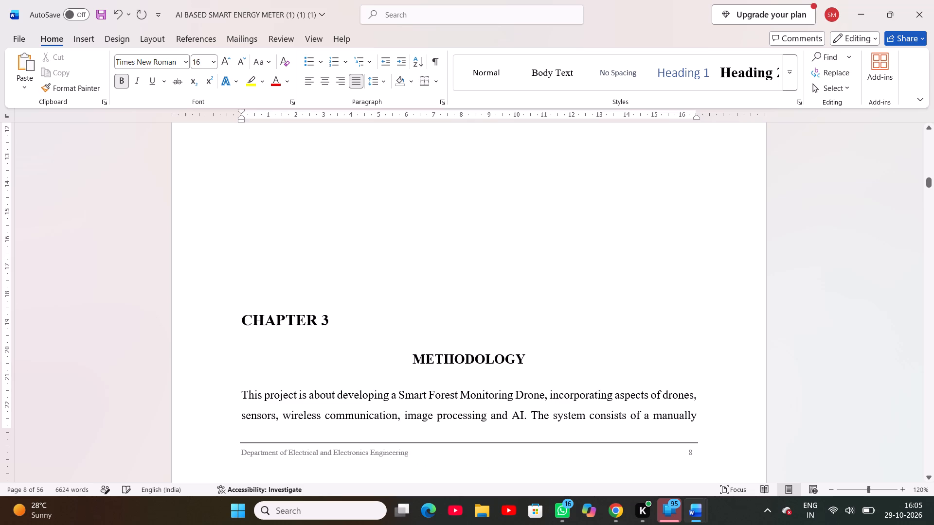
key(Return)
key(Return)
key(Return)
Review the start of Chapter 3, then examine the Chapter 3 Methodology layout through section 3.7 in the AI BASED SMART ENERGY METER reference document.
scroll(243, 321, down, 1)
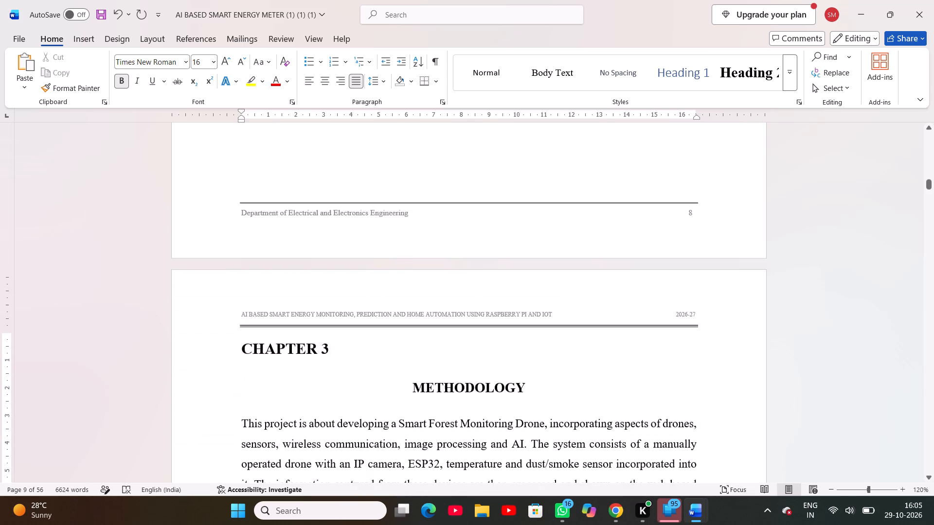
scroll(243, 321, down, 2)
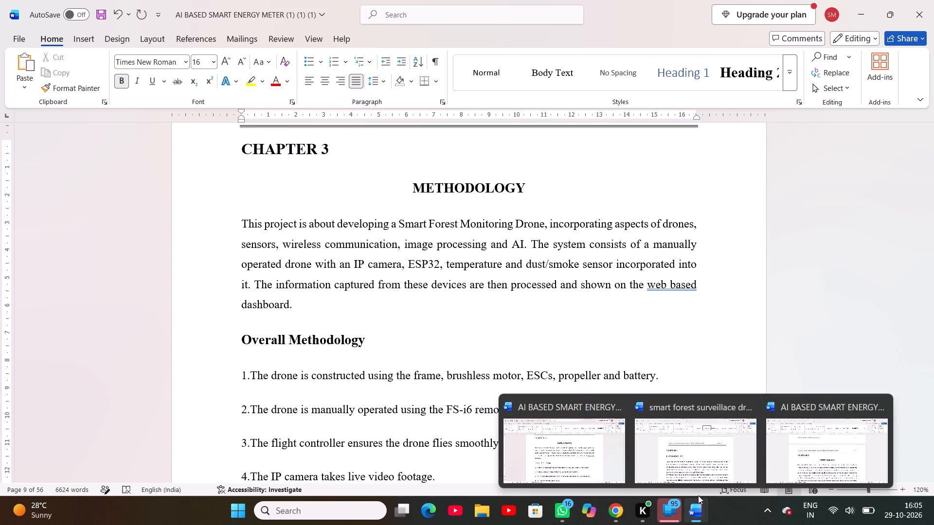
click(794, 446)
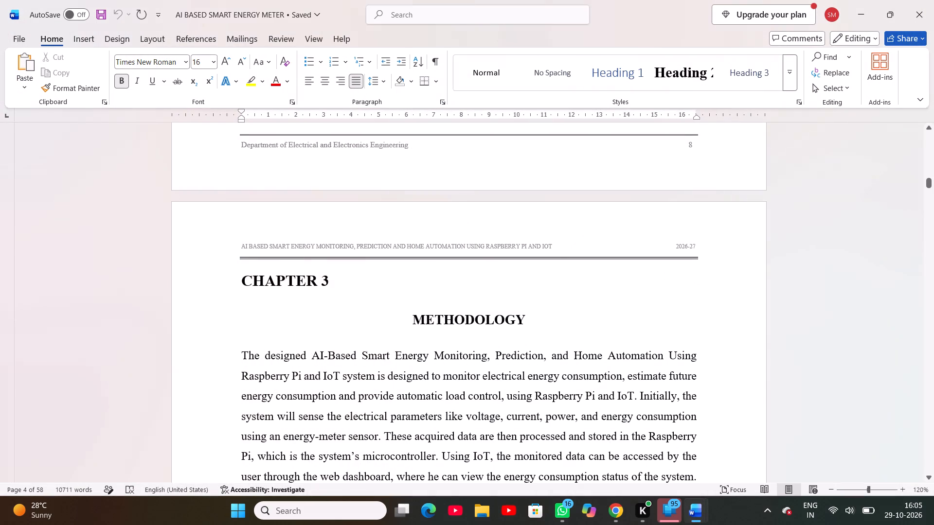
scroll(632, 420, down, 3)
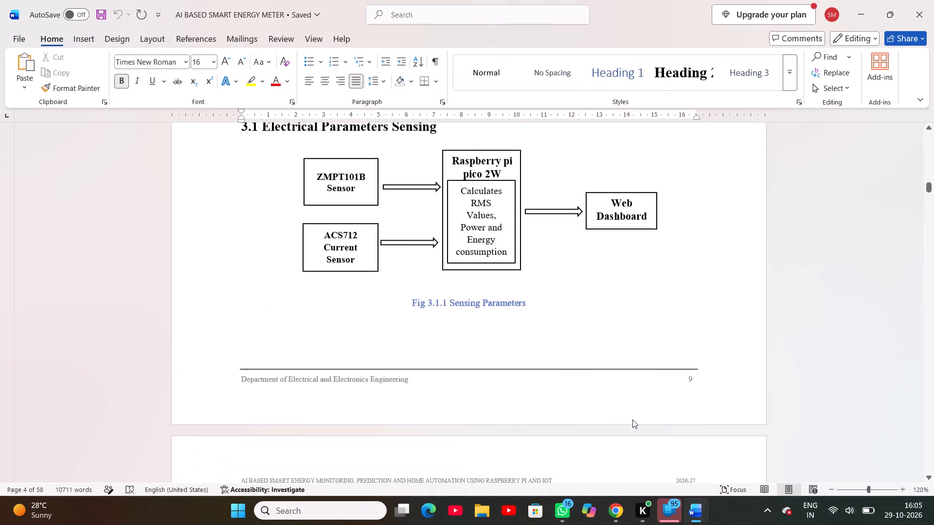
scroll(632, 420, down, 2)
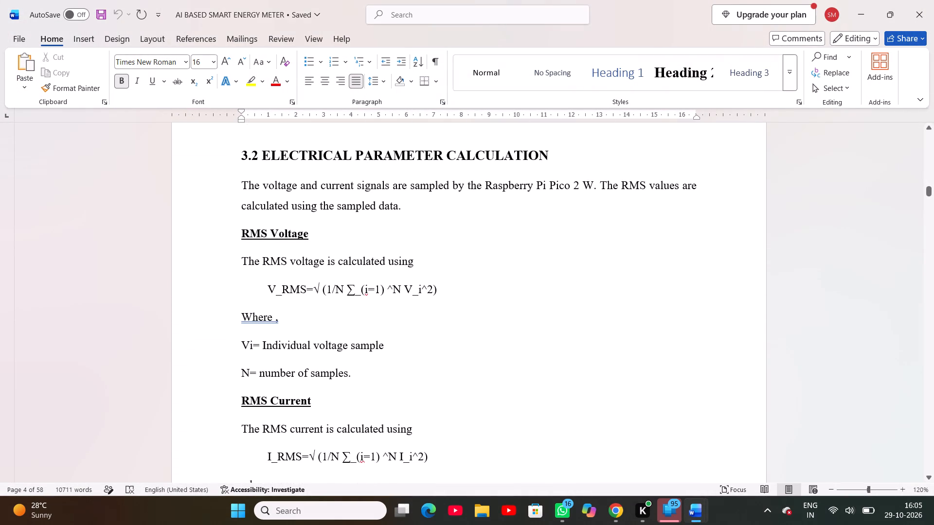
scroll(632, 420, down, 2)
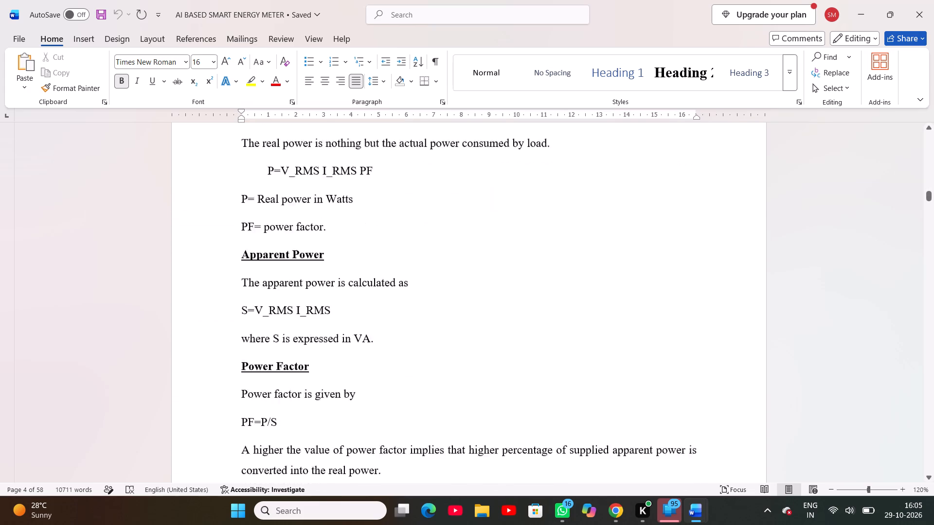
scroll(632, 420, down, 4)
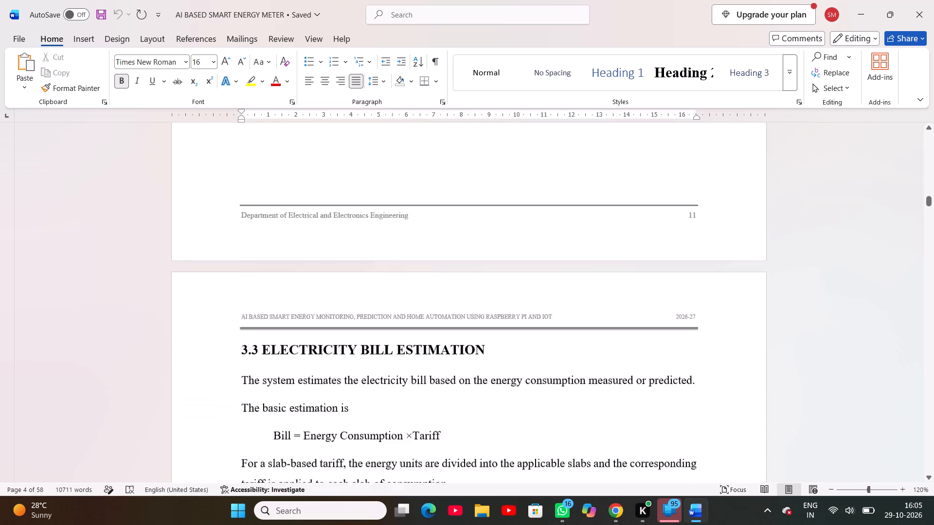
scroll(632, 420, down, 2)
scroll(632, 420, up, 1)
scroll(632, 420, down, 2)
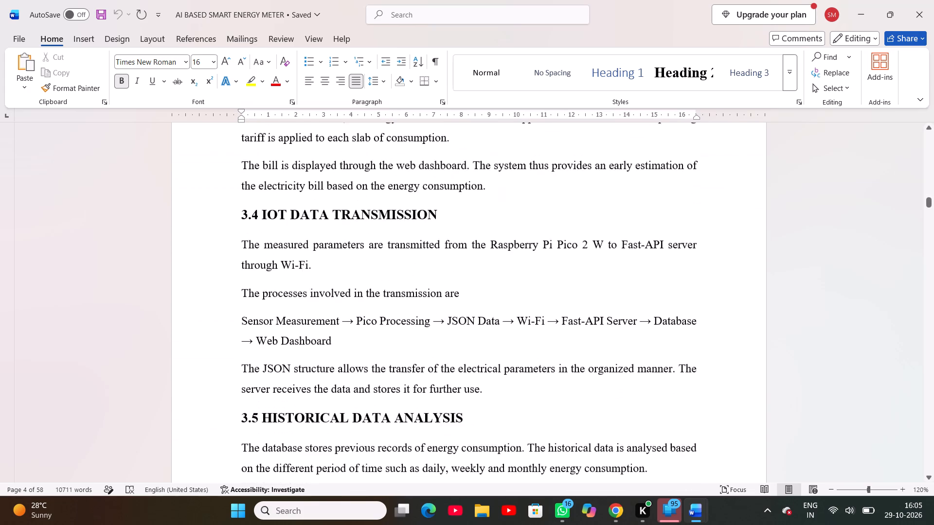
scroll(632, 420, down, 5)
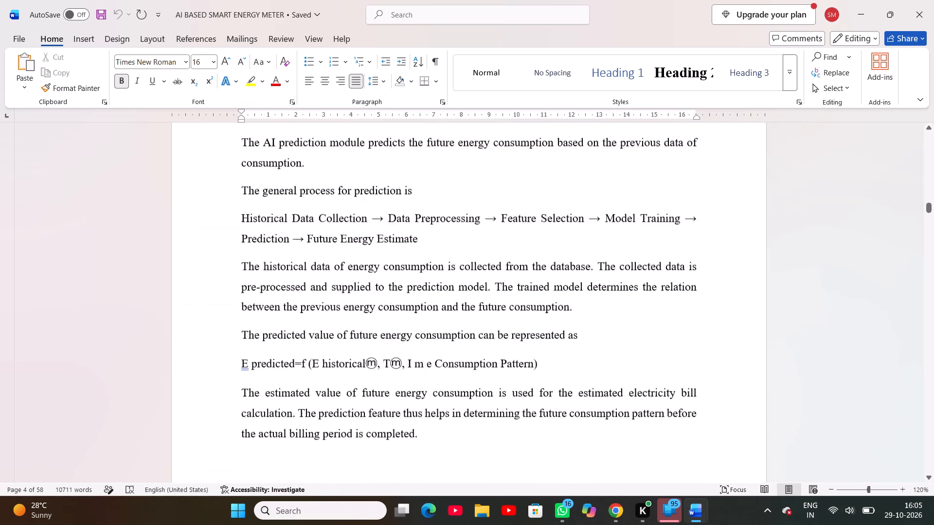
scroll(632, 420, down, 5)
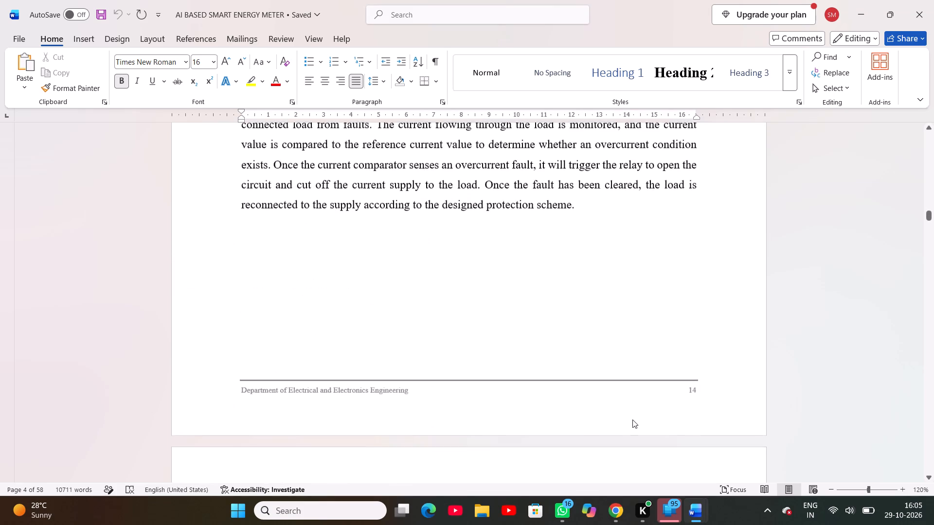
scroll(632, 420, up, 3)
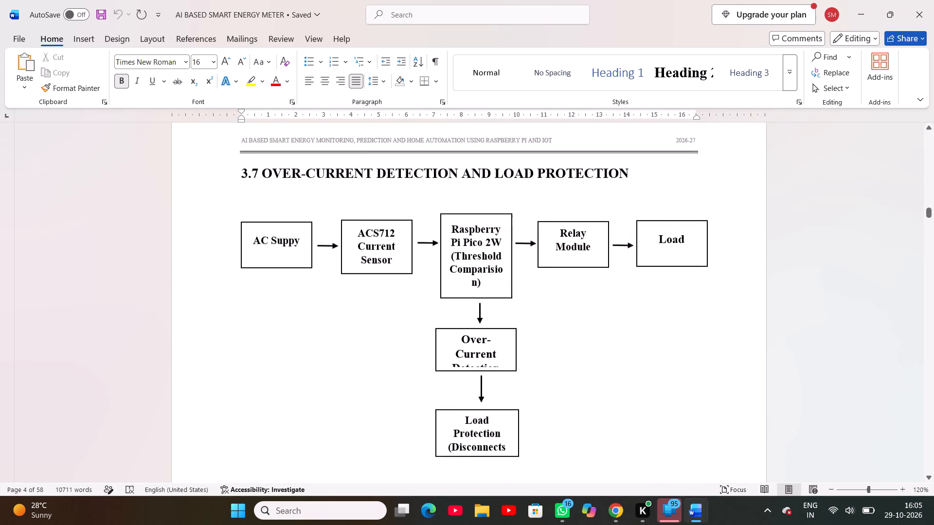
scroll(632, 420, up, 1)
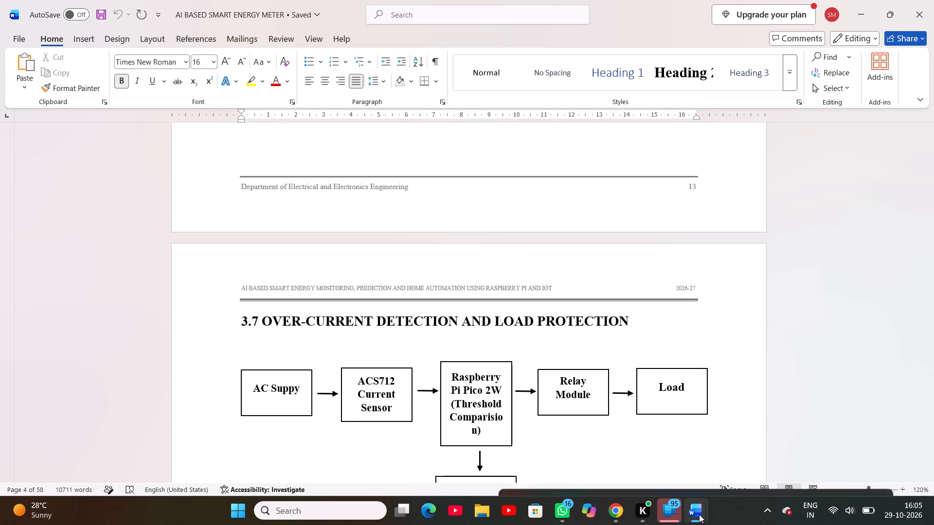
In the drone report document, convert the nine numbered items under Overall Methodology into a round-bullet list.
click(600, 457)
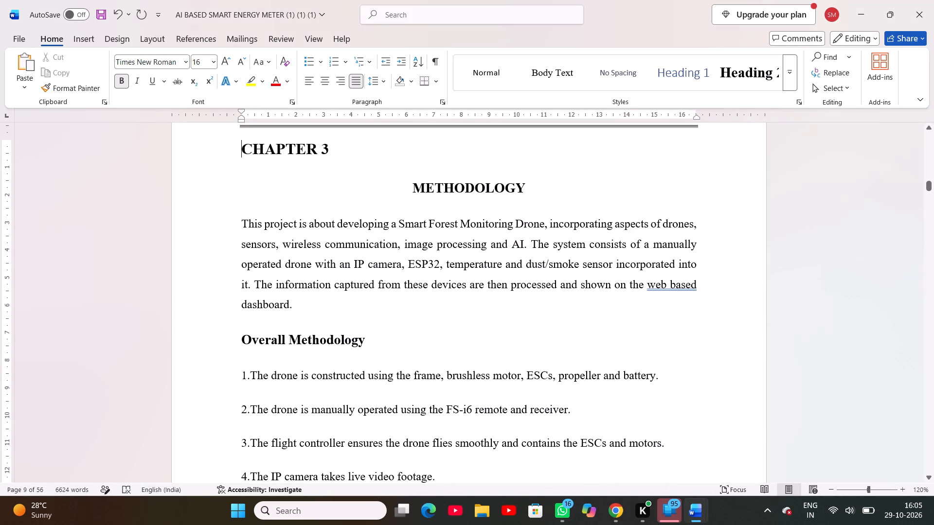
scroll(279, 418, down, 1)
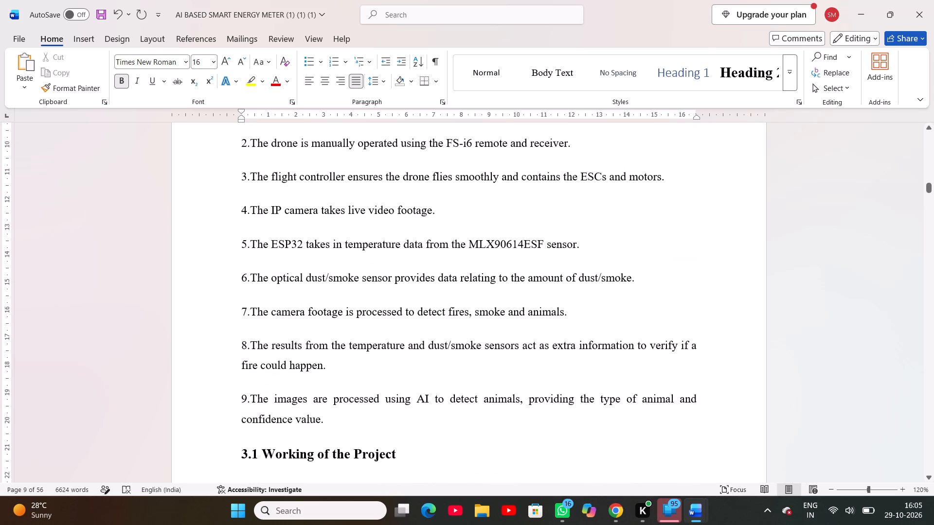
scroll(279, 418, down, 1)
scroll(279, 418, up, 2)
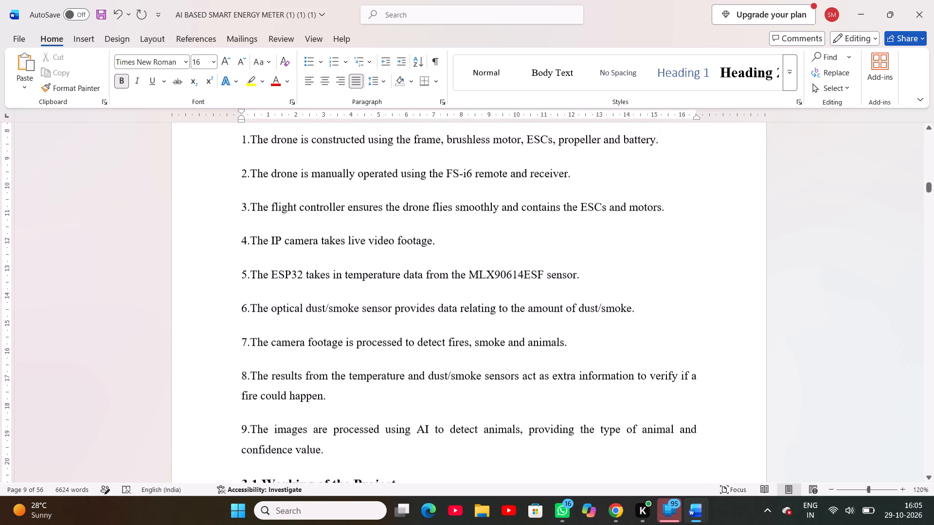
scroll(279, 418, up, 1)
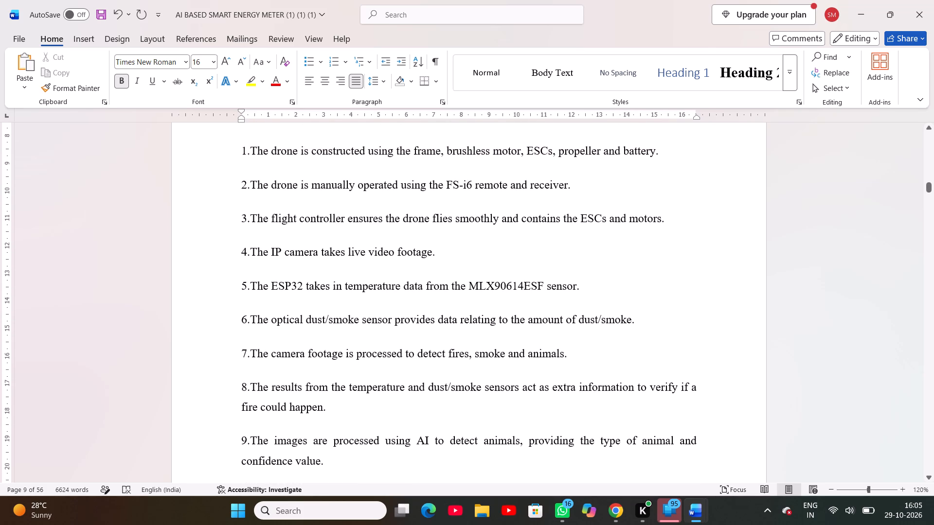
drag(241, 149, 336, 462)
scroll(310, 419, up, 1)
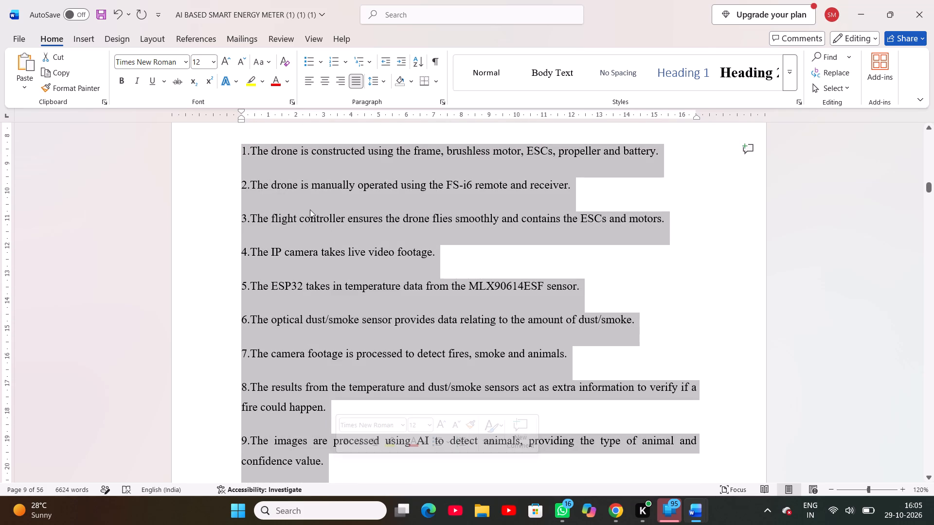
click(323, 60)
click(323, 106)
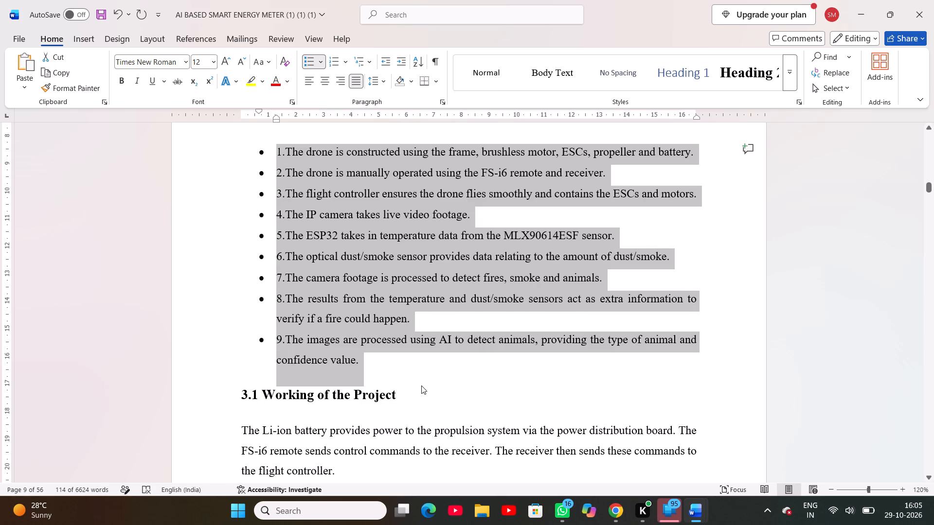
click(421, 385)
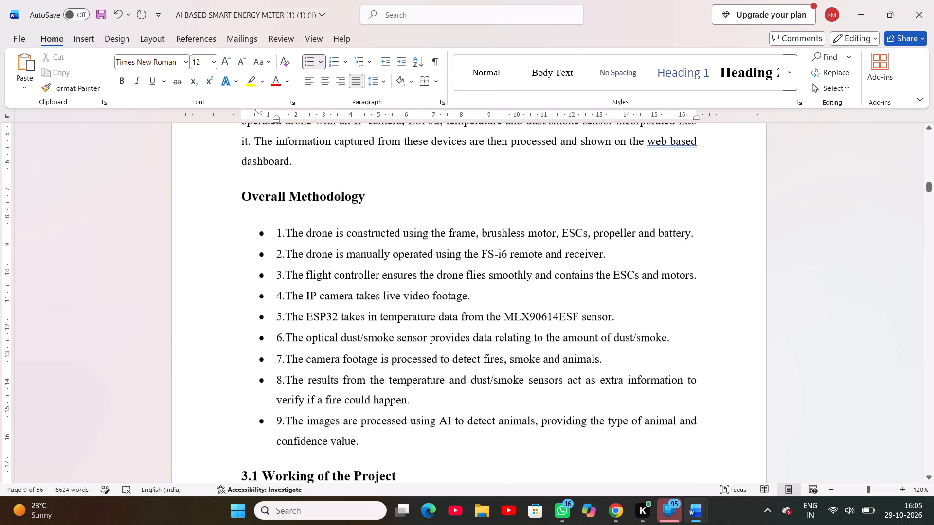
Remove the typed numbers 9, 8, 7, 6 and 5 with their periods from the last five Overall Methodology bullets.
click(286, 422)
key(BackSpace)
key(BackSpace)
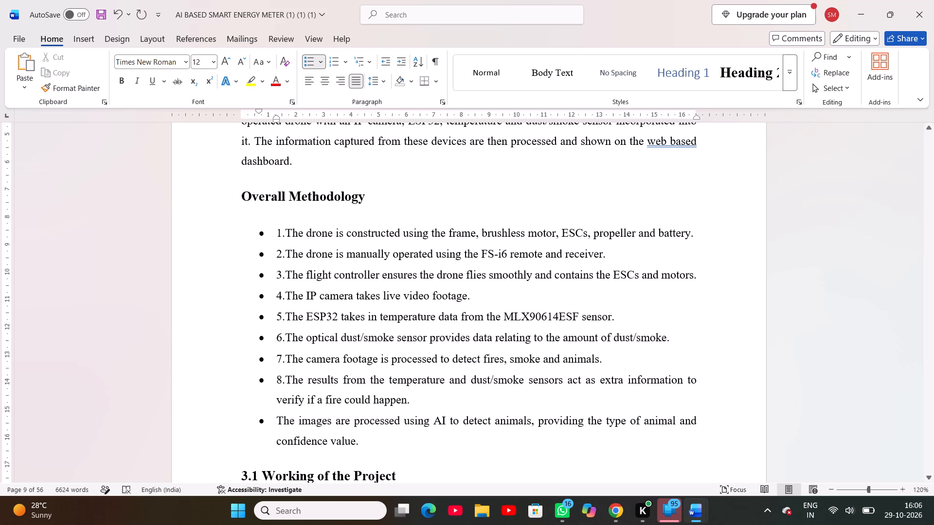
click(286, 379)
key(BackSpace)
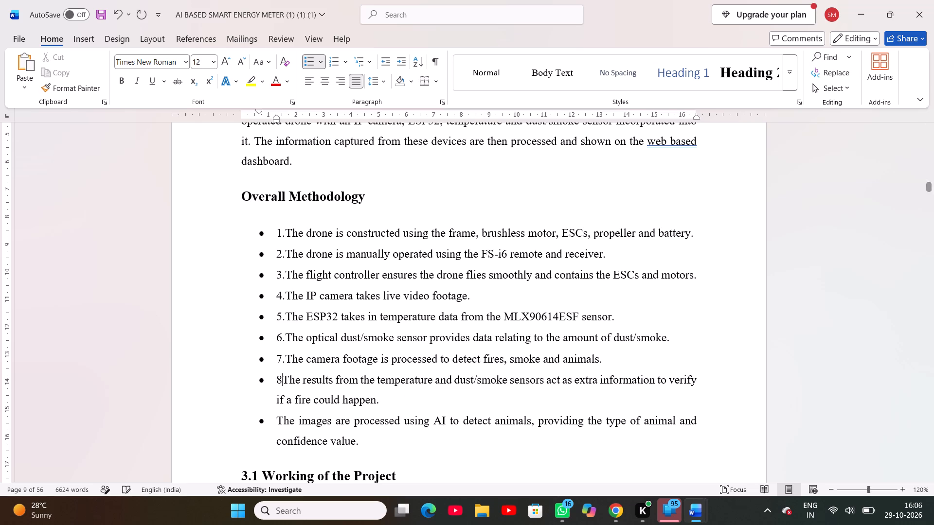
key(BackSpace)
click(286, 359)
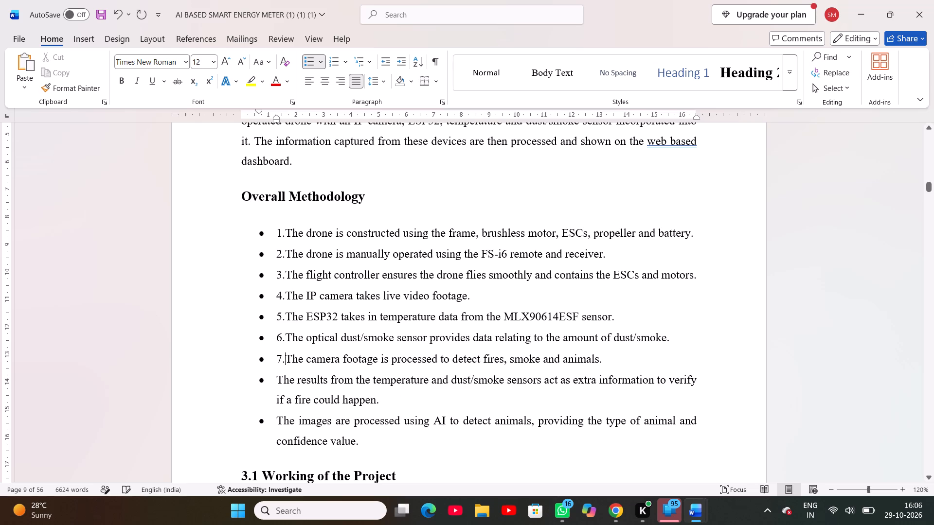
key(BackSpace)
key(BackSpace)
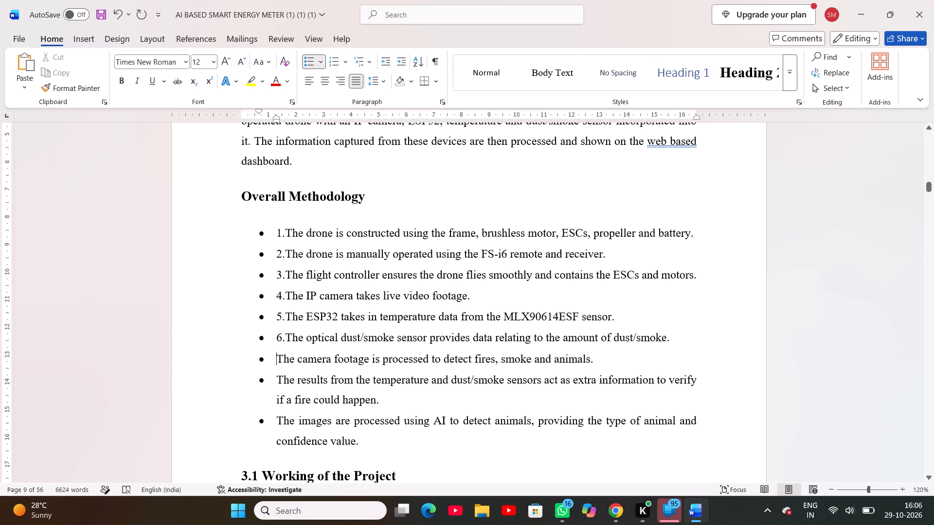
click(286, 337)
key(BackSpace)
key(BackSpace)
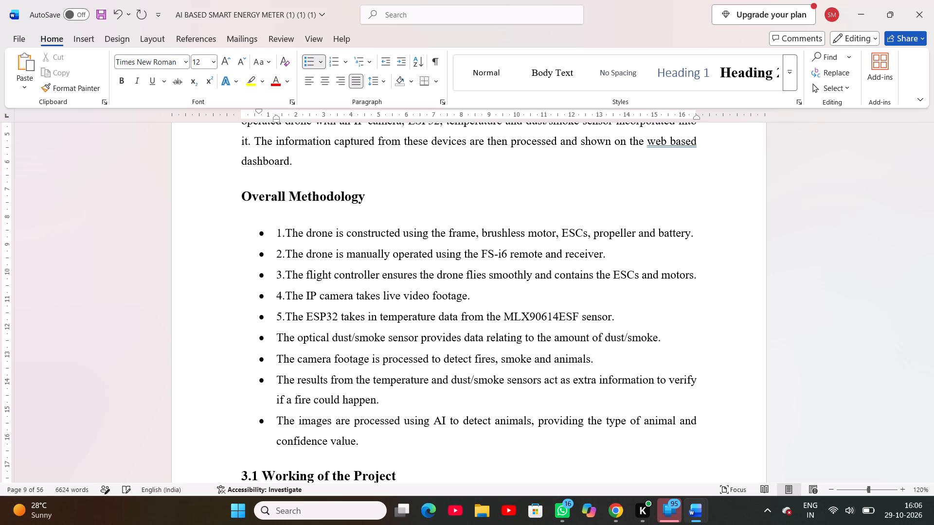
click(285, 318)
key(BackSpace)
key(BackSpace)
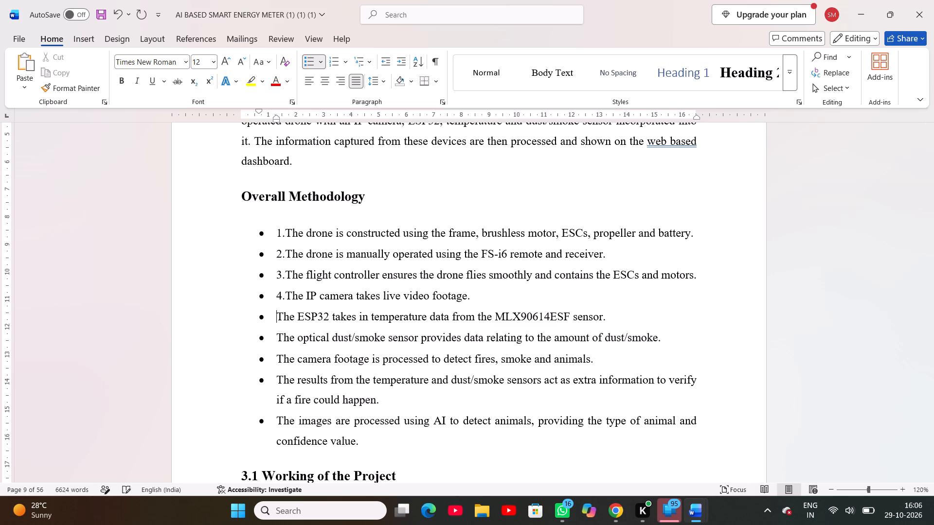
Remove the typed numbers 4, 3, 2 and 1 with their periods from the first four Overall Methodology bullets.
click(285, 297)
key(BackSpace)
key(BackSpace)
click(286, 272)
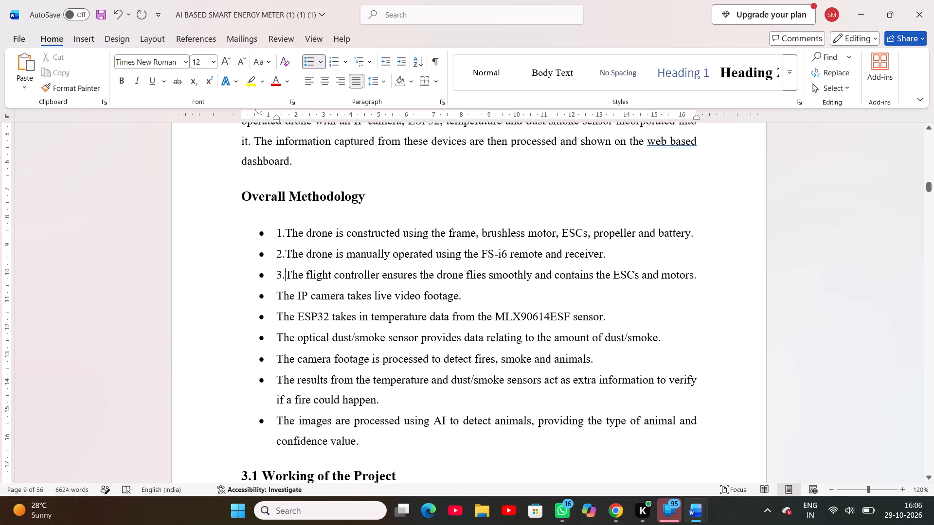
key(BackSpace)
key(BackSpace)
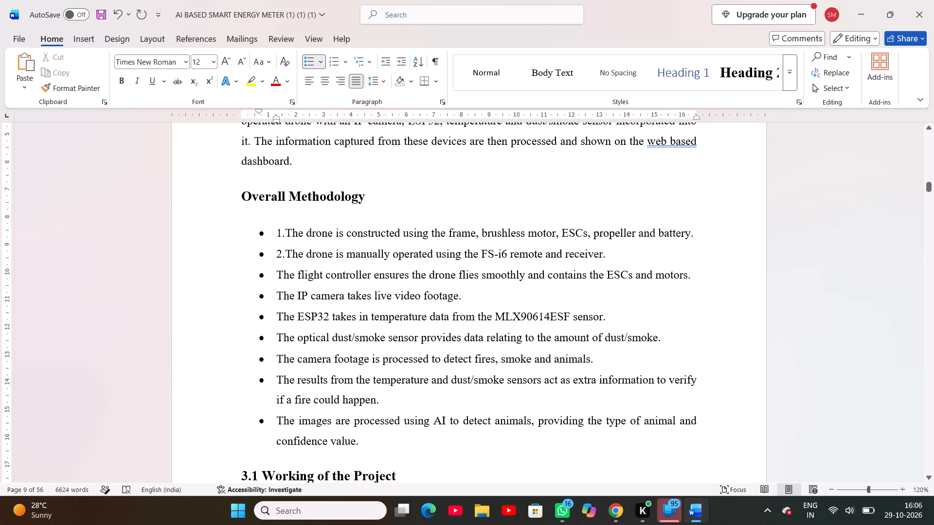
click(283, 255)
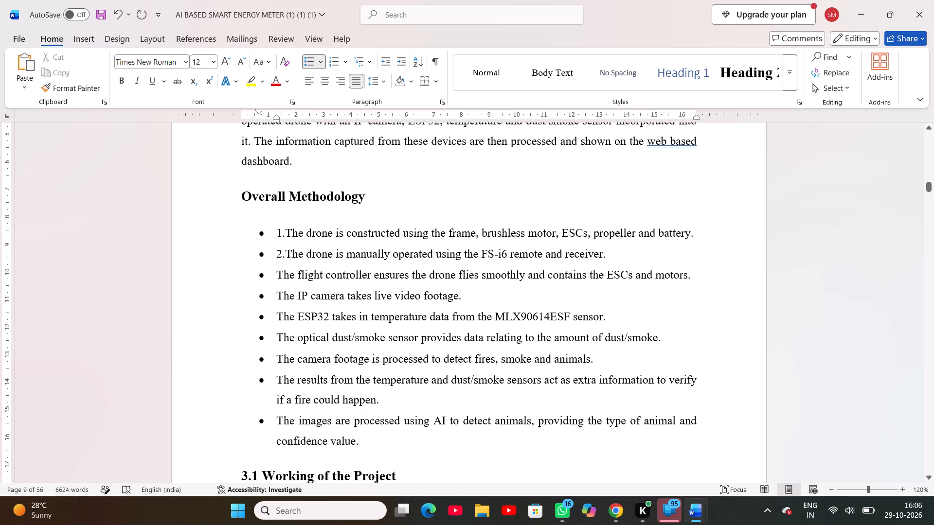
click(284, 254)
key(BackSpace)
key(BackSpace)
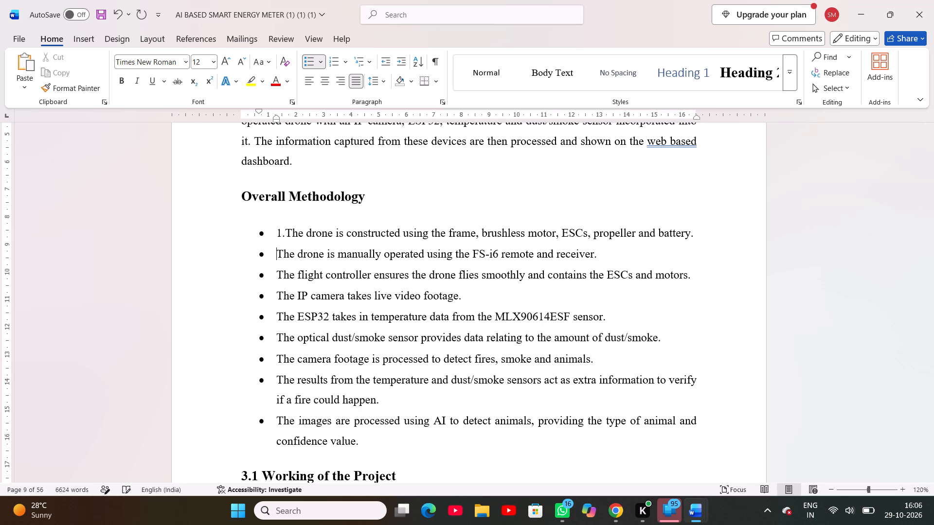
click(284, 234)
key(BackSpace)
key(BackSpace)
Format the 3.1 text from "The flight controller controls the ESCs" through "live footage through wireless." in Times New Roman, size 12.
scroll(351, 323, down, 1)
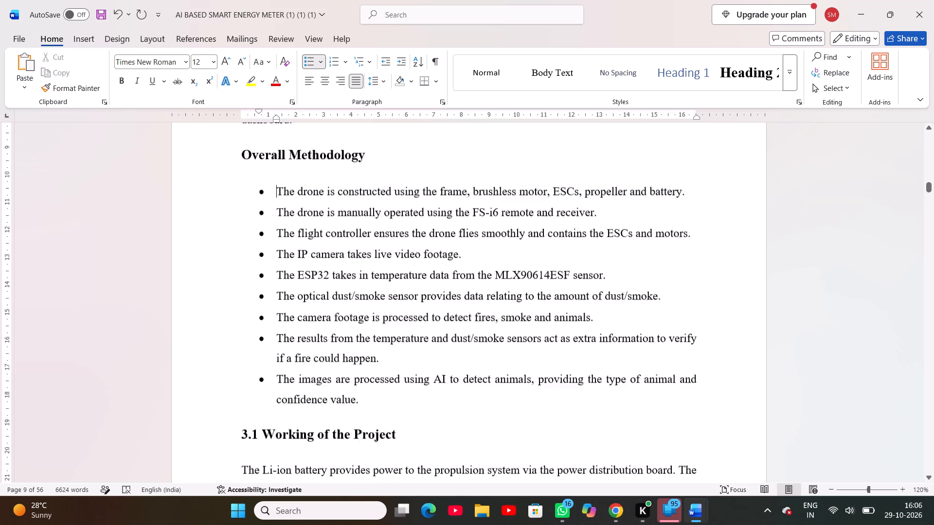
scroll(351, 323, down, 1)
scroll(351, 323, up, 2)
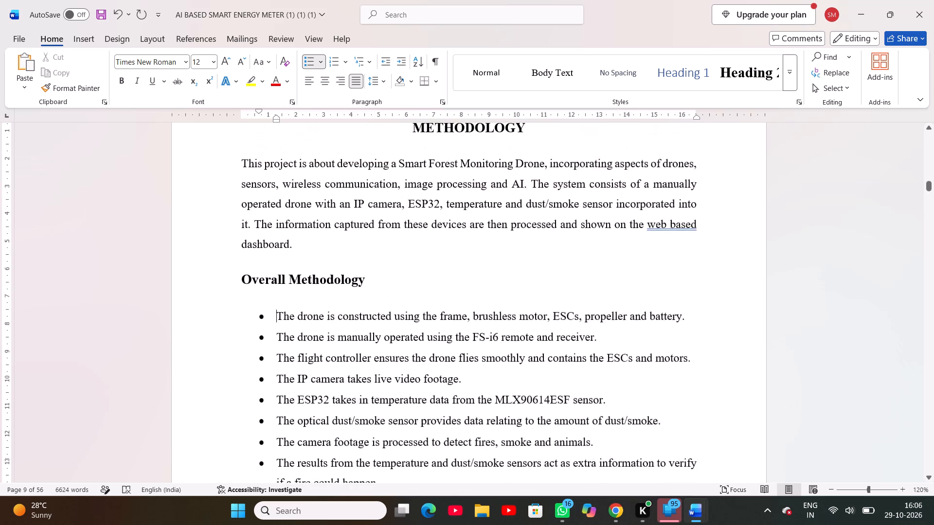
scroll(351, 323, up, 1)
scroll(351, 323, down, 1)
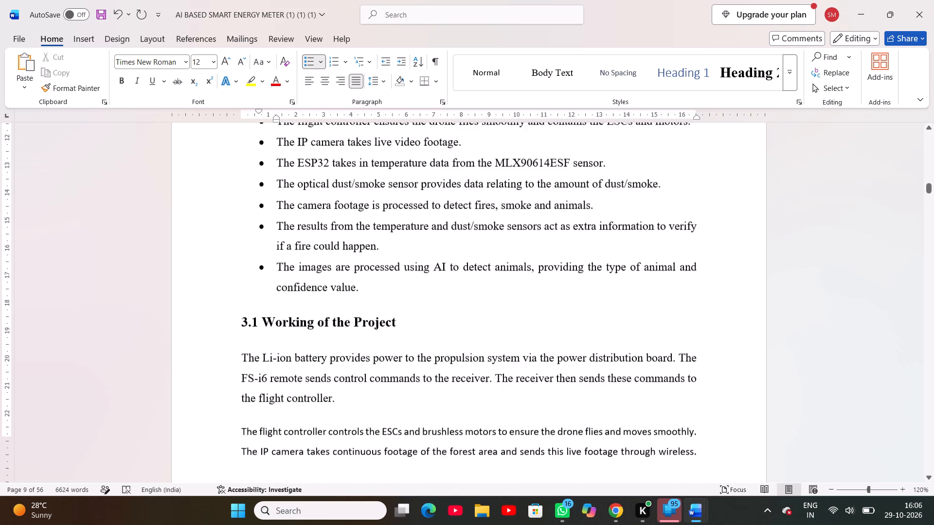
scroll(351, 323, down, 1)
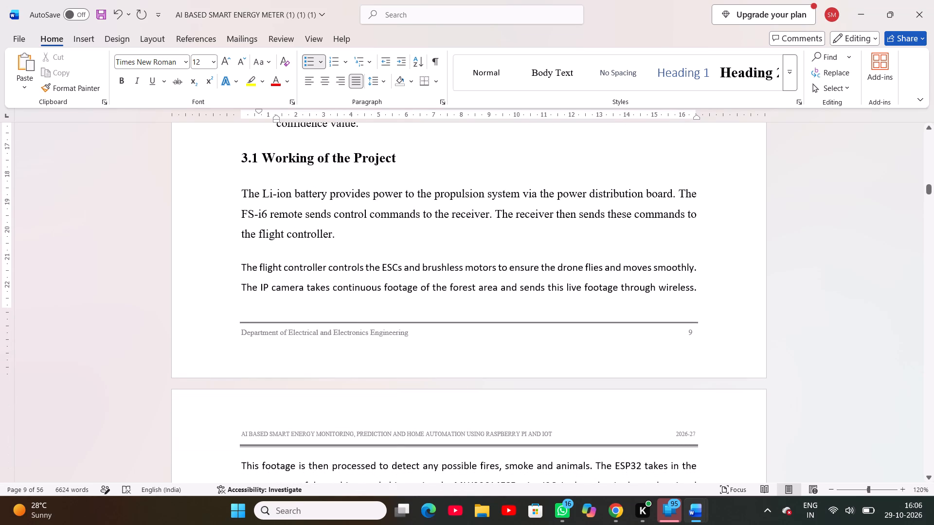
click(271, 227)
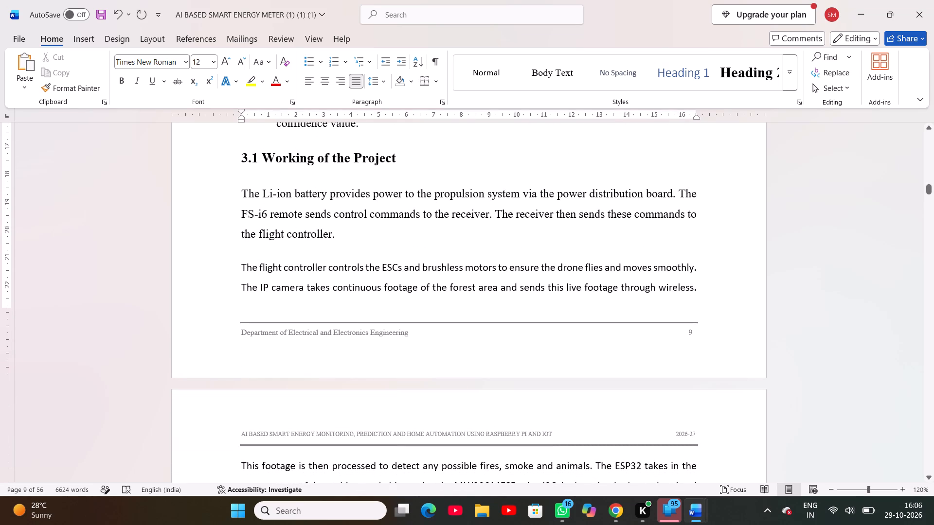
click(287, 281)
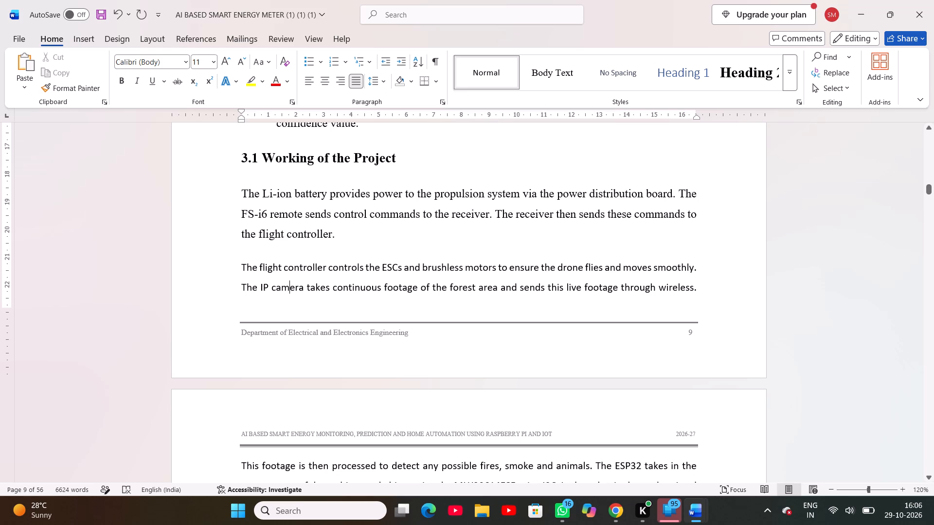
drag(245, 264, 714, 328)
scroll(364, 297, right, 3)
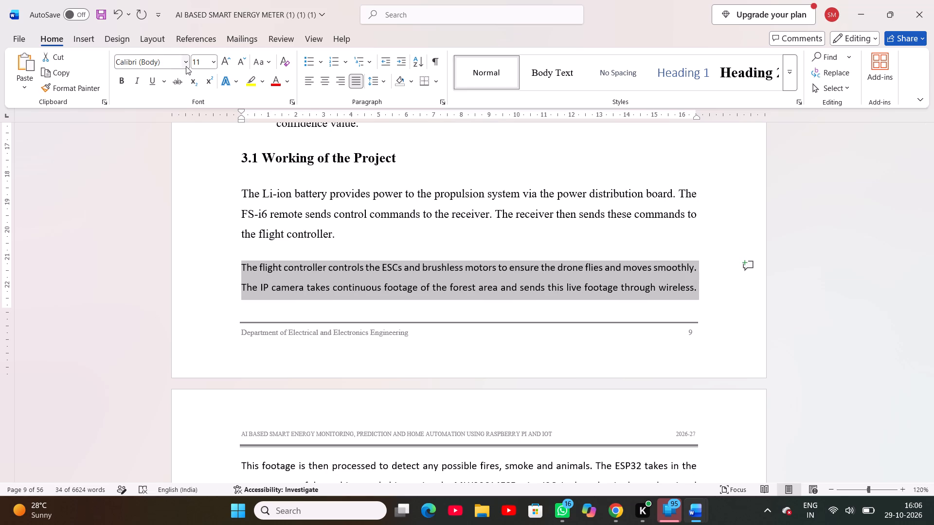
click(183, 65)
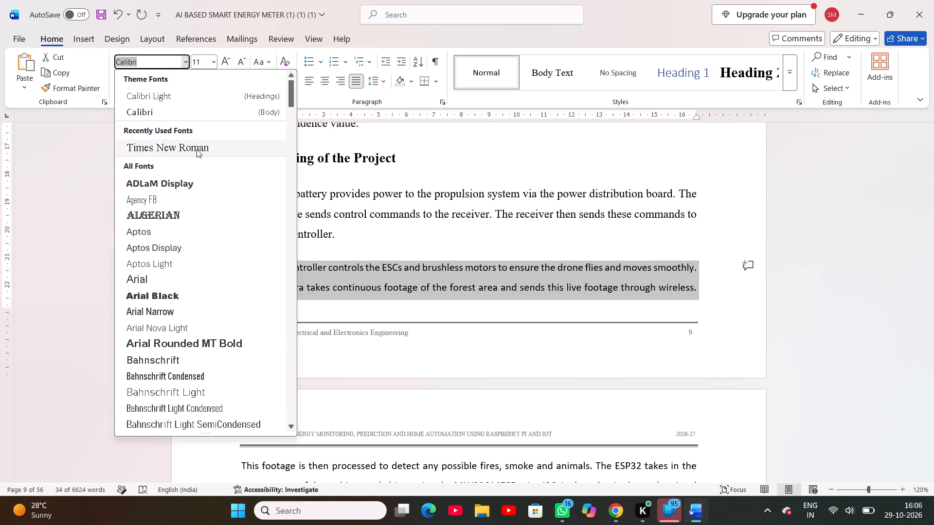
click(197, 150)
click(213, 62)
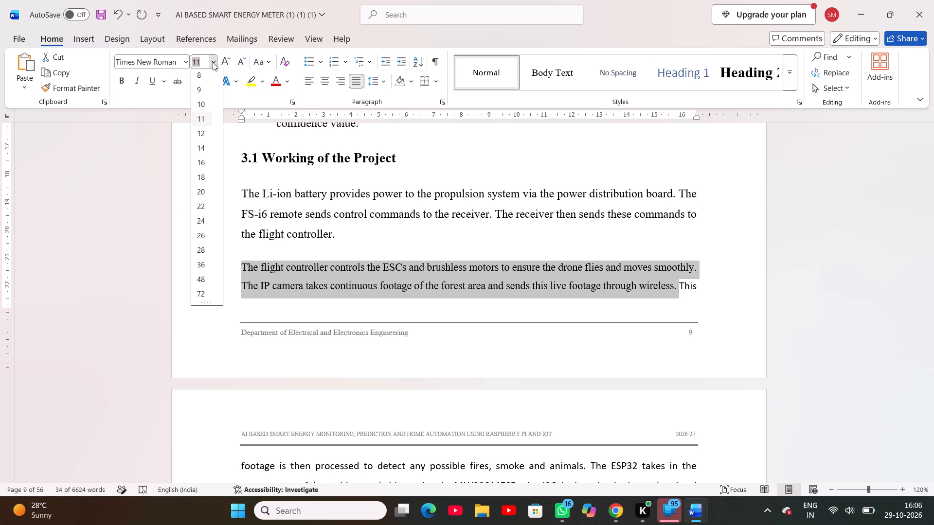
click(205, 133)
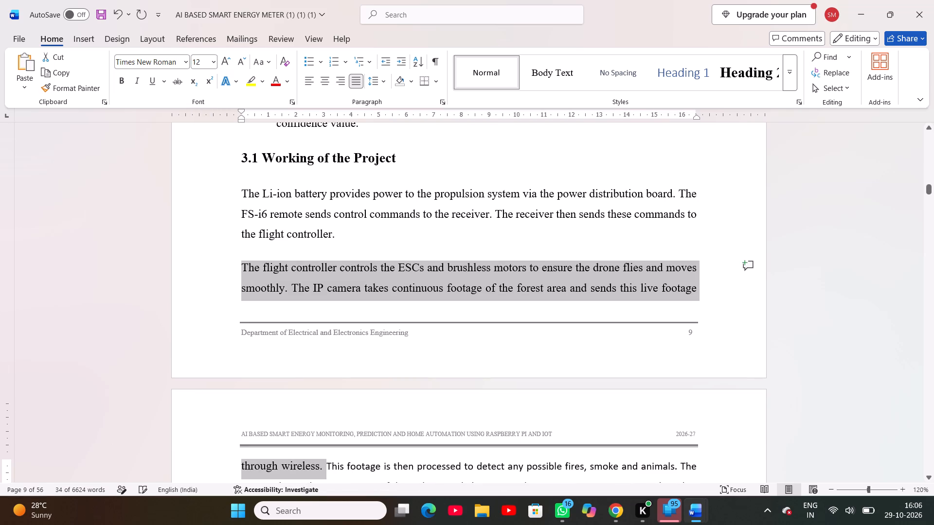
click(351, 230)
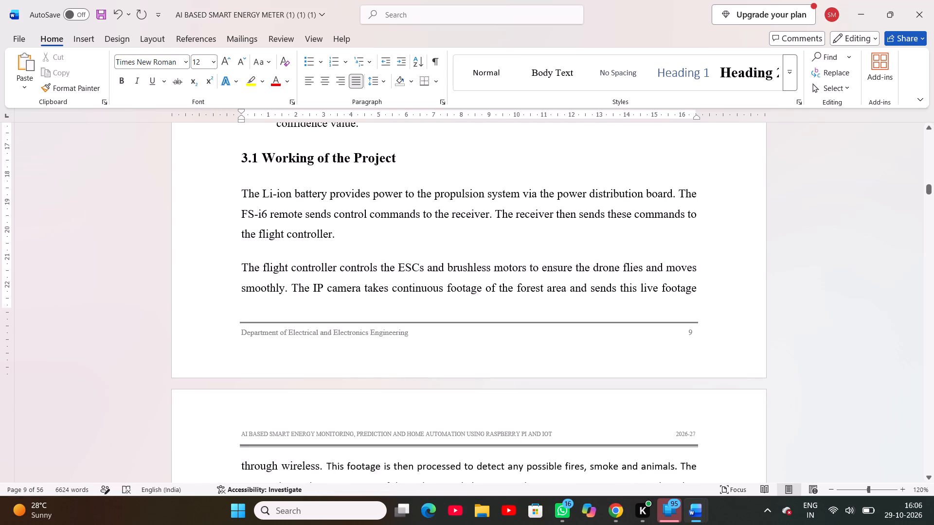
Format the rest of the 3.1 text, from "This footage is then processed" to "sent to the monitoring.", in Times New Roman, size 12.
scroll(388, 387, down, 1)
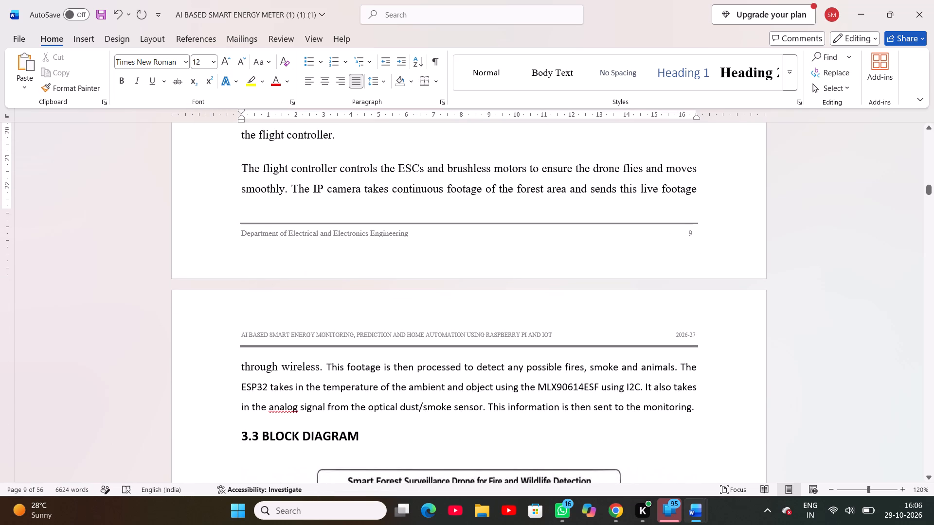
drag(327, 366, 470, 395)
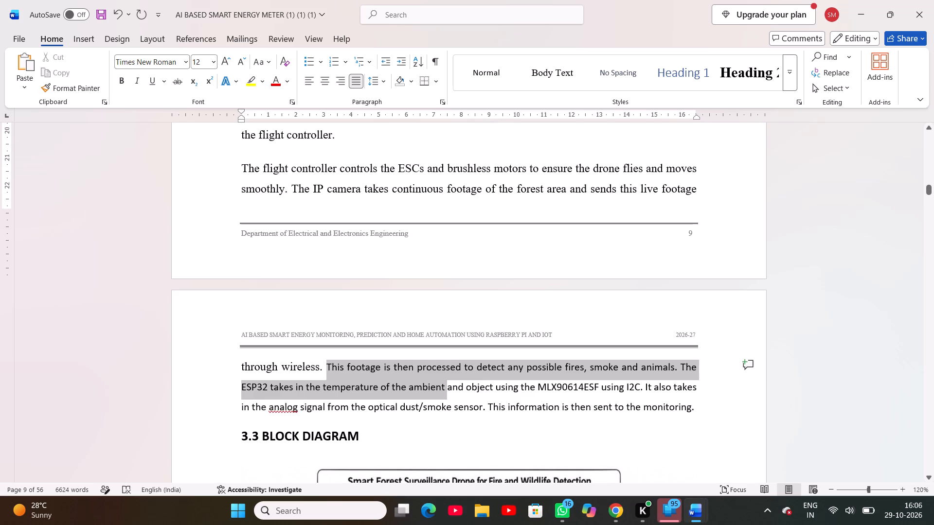
drag(470, 395, 700, 414)
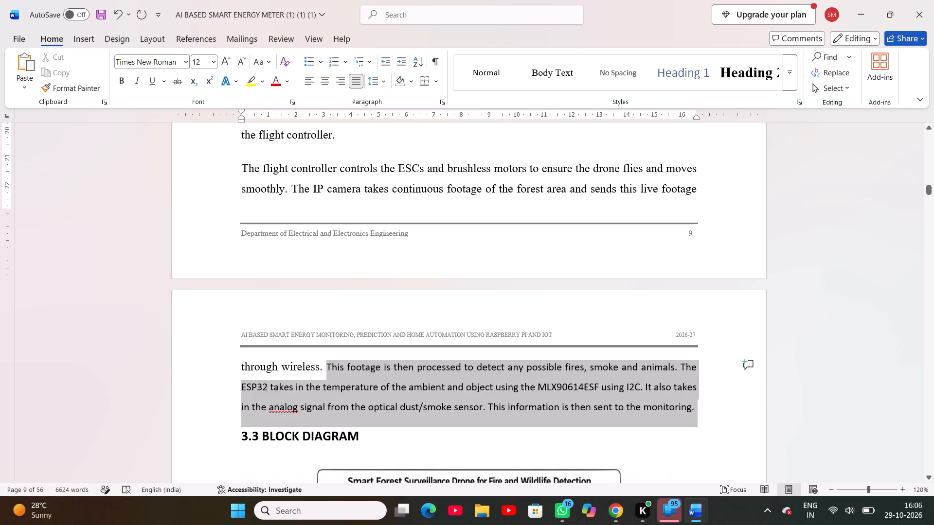
drag(700, 414, 700, 414)
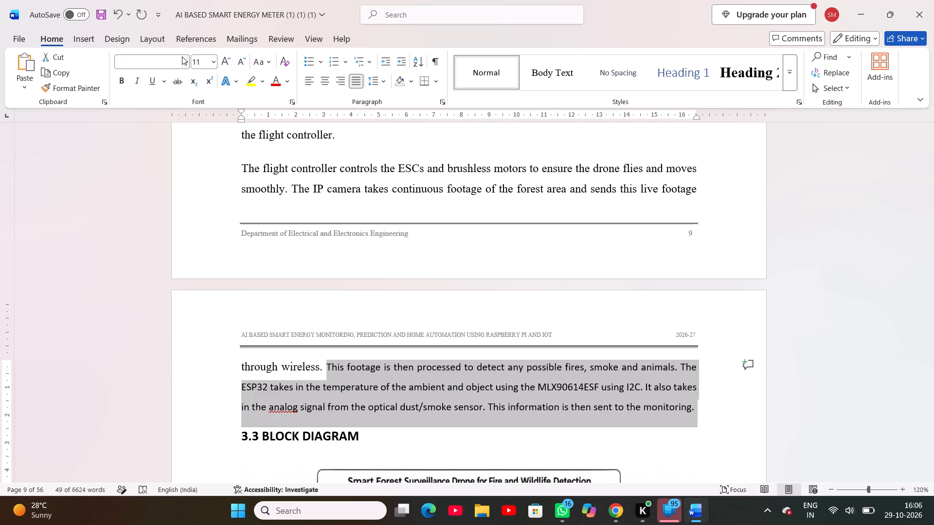
click(186, 64)
click(190, 143)
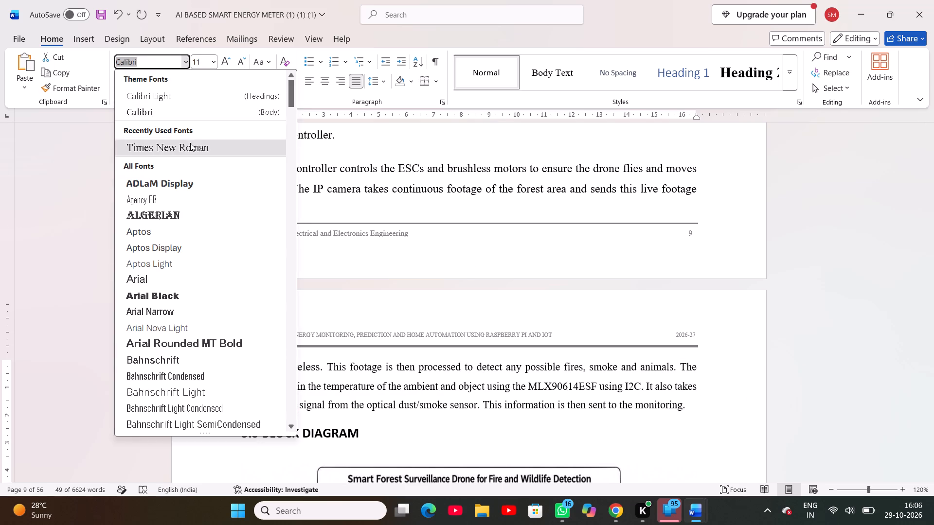
click(213, 65)
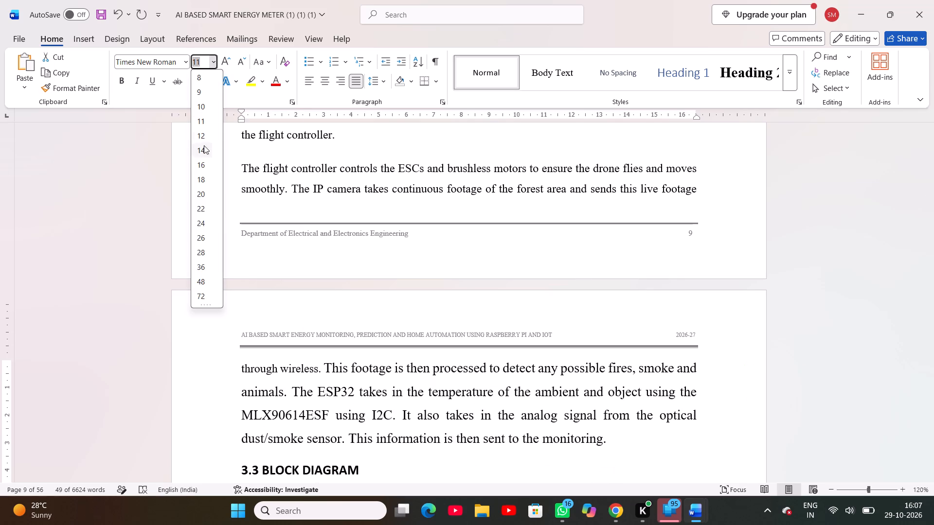
click(204, 137)
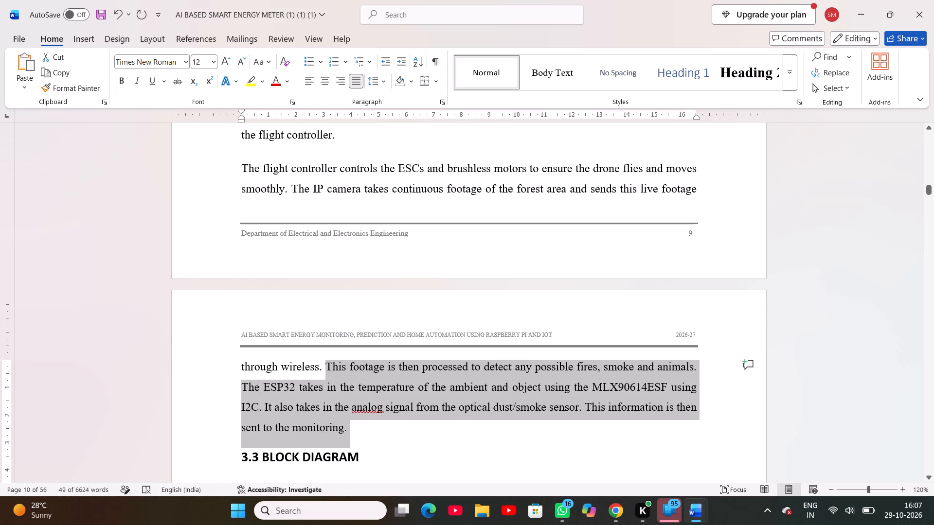
click(377, 431)
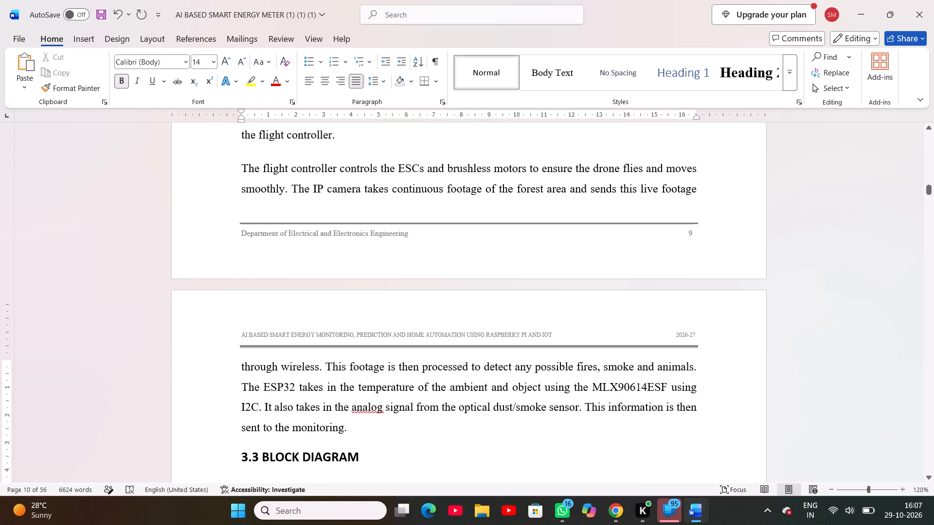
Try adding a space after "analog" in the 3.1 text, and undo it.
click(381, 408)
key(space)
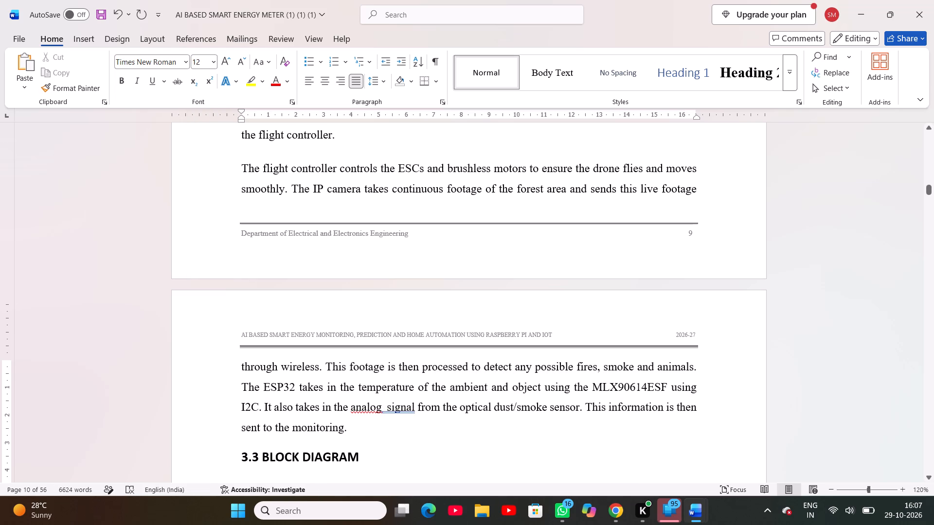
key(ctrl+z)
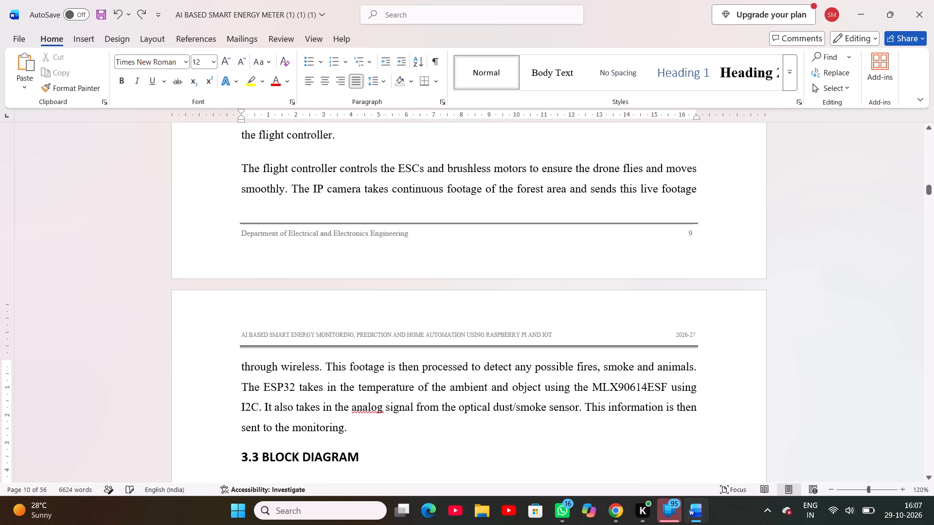
Look over the 3.3 block diagram and the Operational Flow pages of the drone report.
scroll(417, 469, down, 2)
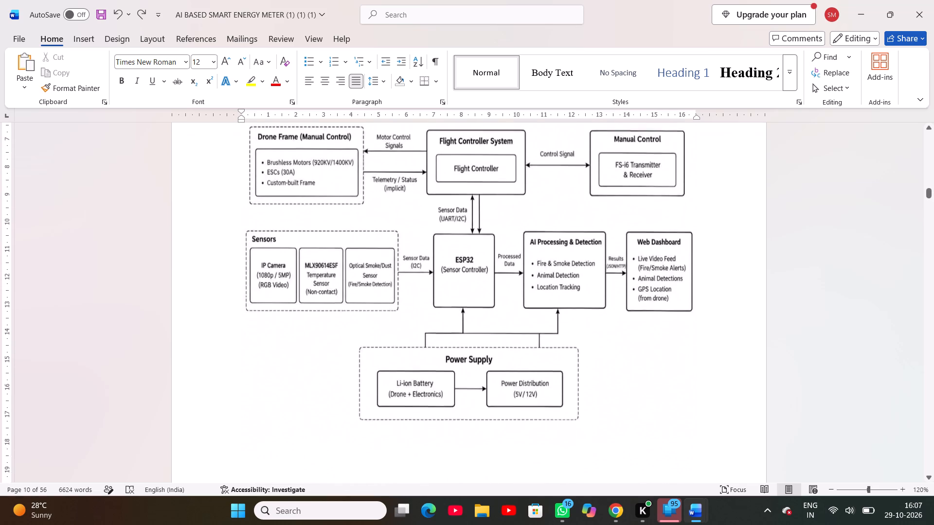
scroll(417, 469, down, 2)
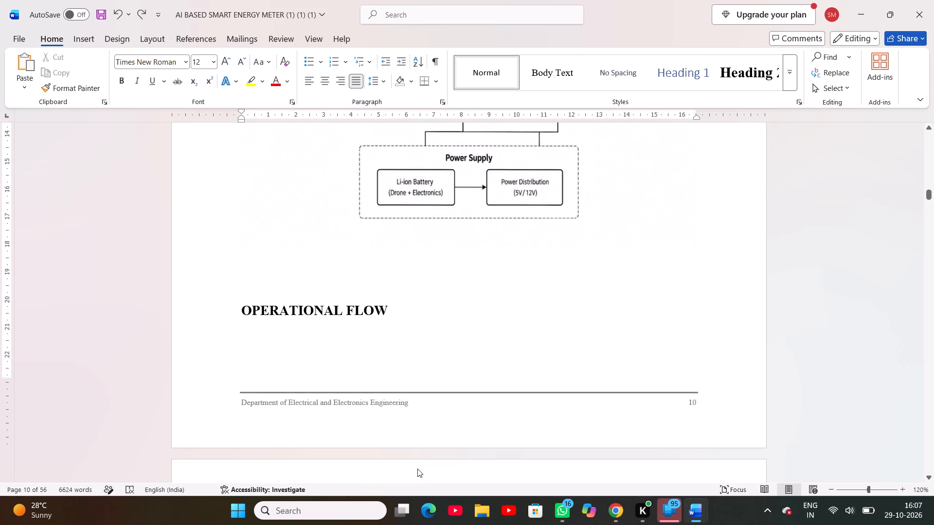
scroll(396, 459, down, 1)
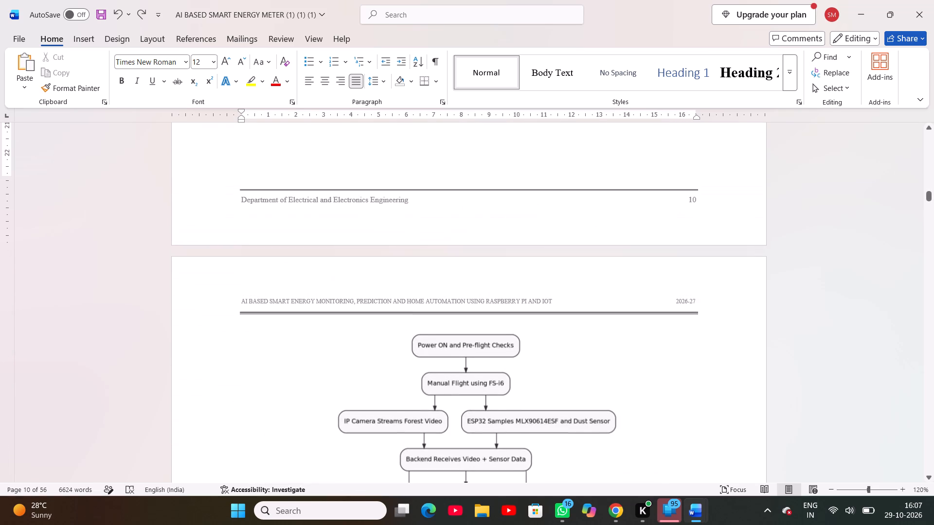
scroll(396, 459, up, 2)
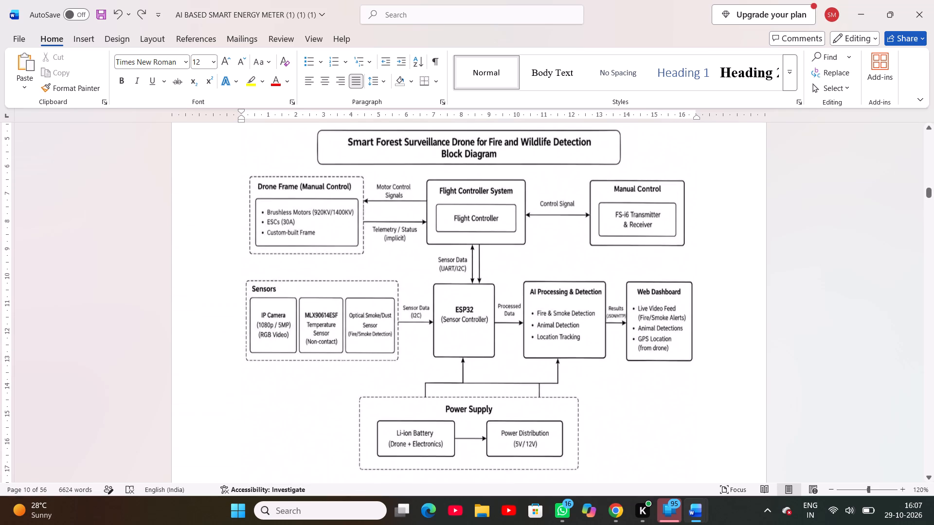
scroll(396, 459, up, 1)
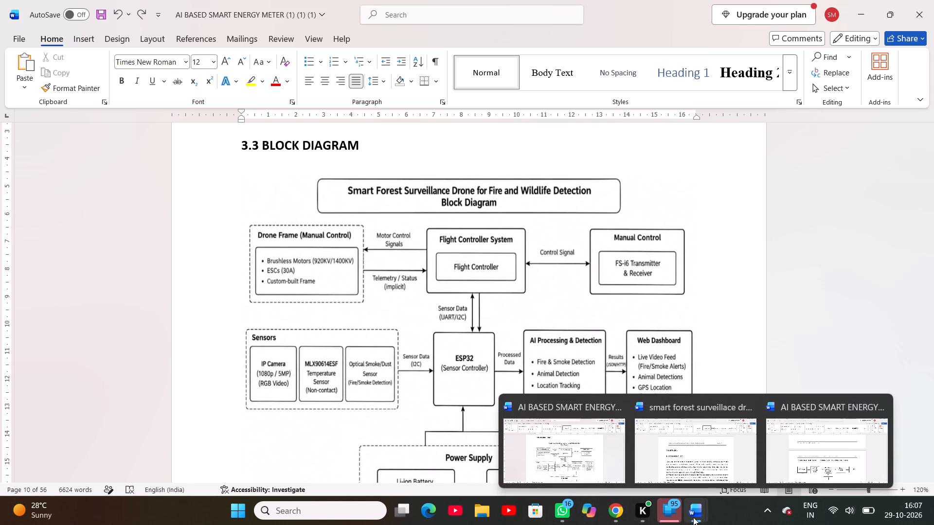
In the reference energy meter report, examine the layout and figure caption style of section 3.7's over-current detection diagram.
click(792, 463)
scroll(626, 461, down, 1)
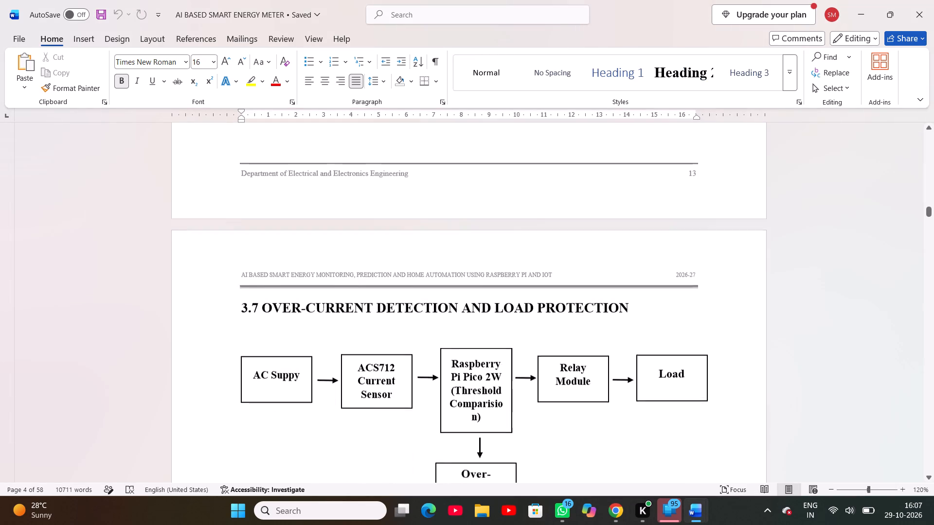
scroll(626, 461, down, 3)
ctrl+scroll(626, 461, up, 1)
scroll(626, 461, up, 1)
scroll(626, 461, down, 1)
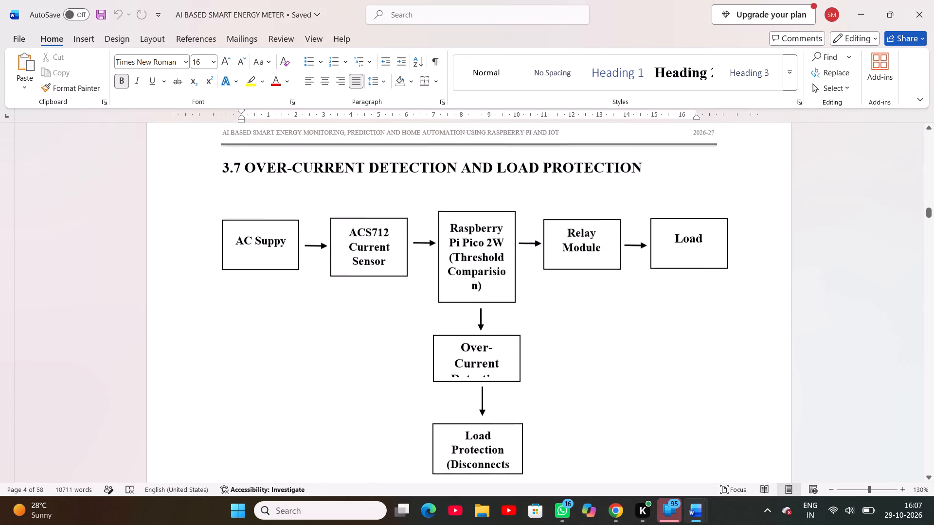
scroll(626, 461, down, 1)
scroll(626, 461, up, 1)
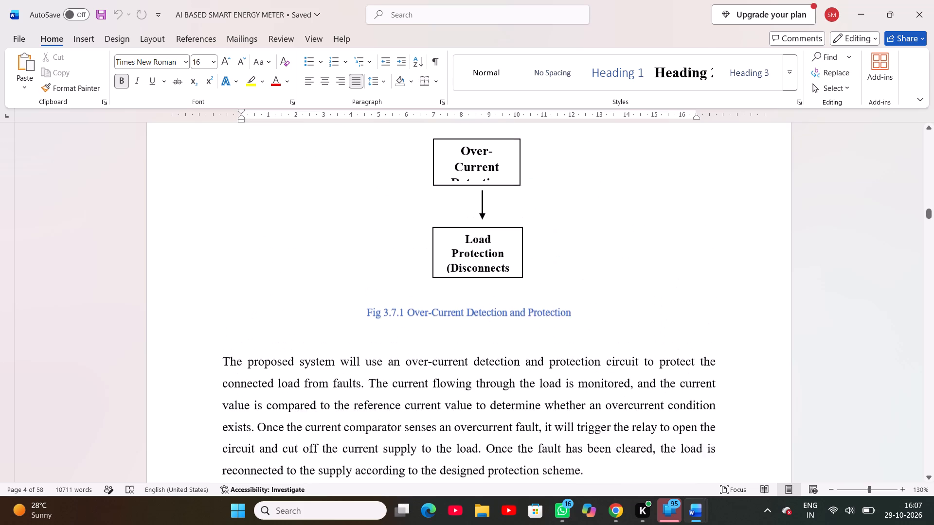
scroll(626, 461, up, 2)
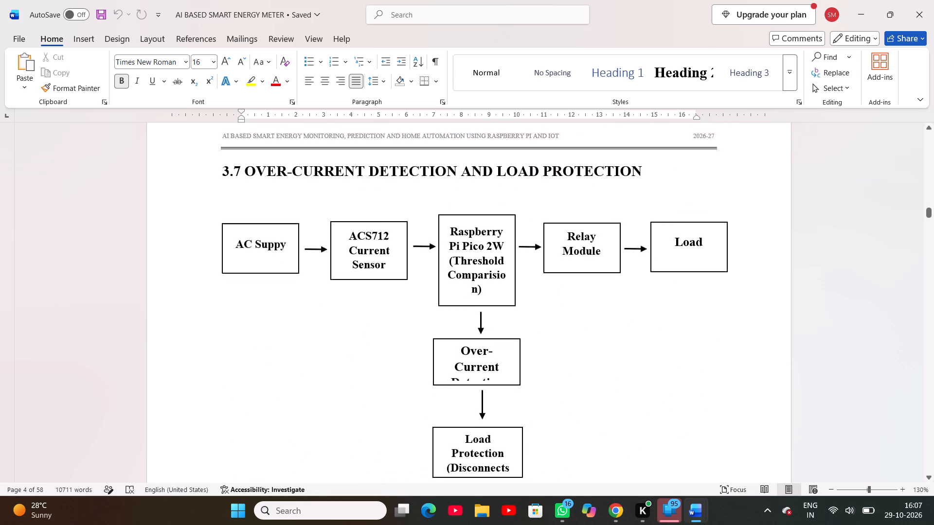
scroll(626, 461, up, 1)
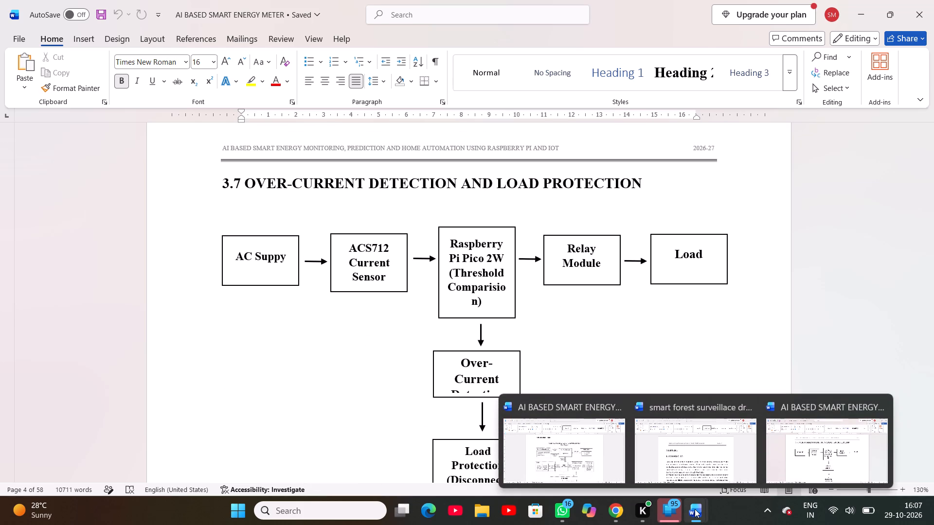
click(620, 363)
scroll(620, 363, down, 1)
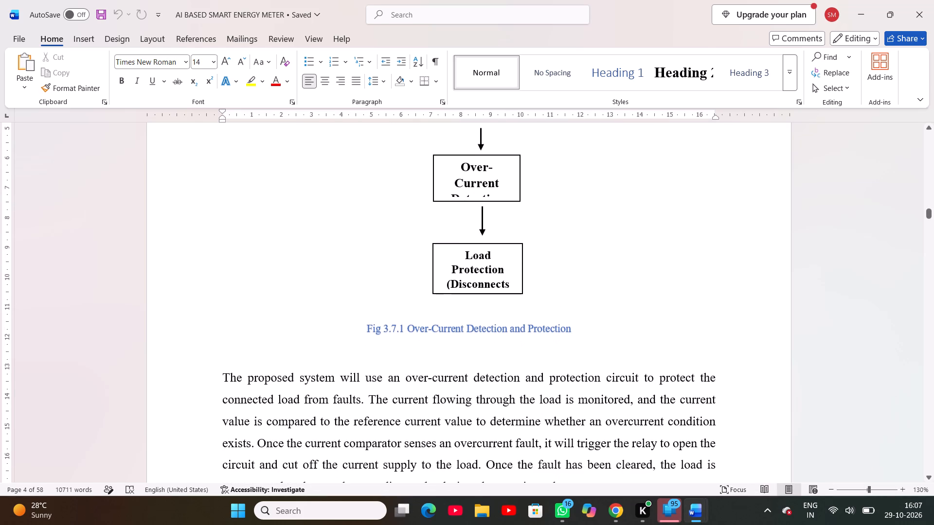
click(536, 332)
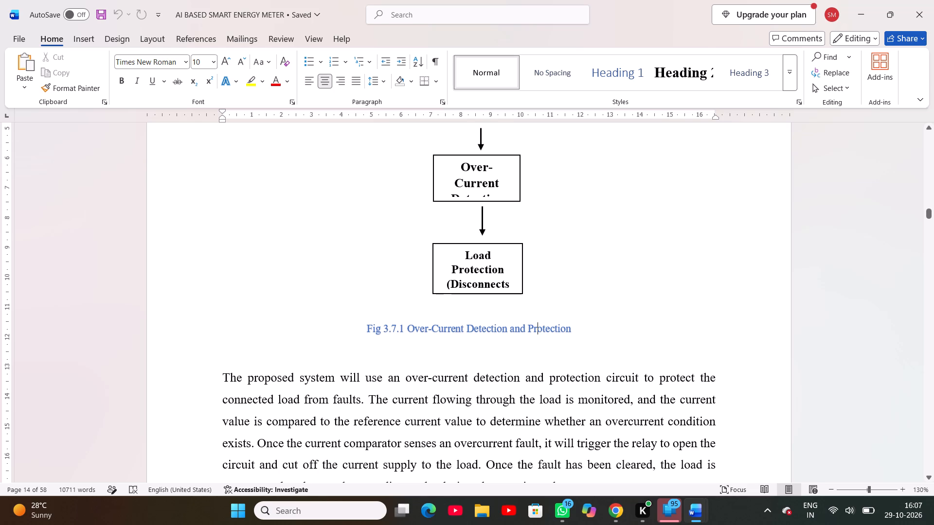
scroll(523, 324, up, 1)
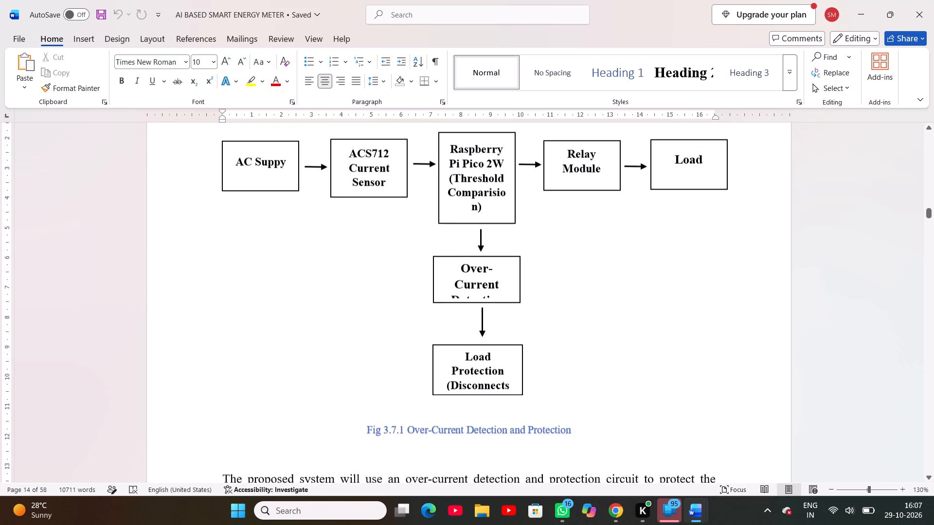
scroll(523, 324, up, 2)
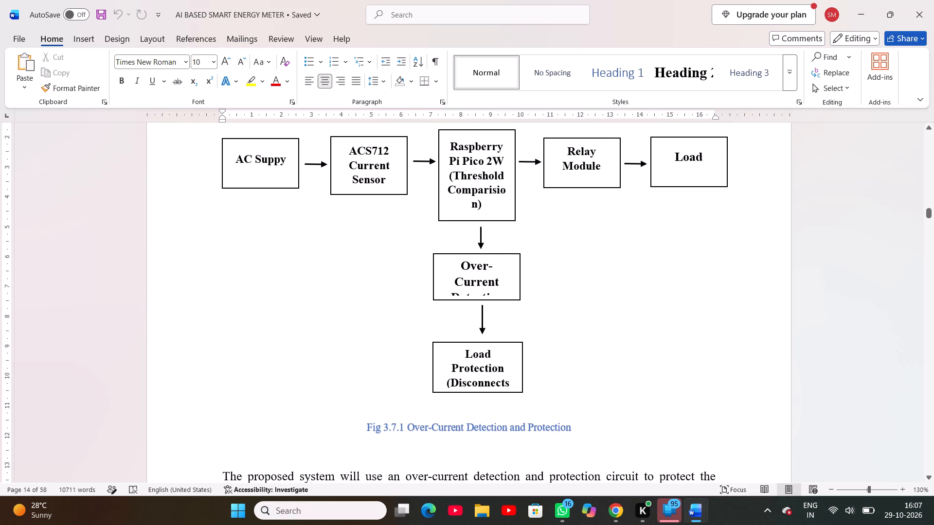
scroll(606, 356, up, 2)
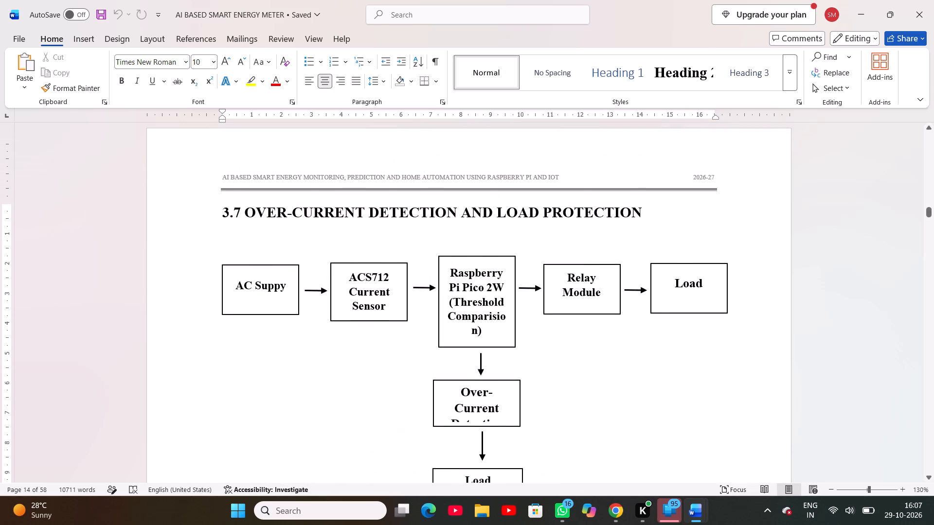
scroll(606, 356, down, 1)
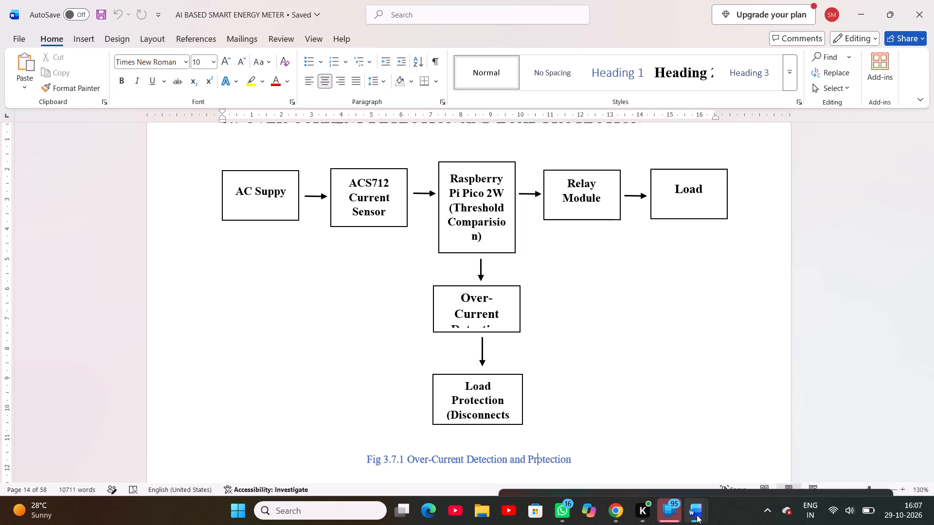
Compare the placement of the drone report's 3.3 block diagram with the captioned figure in the reference energy meter report.
click(571, 456)
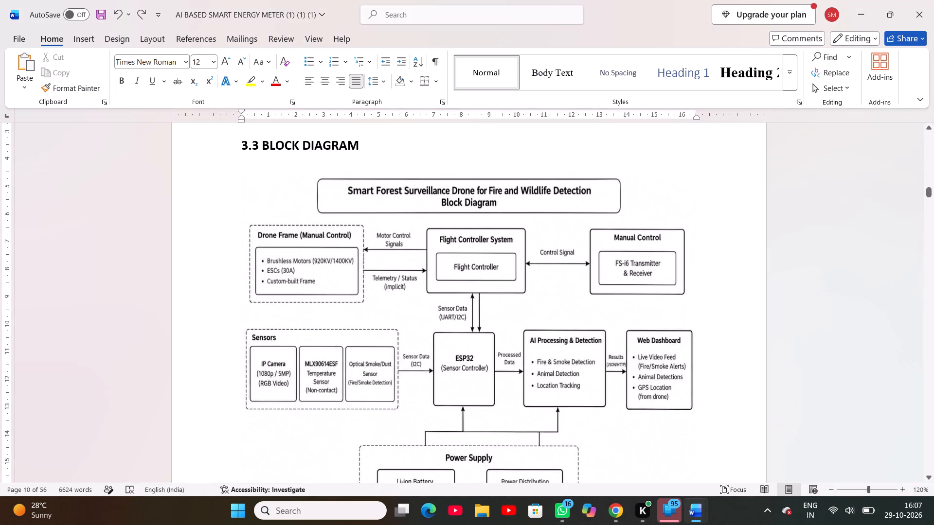
scroll(539, 444, down, 1)
click(427, 388)
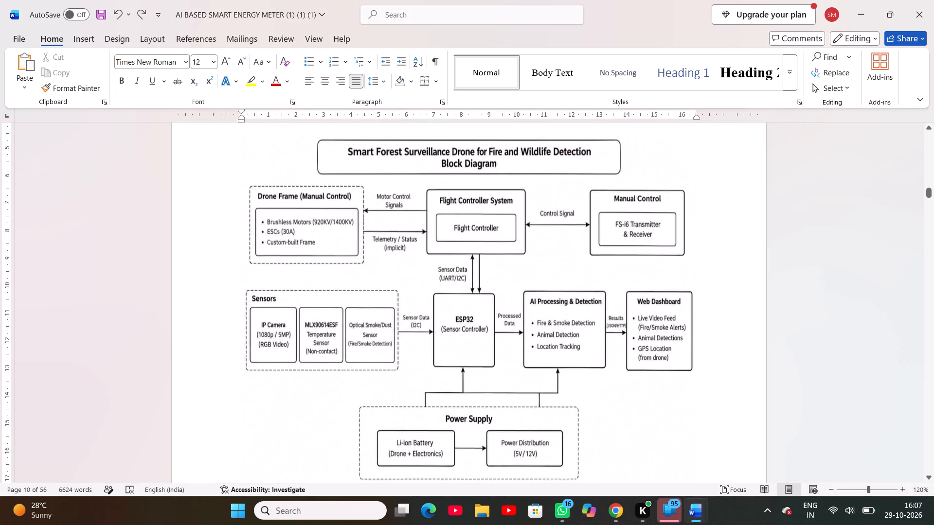
scroll(419, 413, down, 1)
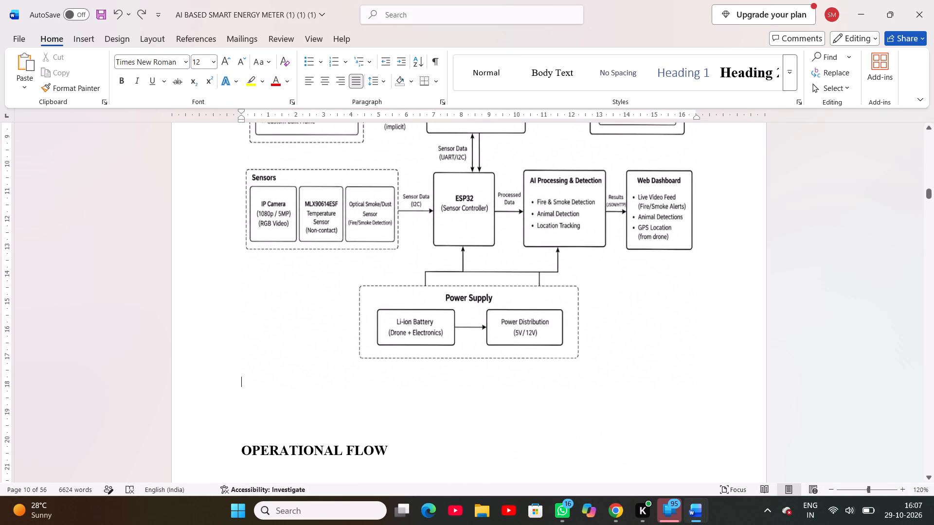
scroll(254, 385, up, 1)
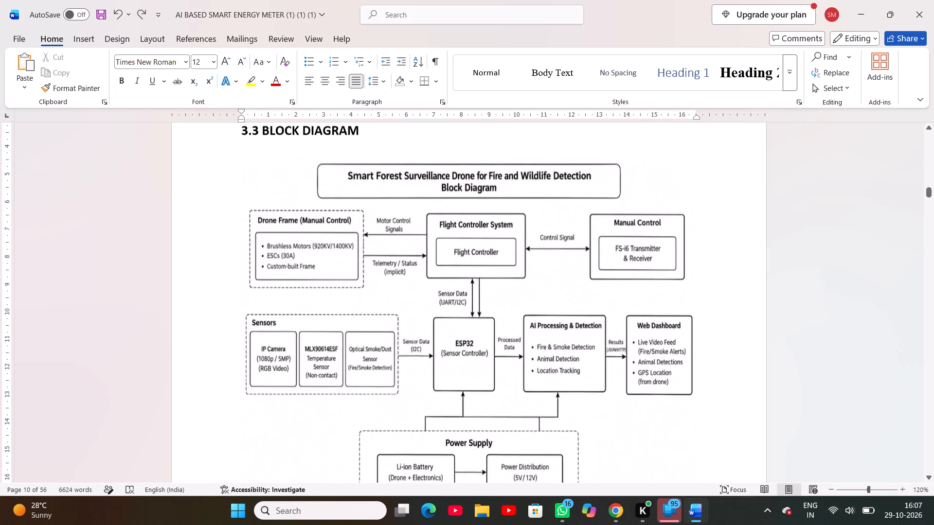
scroll(254, 385, up, 1)
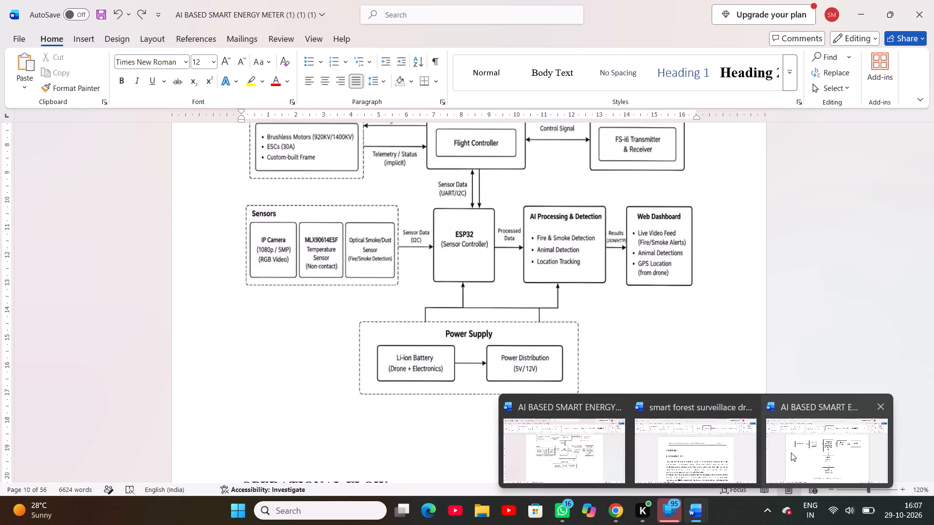
click(791, 453)
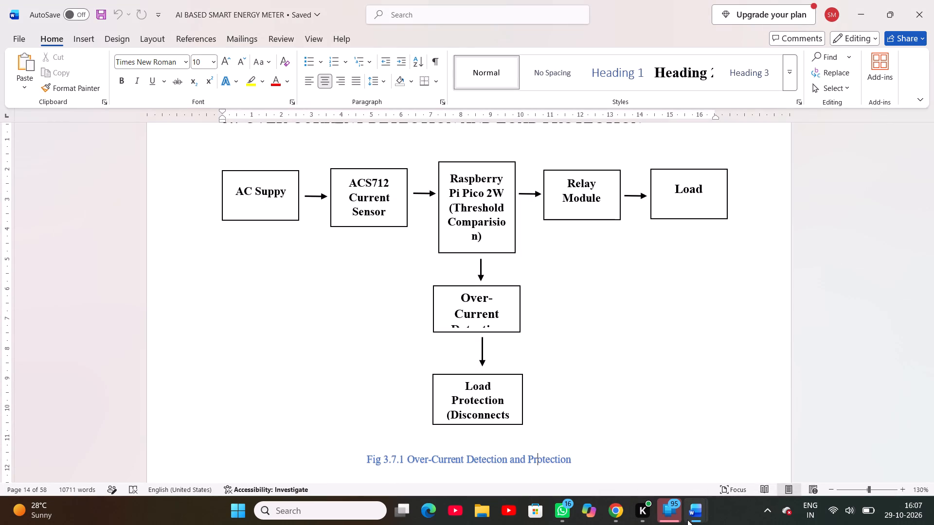
click(585, 452)
scroll(367, 451, right, 1)
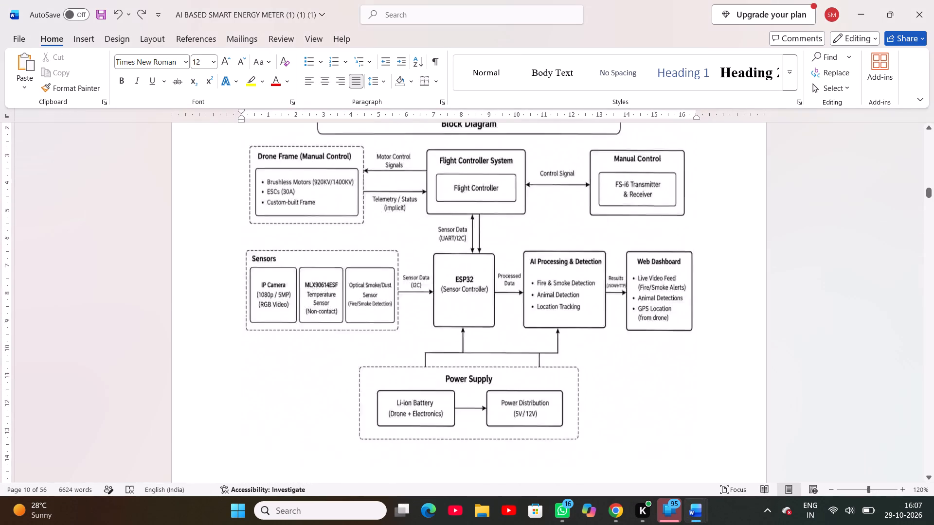
scroll(367, 451, right, 1)
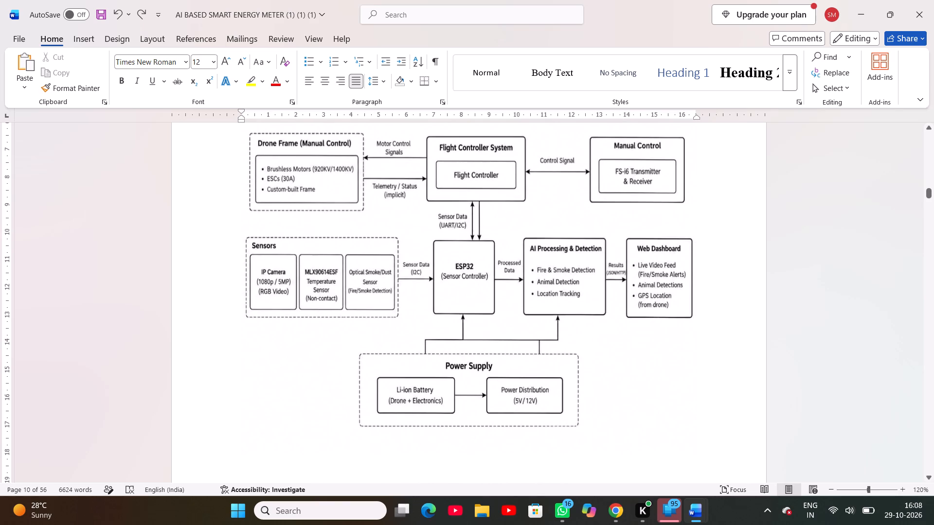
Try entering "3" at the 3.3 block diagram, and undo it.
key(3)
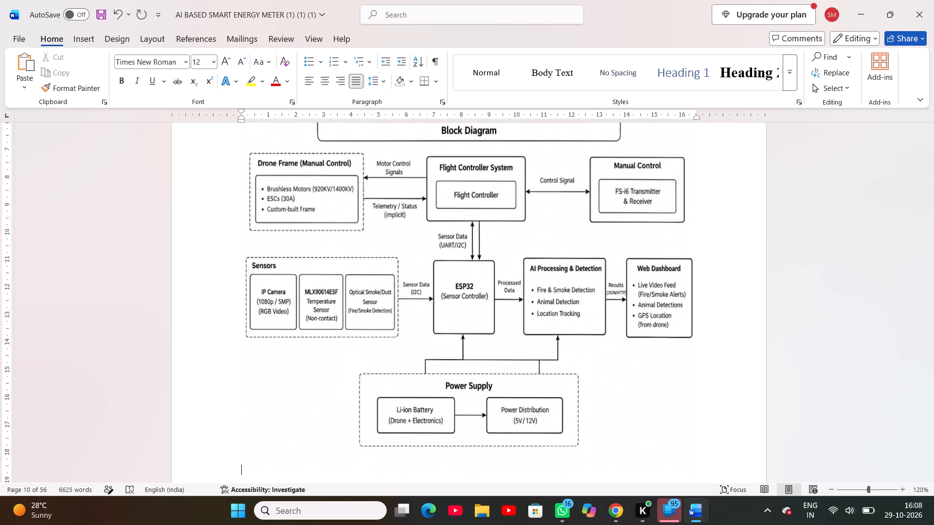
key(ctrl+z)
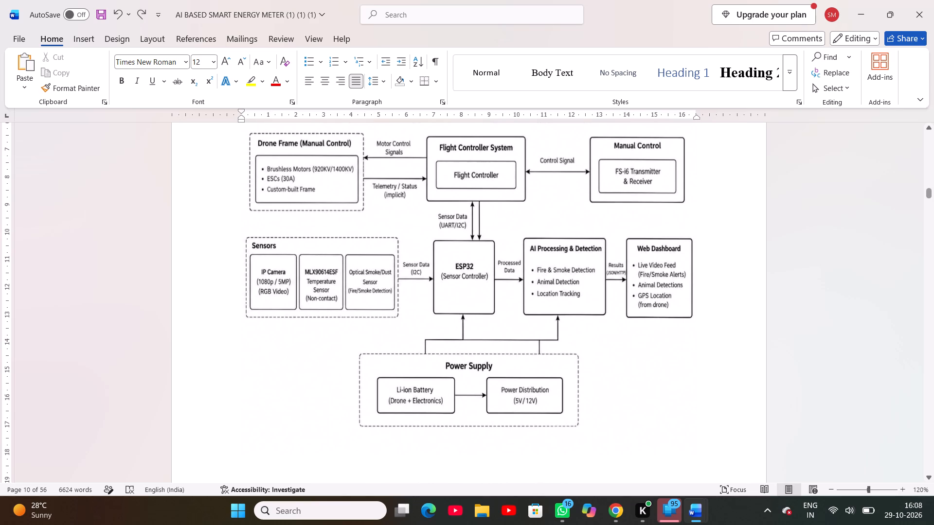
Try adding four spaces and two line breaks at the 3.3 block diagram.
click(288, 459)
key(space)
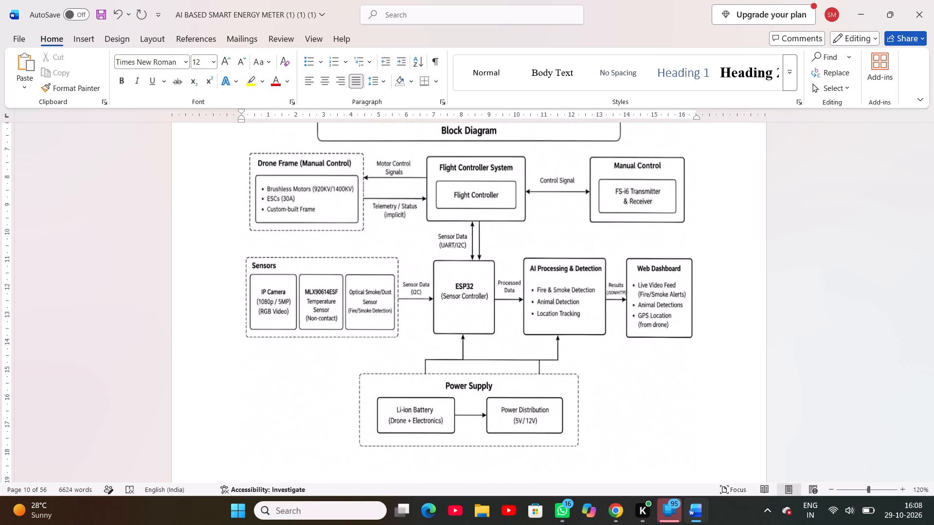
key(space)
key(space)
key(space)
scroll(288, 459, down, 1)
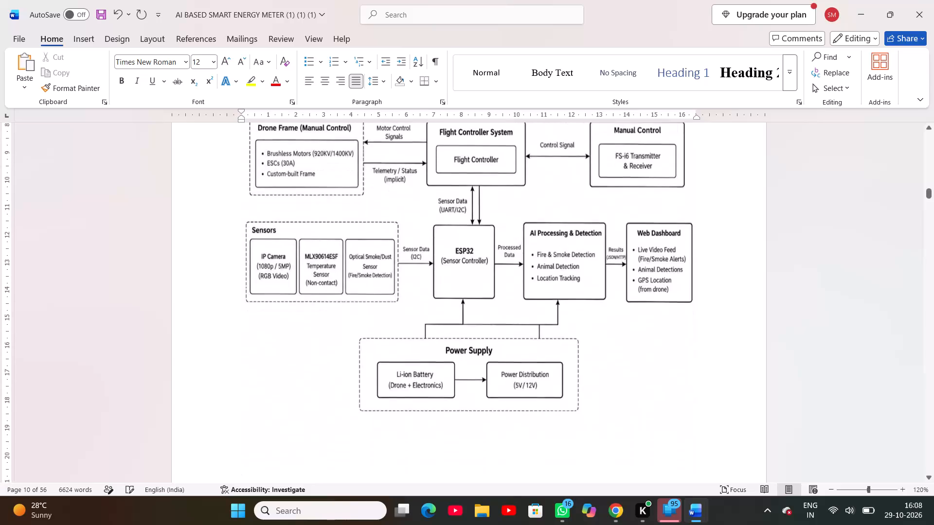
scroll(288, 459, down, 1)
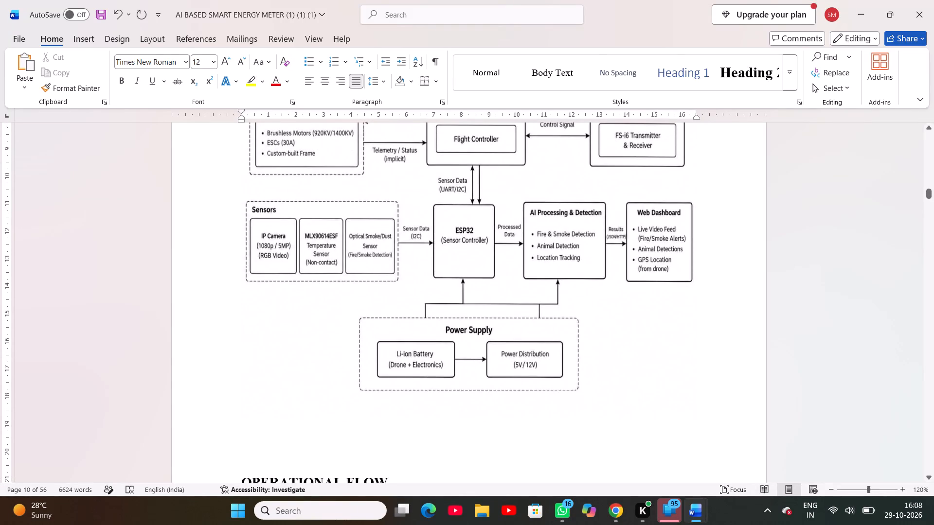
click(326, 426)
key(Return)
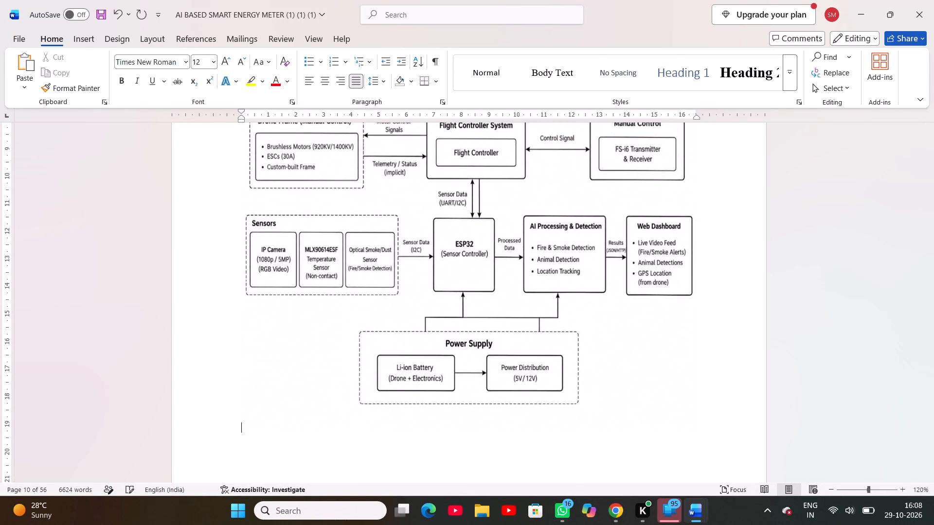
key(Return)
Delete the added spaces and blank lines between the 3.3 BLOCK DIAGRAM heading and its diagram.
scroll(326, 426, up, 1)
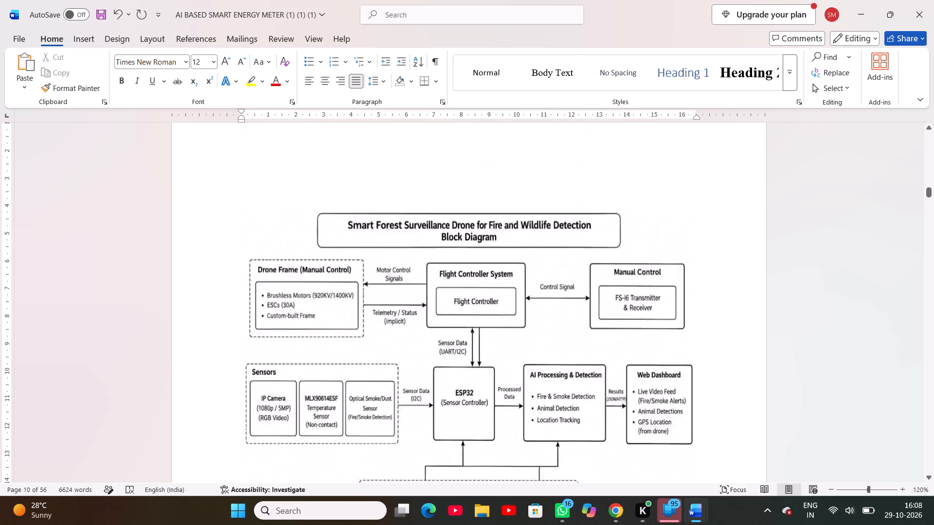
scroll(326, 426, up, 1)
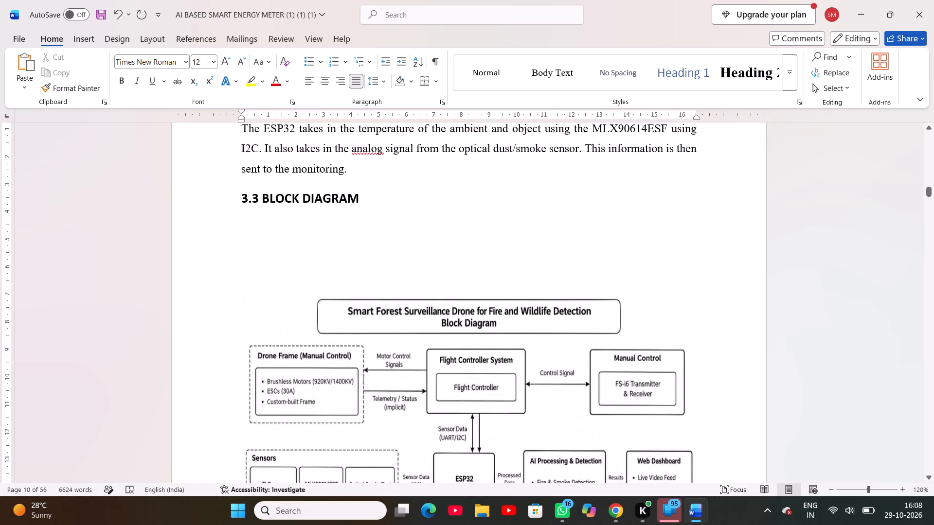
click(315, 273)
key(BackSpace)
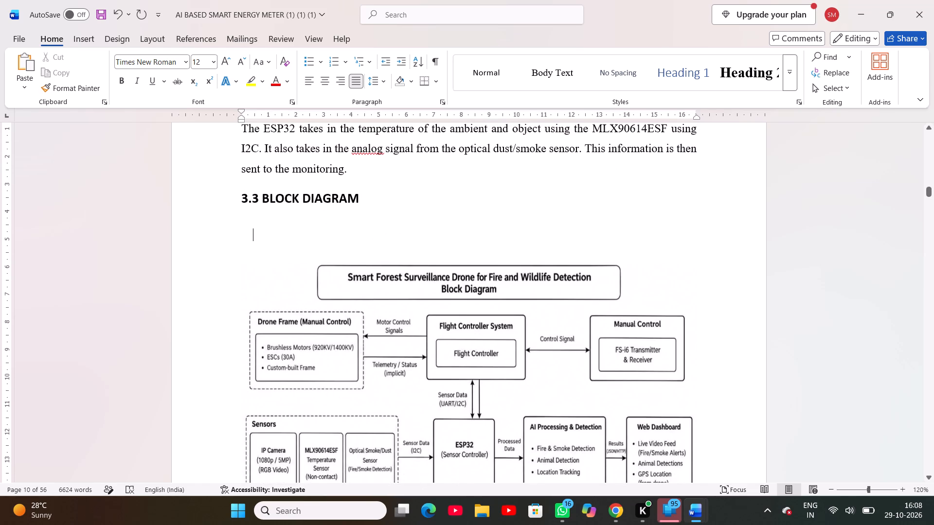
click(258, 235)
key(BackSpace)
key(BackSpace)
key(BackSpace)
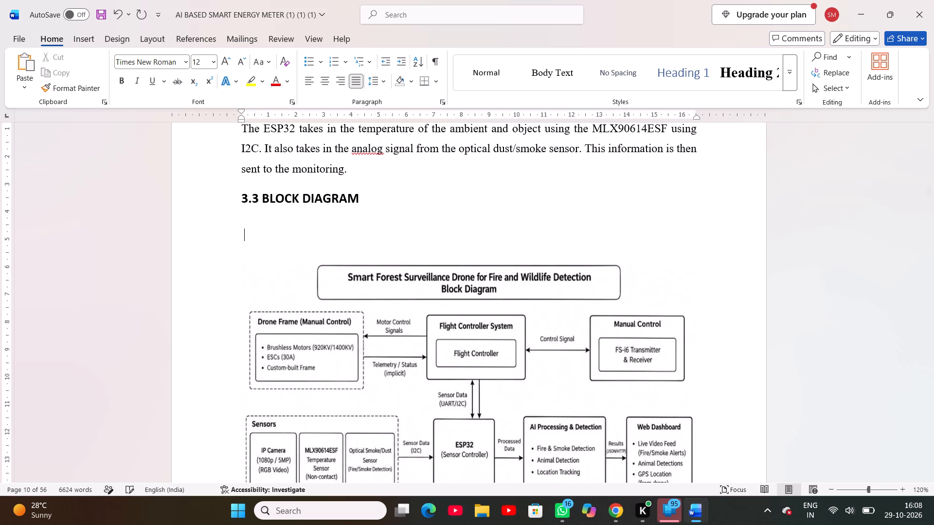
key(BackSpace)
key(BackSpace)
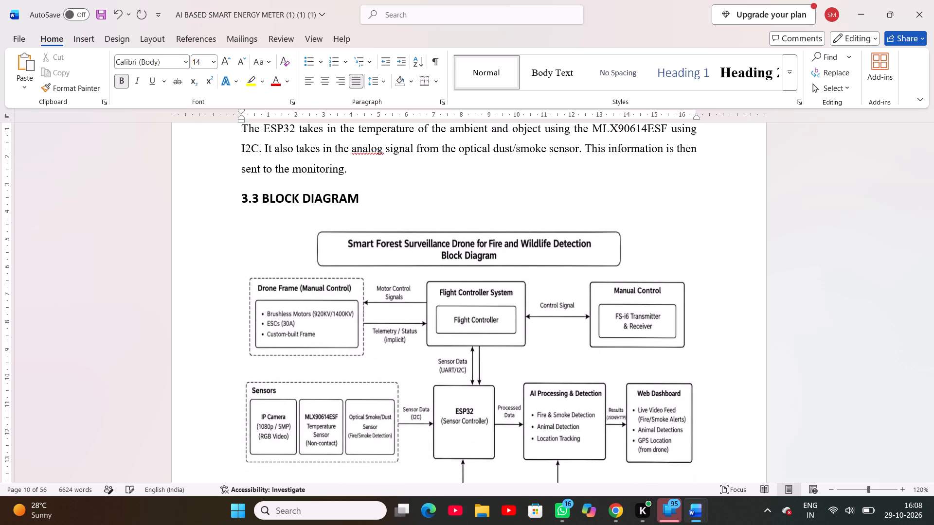
Add the number 3.3.1 in front of the OPERATIONAL FLOW line below the block diagram.
scroll(281, 285, down, 2)
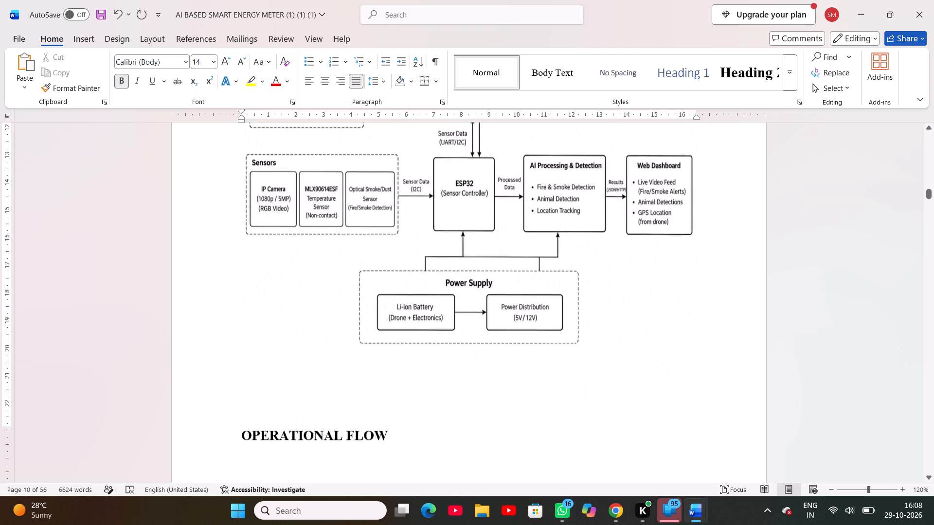
scroll(281, 285, down, 1)
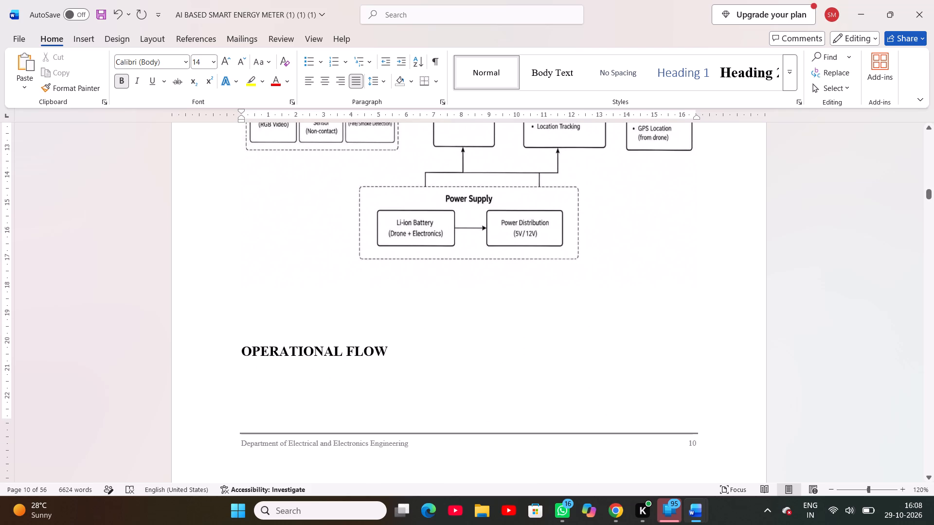
click(243, 347)
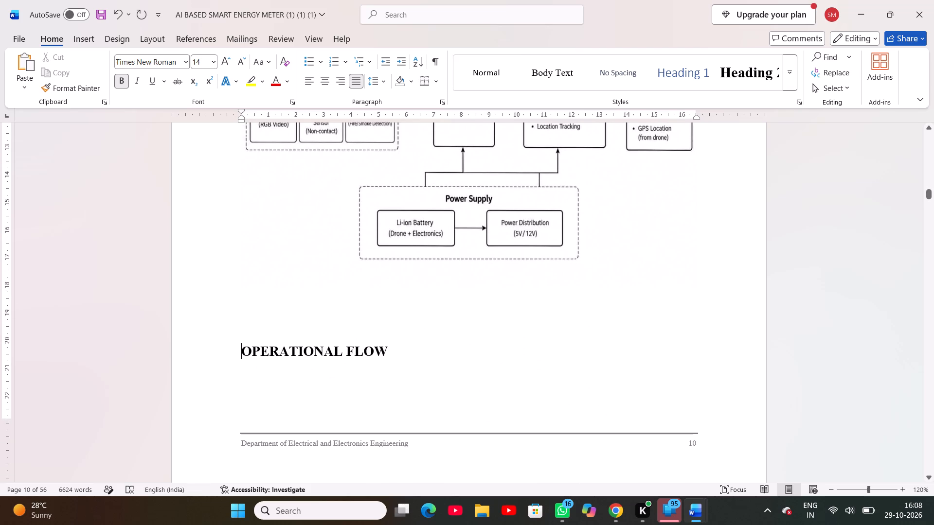
key(3)
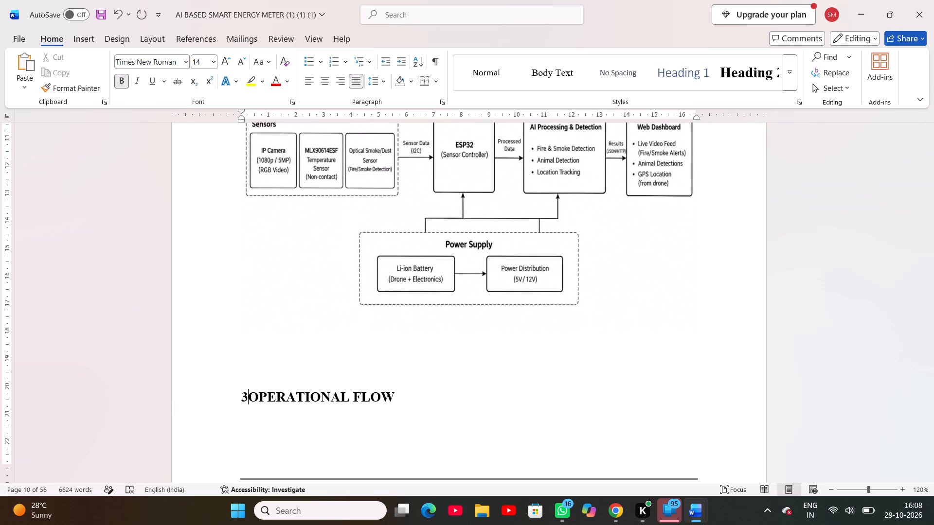
text(.3)
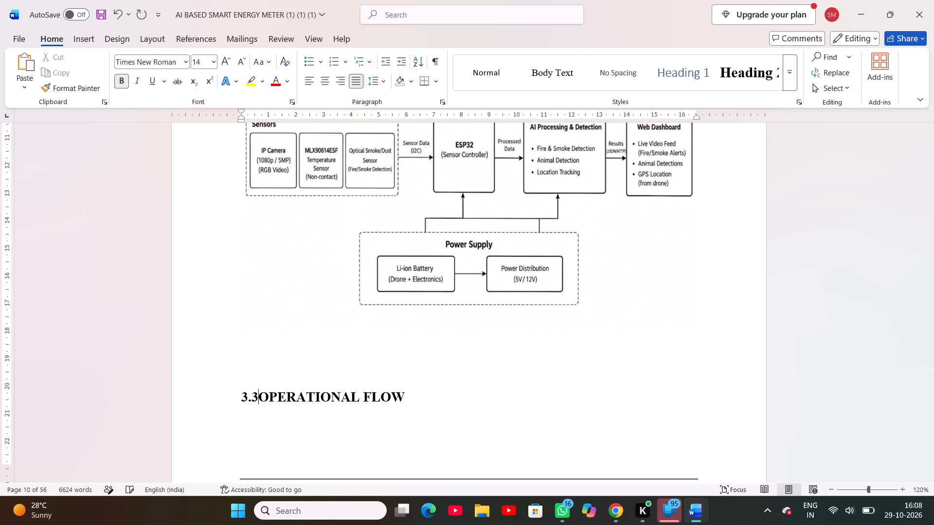
text(.1)
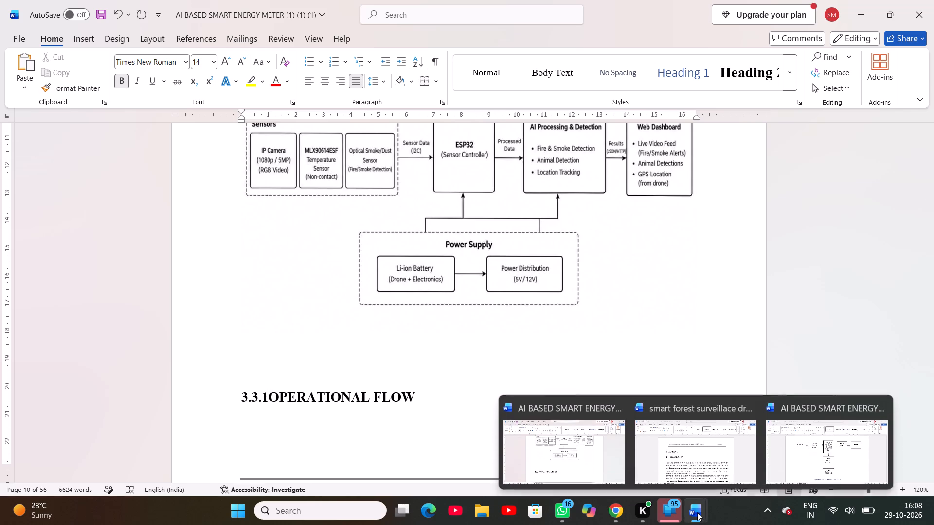
Complete the line under the block diagram as "Fig 3.3.1 OPERATIONAL FLOW", following the reference report's figure caption wording.
click(799, 460)
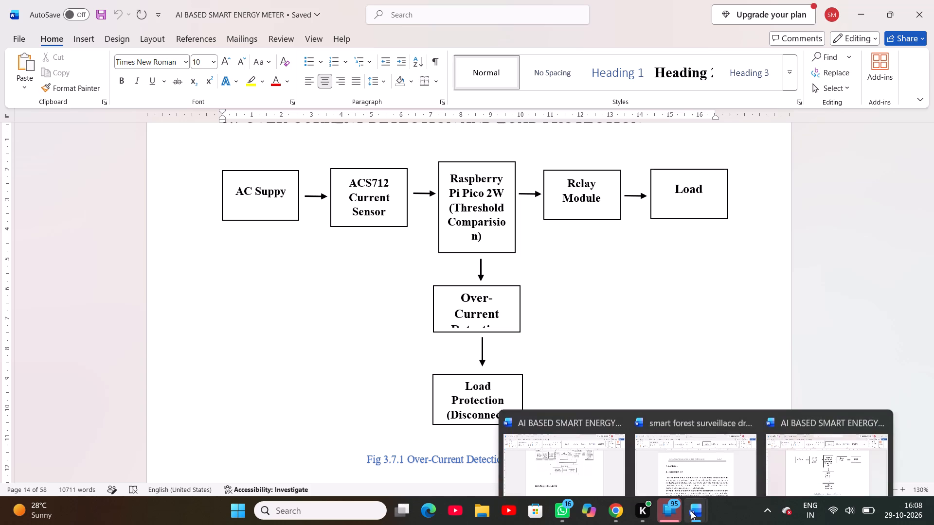
click(587, 470)
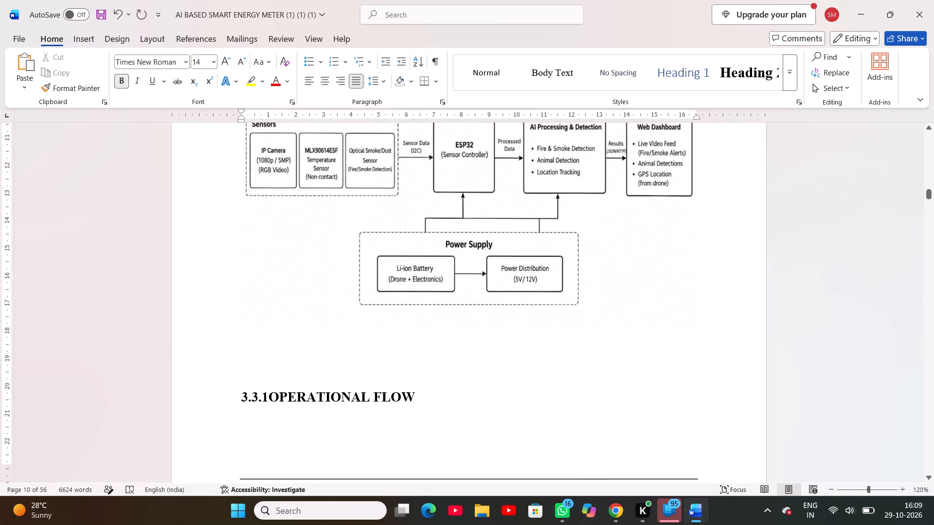
click(240, 398)
text(fi)
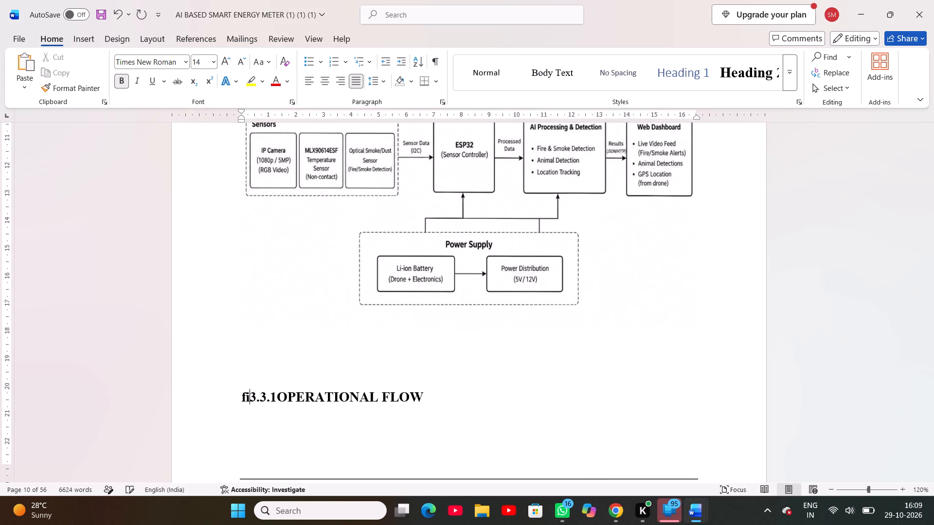
text(g)
key(space)
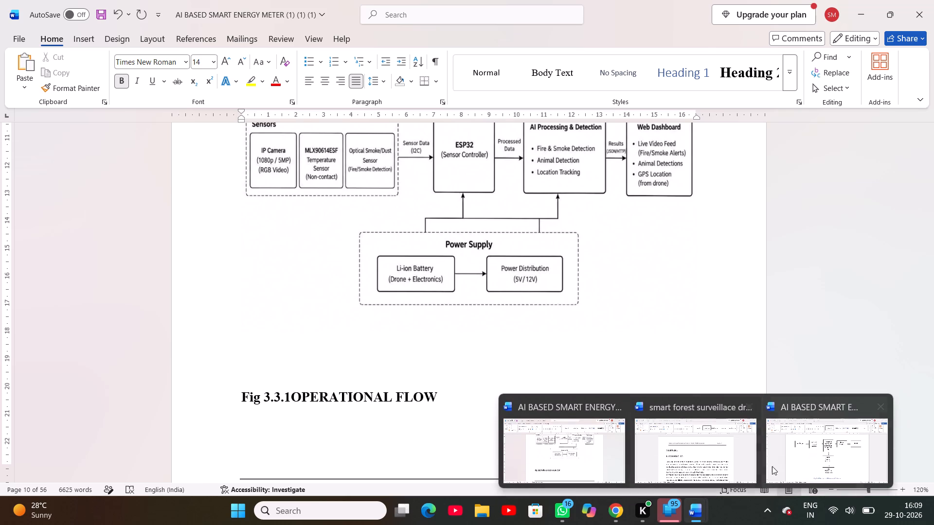
click(795, 451)
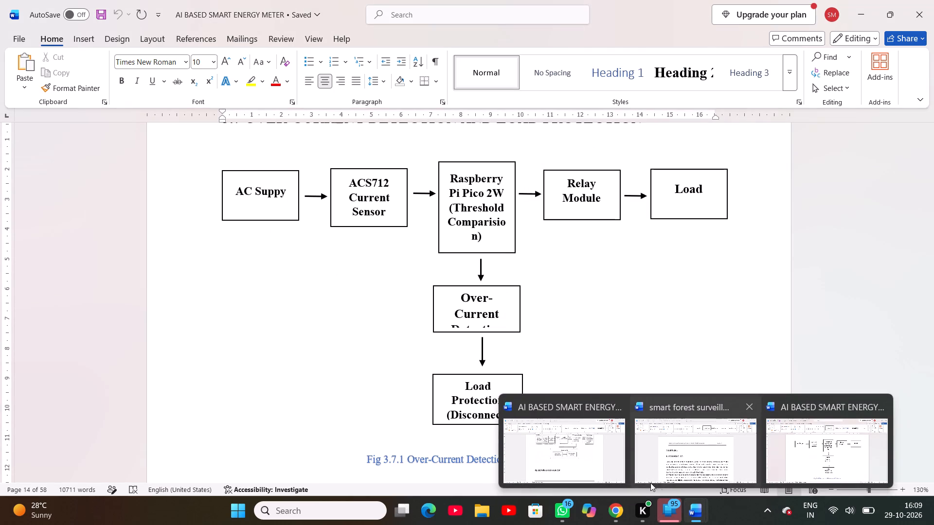
click(582, 471)
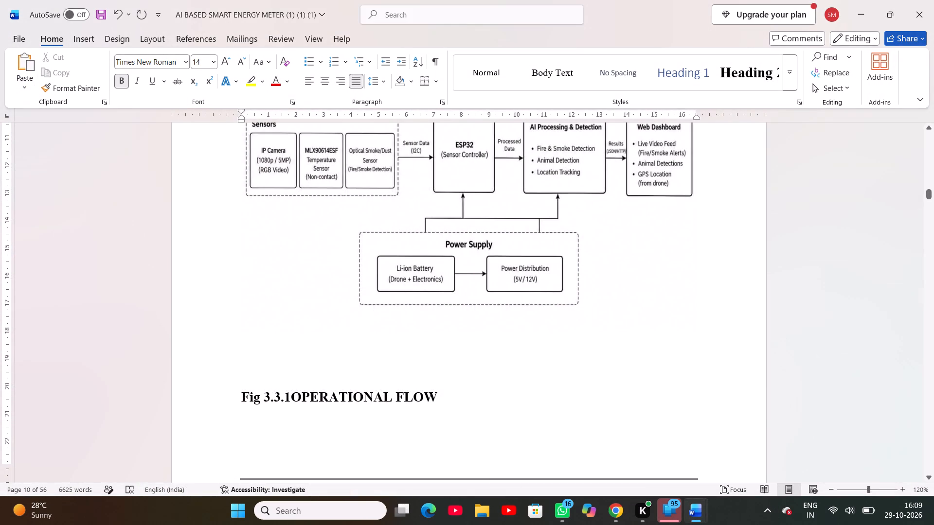
click(290, 396)
key(space)
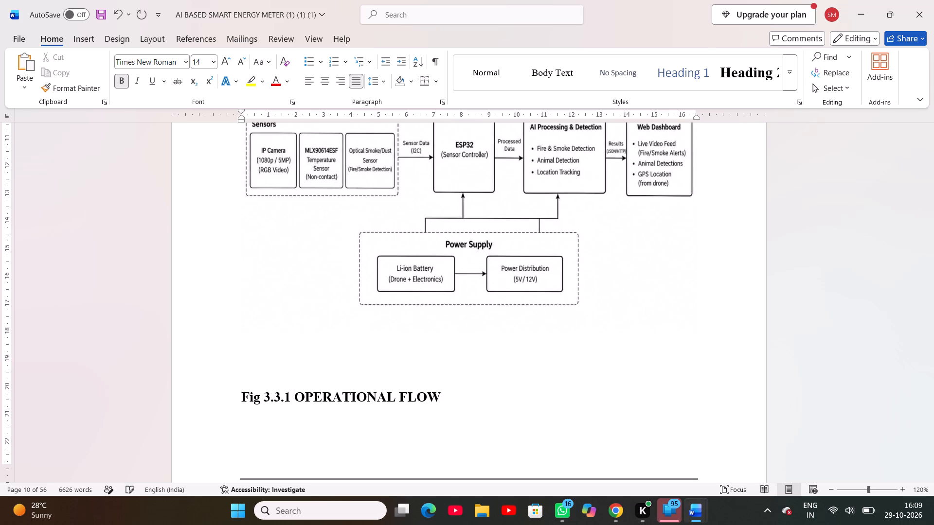
scroll(290, 396, up, 1)
scroll(290, 396, down, 1)
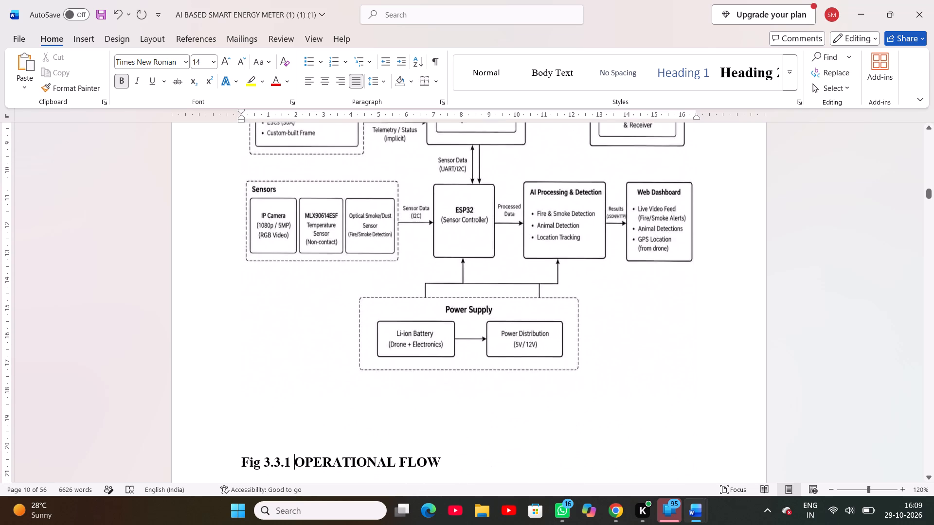
Insert "Block Diagram" after the number in the Fig 3.3.1 caption below the block diagram.
scroll(290, 396, down, 1)
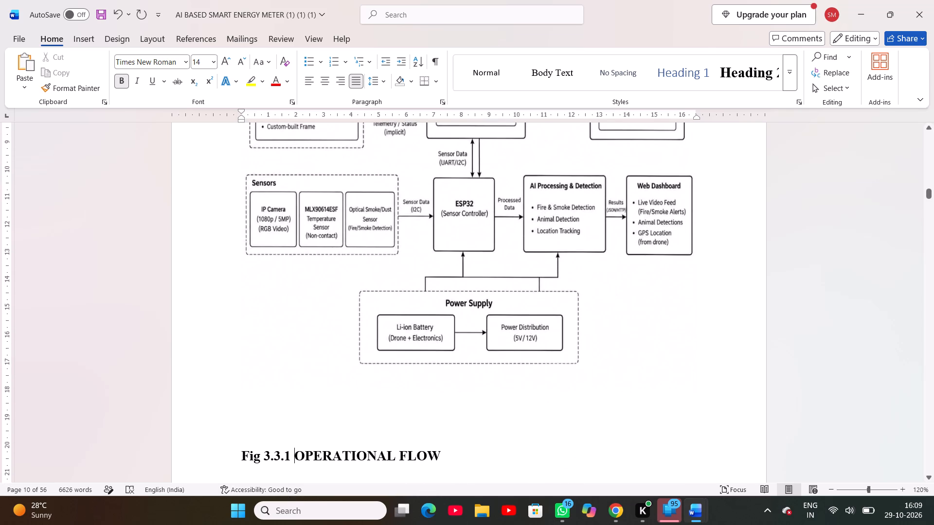
key(shift+b)
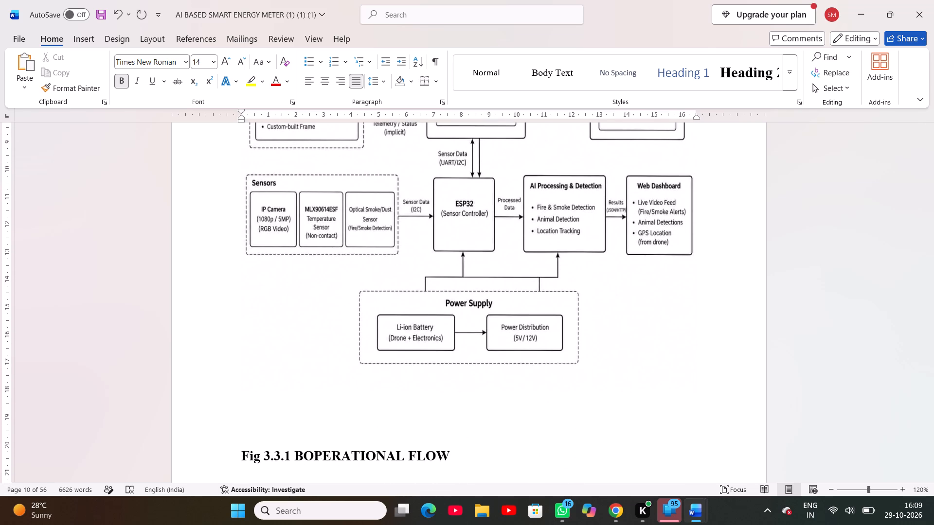
text(lock)
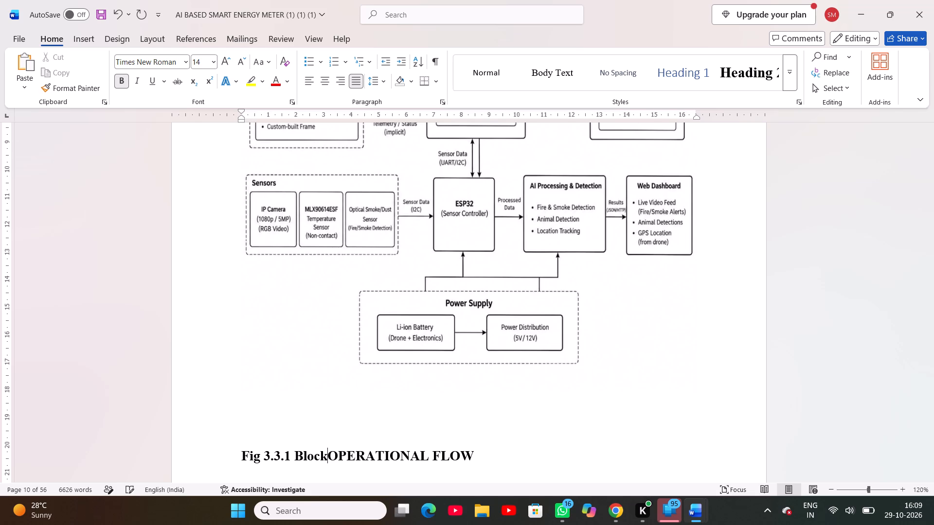
key(space)
text(D)
text(iagran)
key(BackSpace)
key(m)
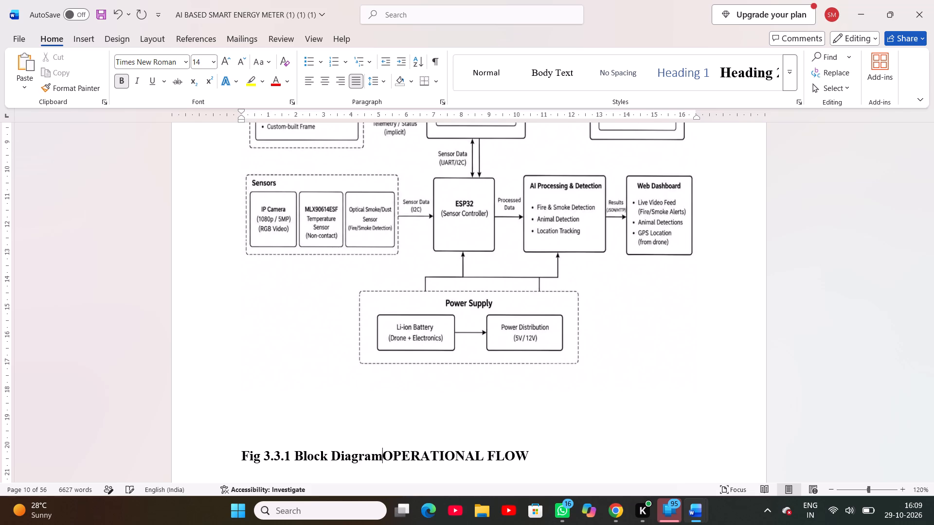
Delete an empty line between the block diagram and its Fig 3.3.1 caption, undoing any deletion too many.
click(241, 454)
key(BackSpace)
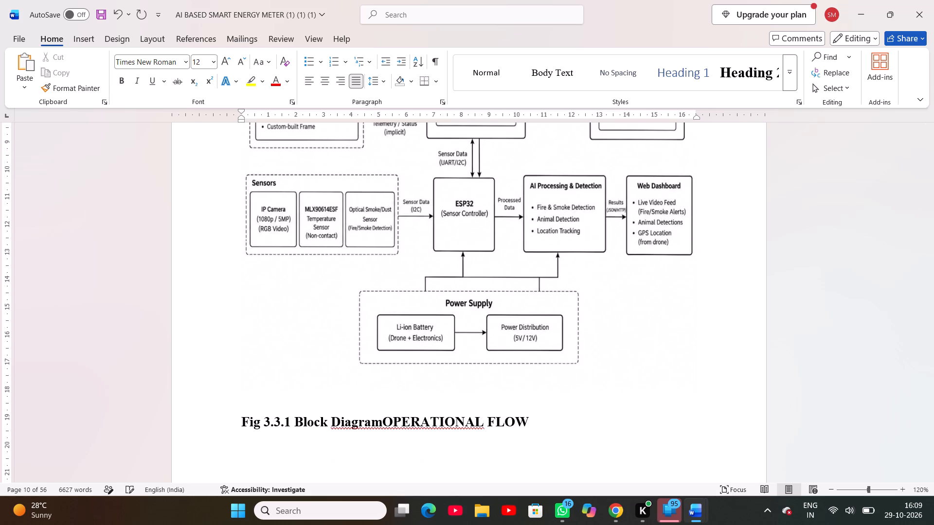
key(BackSpace)
key(BackSpace)
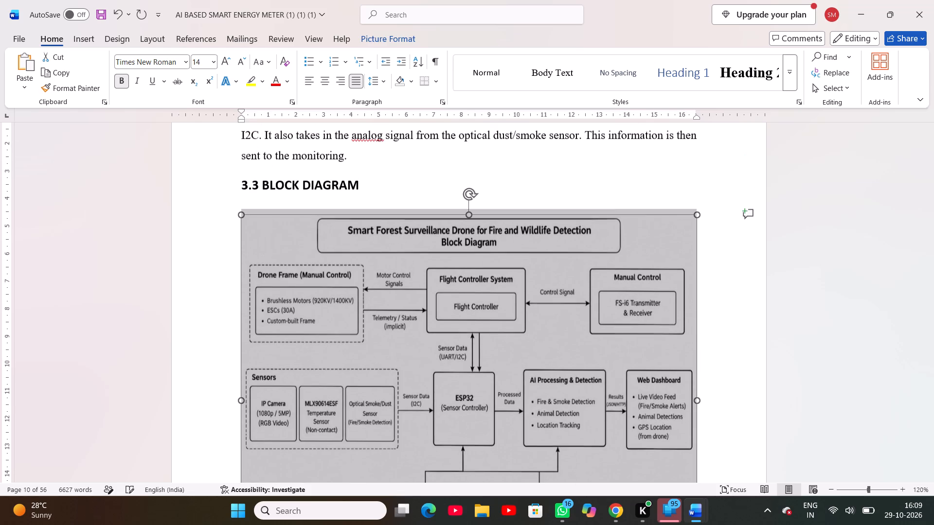
key(ctrl+z)
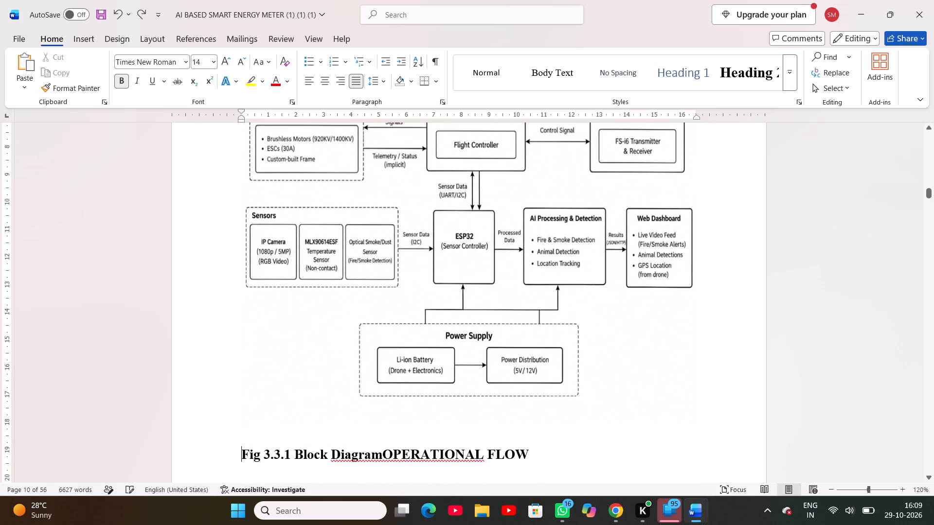
Split OPERATIONAL FLOW off the Fig 3.3.1 Block Diagram caption onto its own line.
click(383, 454)
key(Return)
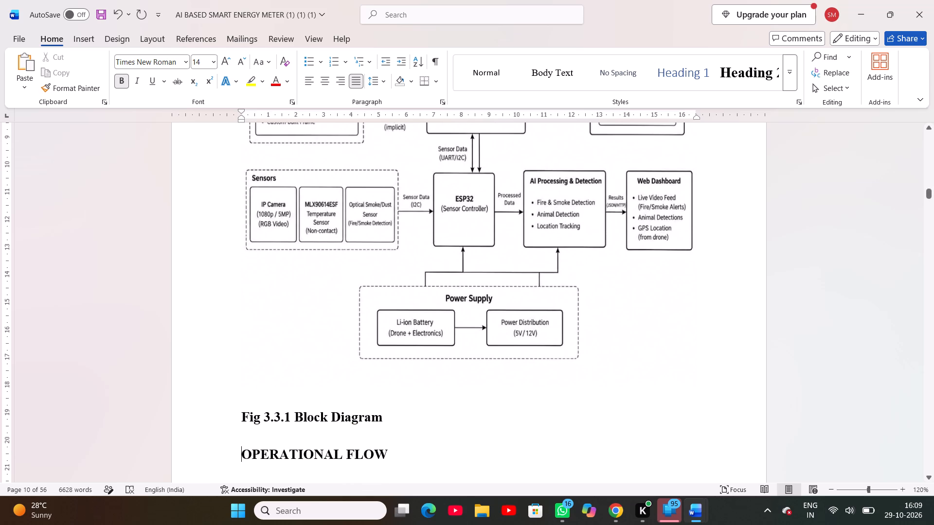
Format the Fig 3.3.1 Block Diagram caption as non-bold, size 10, with the blue text effect, and centre it.
drag(240, 416, 362, 417)
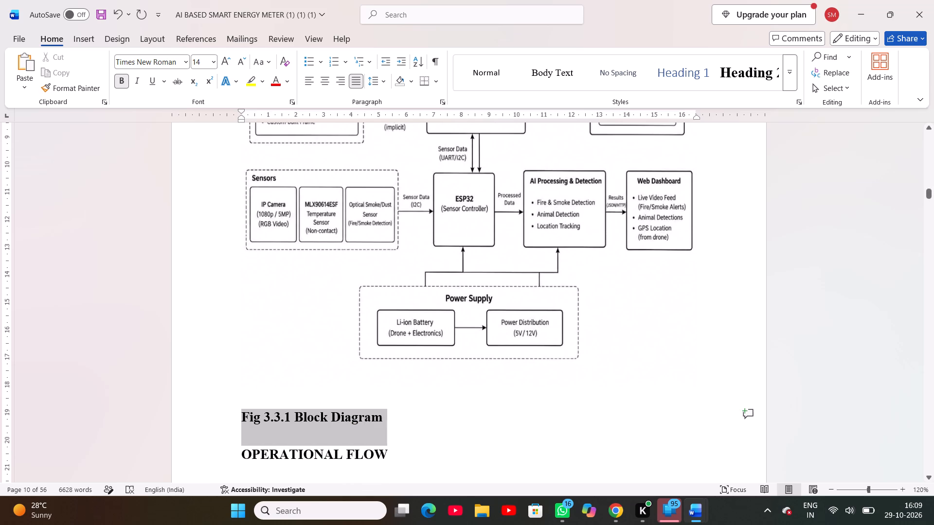
drag(362, 417, 374, 416)
click(122, 84)
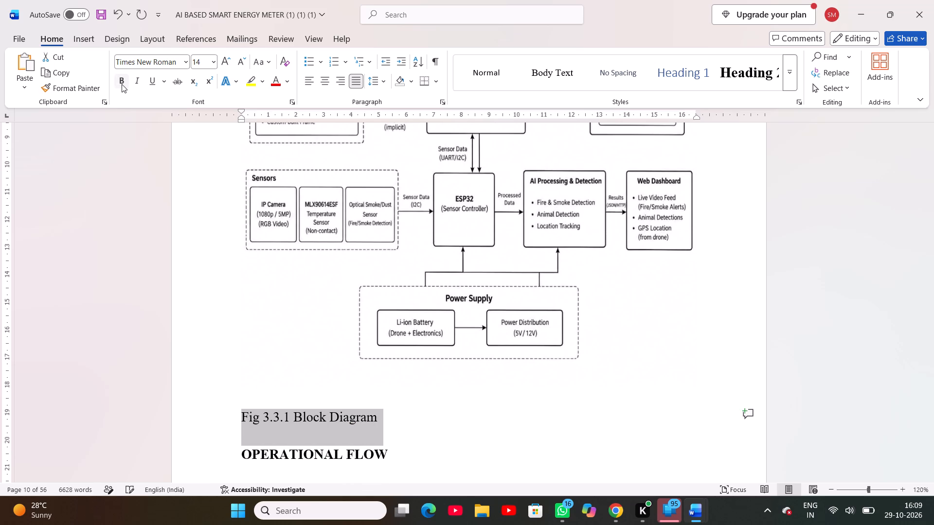
click(210, 63)
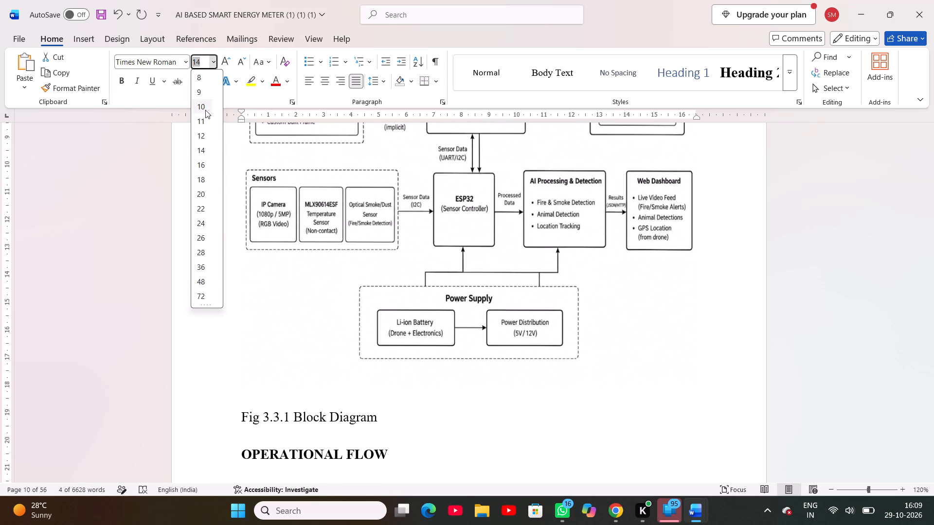
click(204, 106)
click(225, 77)
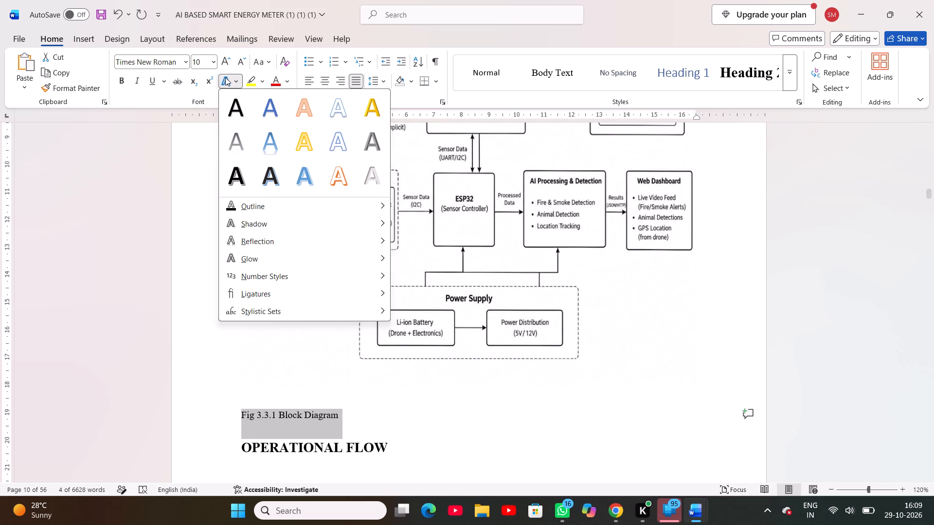
click(260, 111)
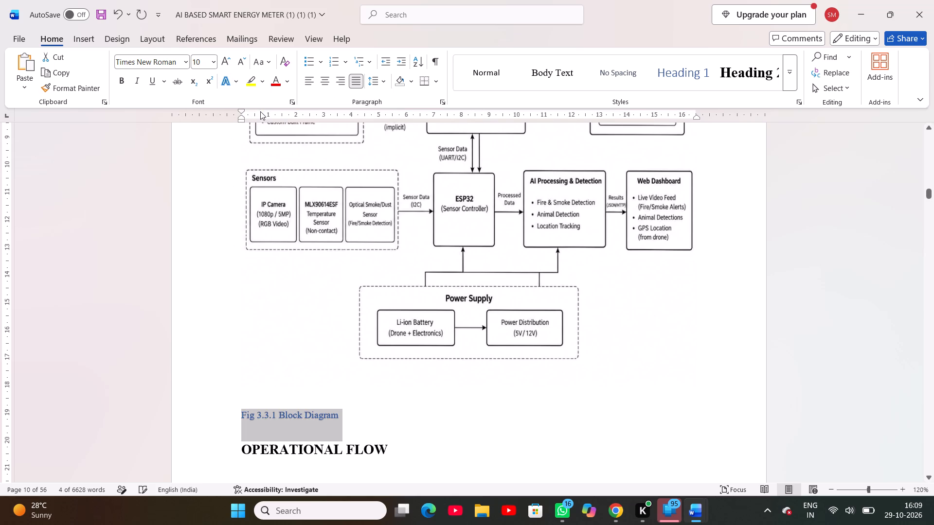
click(343, 86)
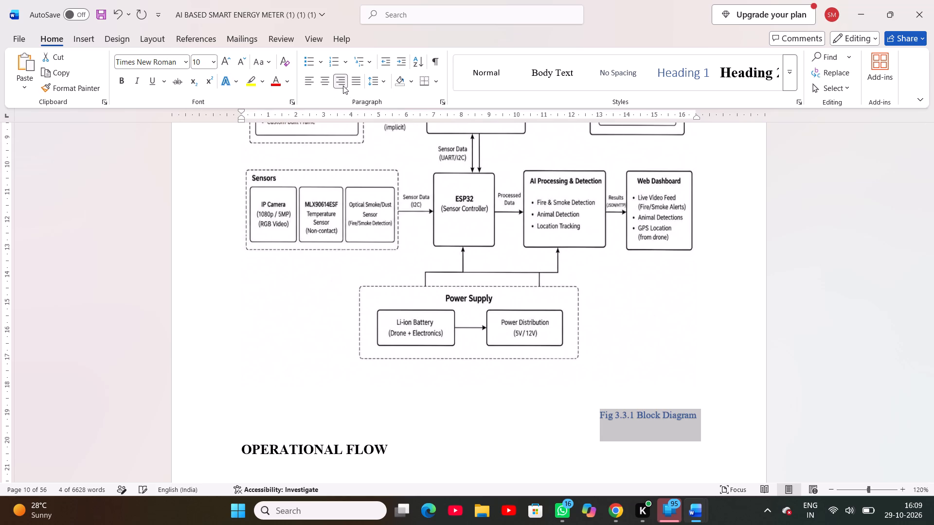
click(328, 84)
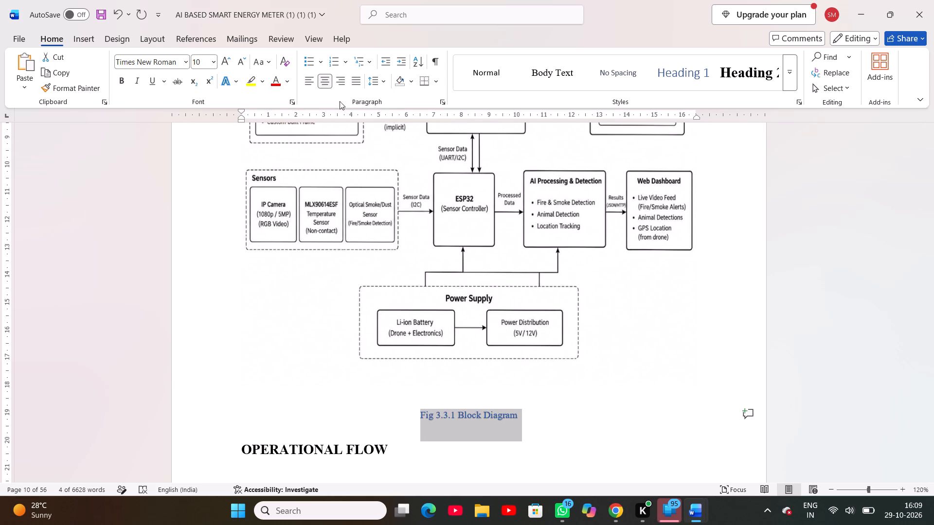
Remove the remaining blank line above the Fig 3.3.1 Block Diagram caption, keeping the caption centred.
click(417, 393)
scroll(417, 393, down, 1)
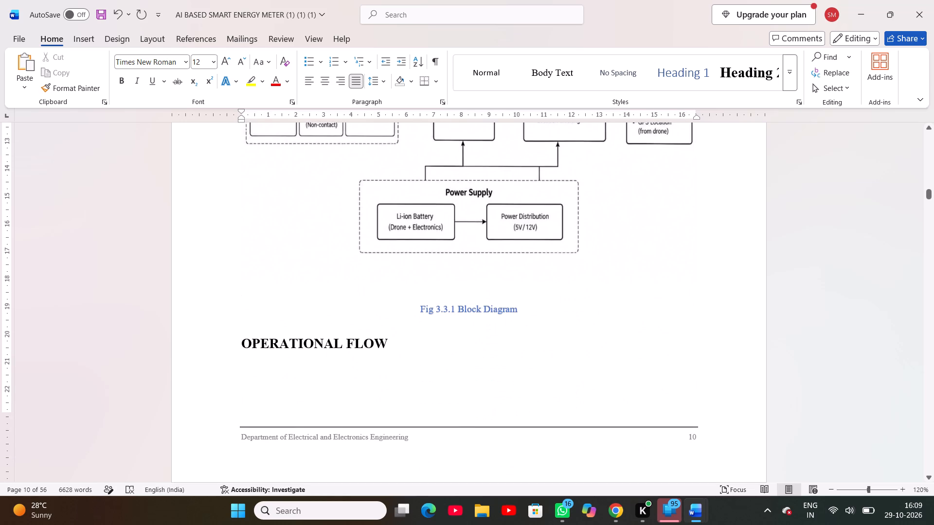
click(418, 310)
key(BackSpace)
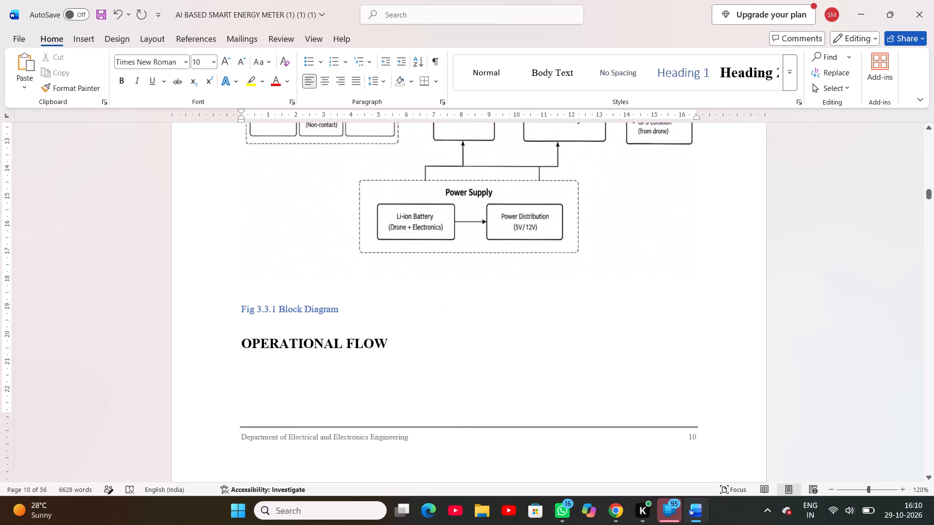
key(BackSpace)
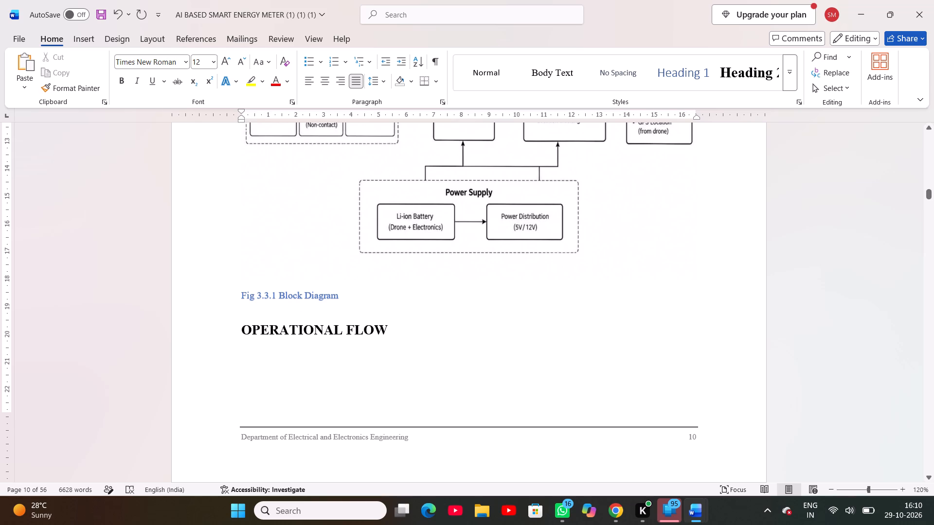
drag(243, 294, 331, 294)
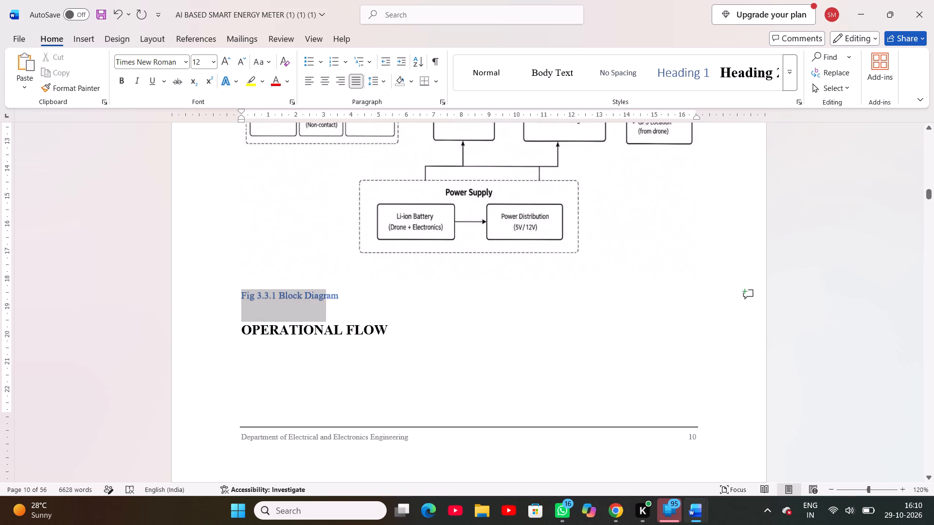
drag(331, 294, 343, 296)
click(322, 84)
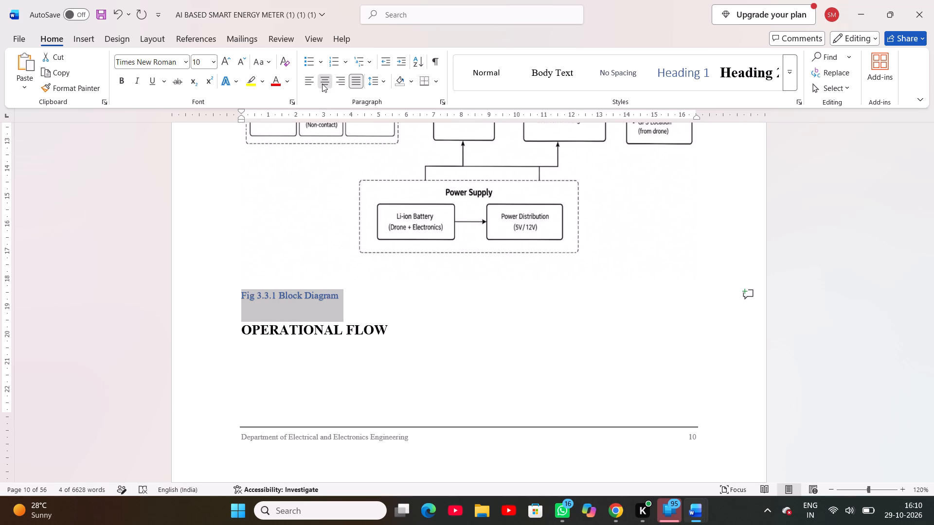
Move the OPERATIONAL FLOW heading onto the next page, above its flowchart, by adding three blank lines before it.
scroll(282, 316, down, 1)
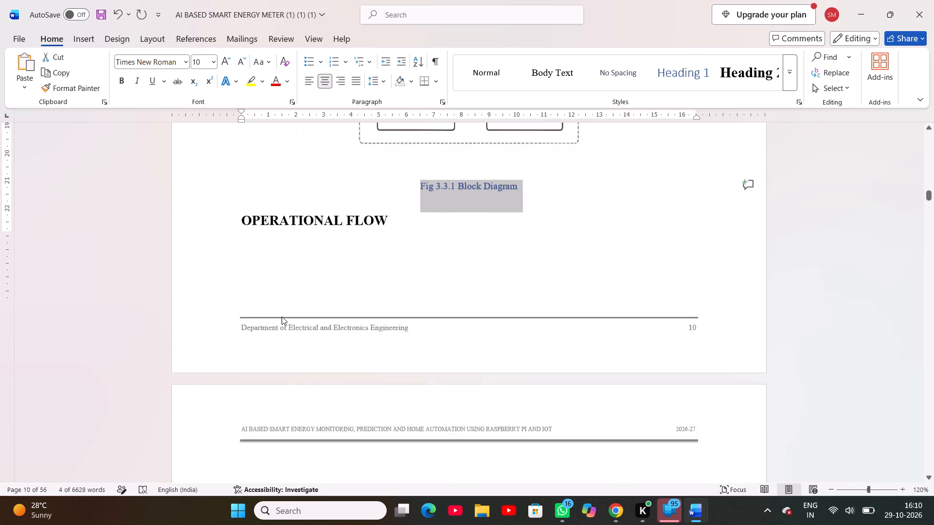
scroll(282, 316, down, 1)
scroll(282, 316, up, 1)
click(243, 195)
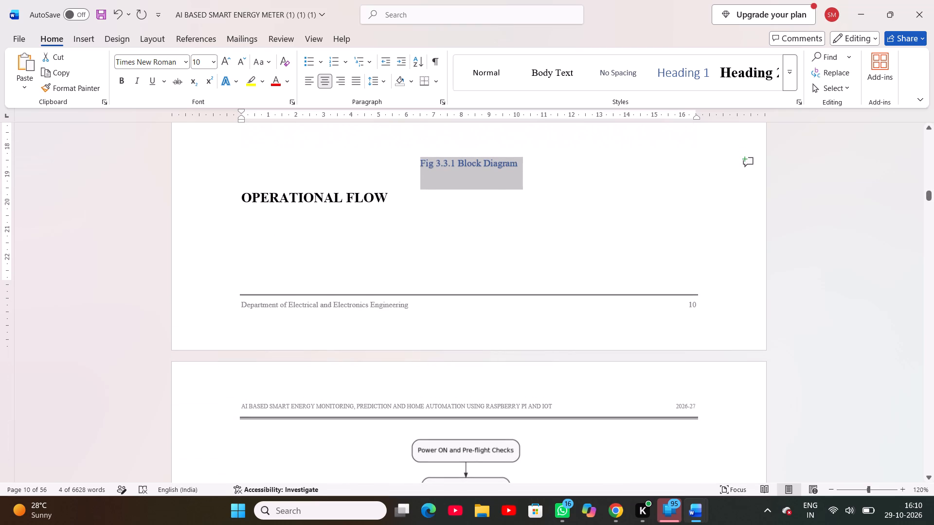
key(Return)
key(Return)
key(Return)
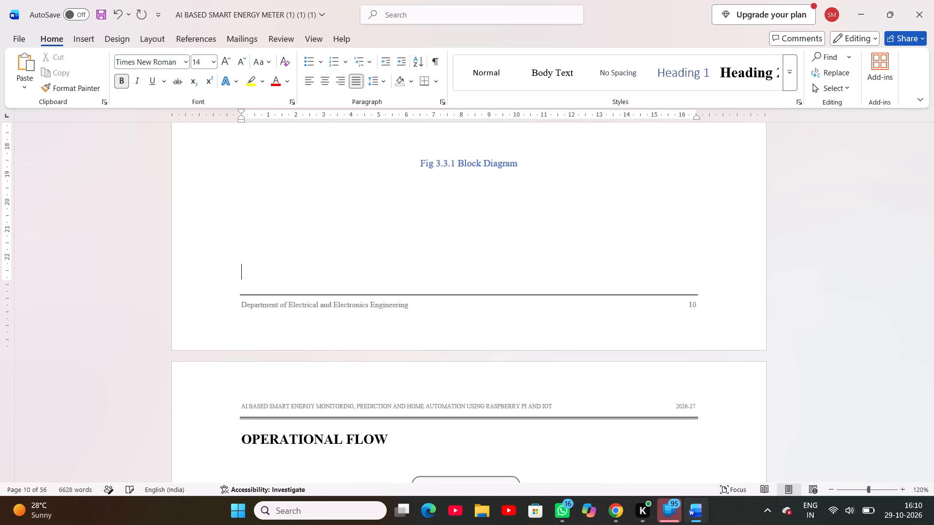
Check the page layout from the block diagram through the operational flowchart to sections 3.4 and 3.5.
scroll(243, 195, up, 2)
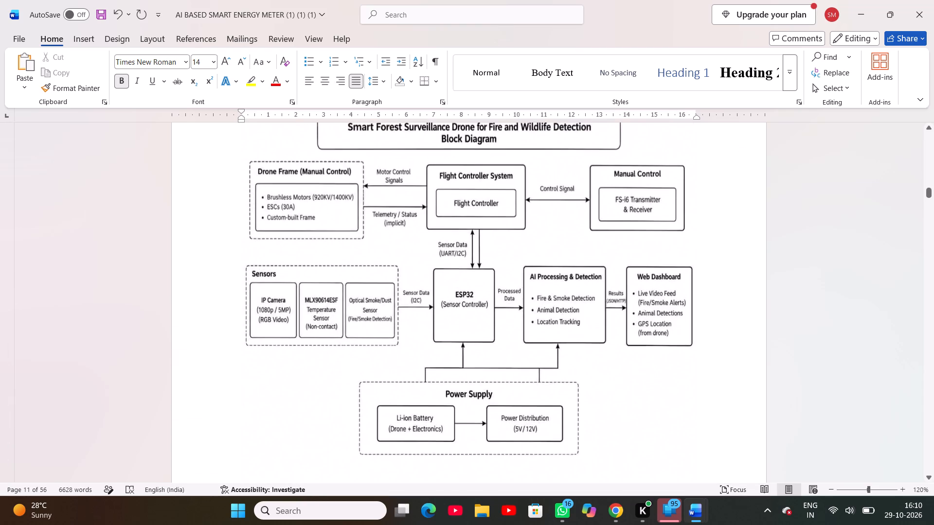
scroll(243, 195, up, 2)
scroll(243, 195, down, 6)
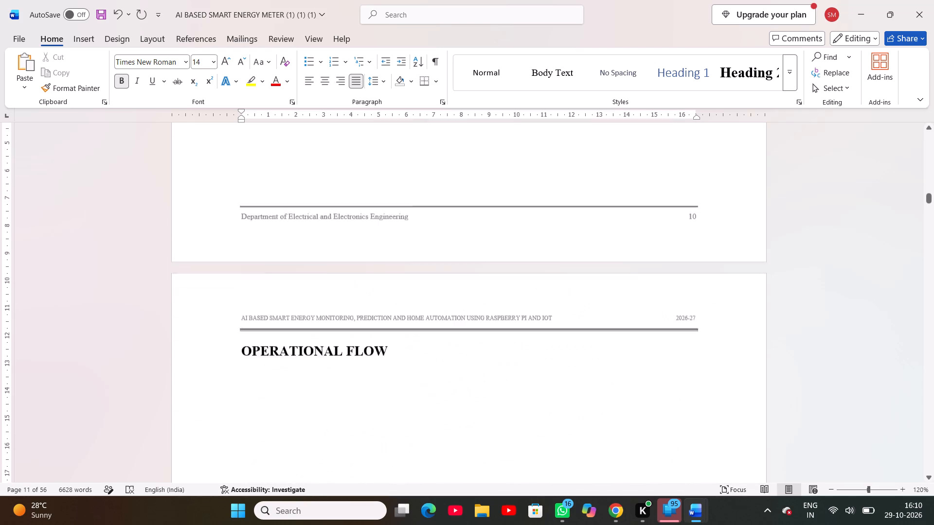
scroll(243, 195, up, 2)
scroll(243, 195, down, 2)
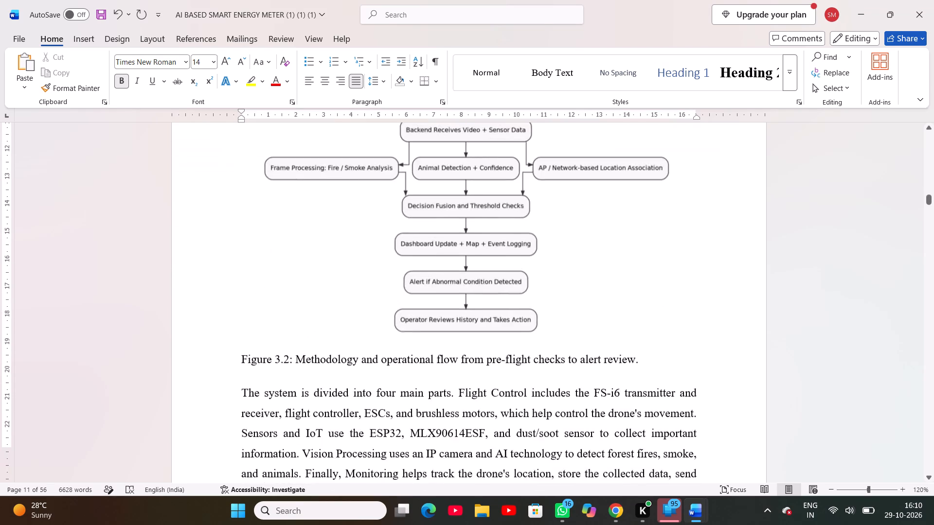
scroll(243, 195, down, 2)
scroll(243, 195, up, 1)
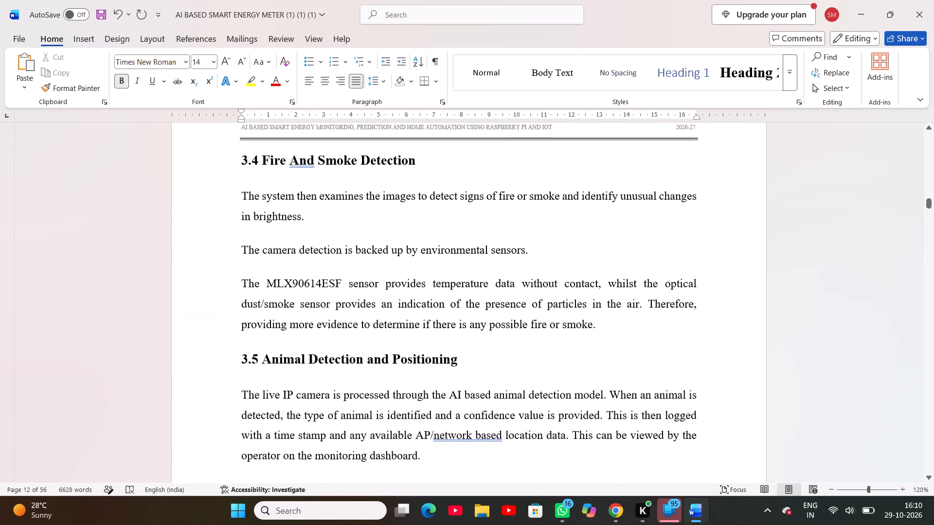
scroll(243, 195, up, 2)
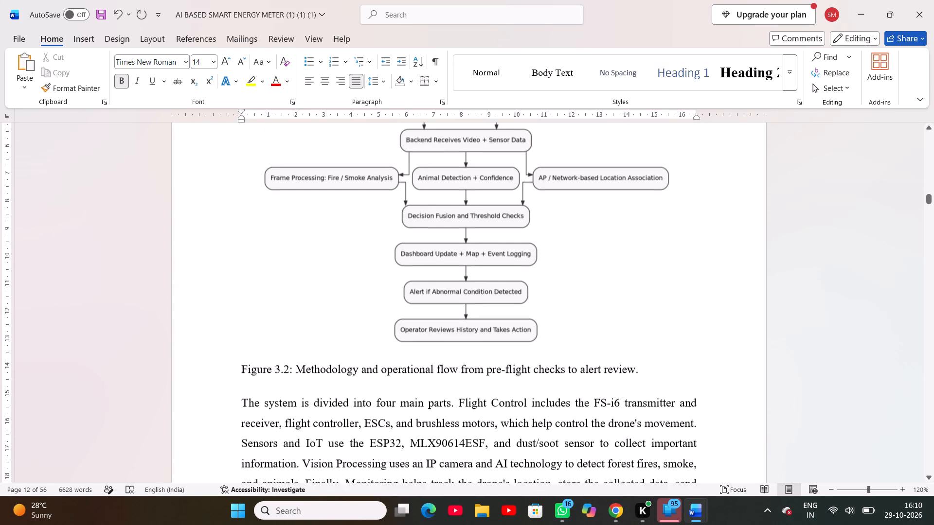
scroll(243, 195, up, 1)
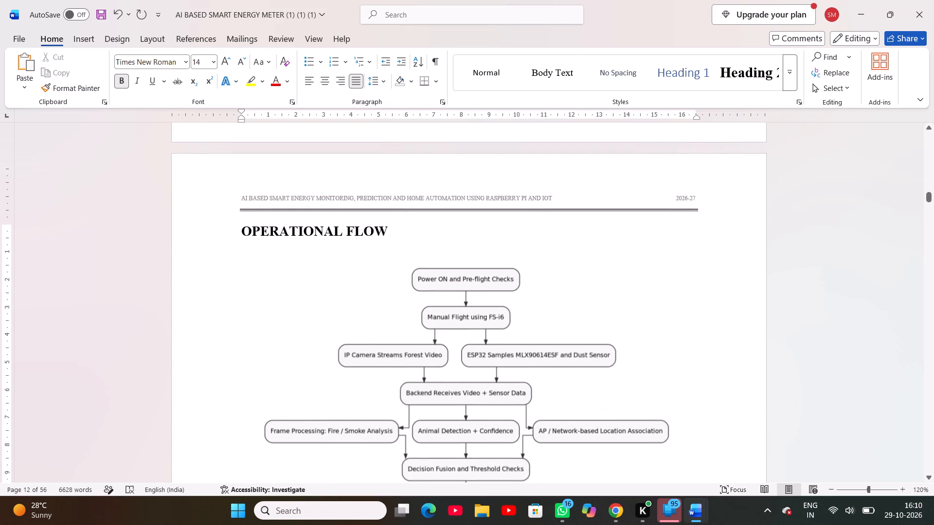
Change the figure number in the caption below the operational flowchart to 3.4.1.
scroll(243, 195, down, 2)
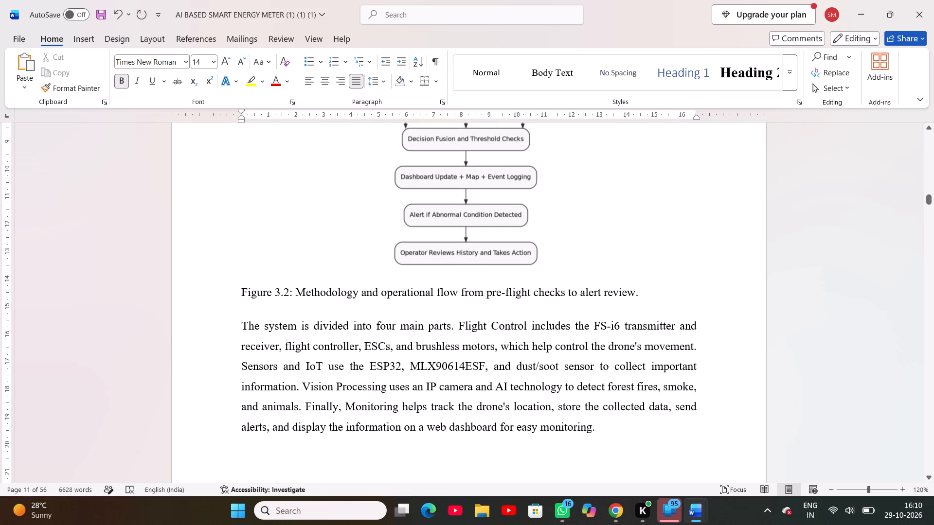
click(286, 293)
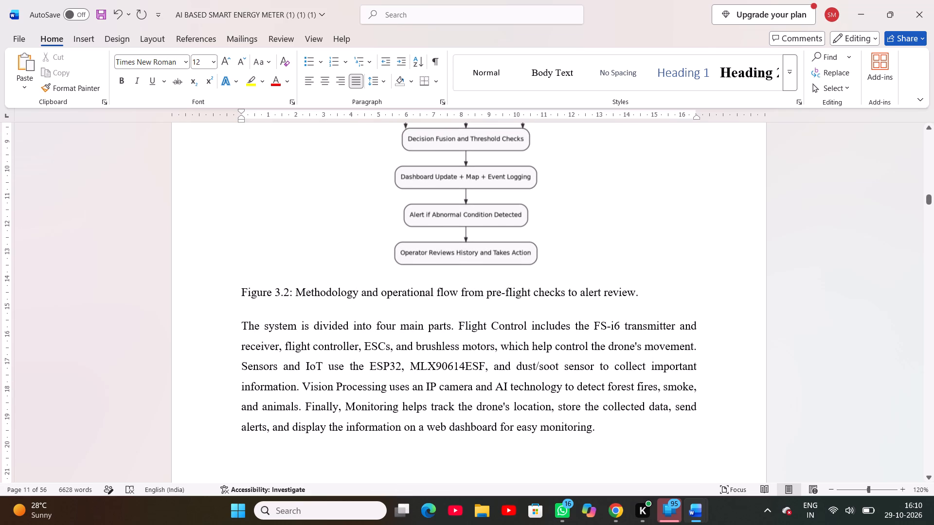
click(290, 293)
key(BackSpace)
text(4,)
key(BackSpace)
text(.2)
key(BackSpace)
key(1)
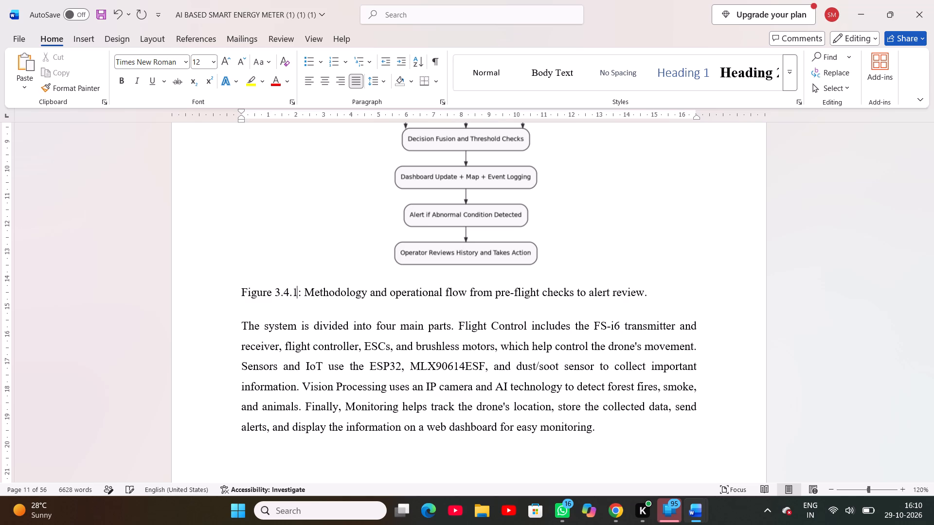
Number the OPERATIONAL FLOW heading above the flowchart as 3.4.
scroll(290, 293, up, 2)
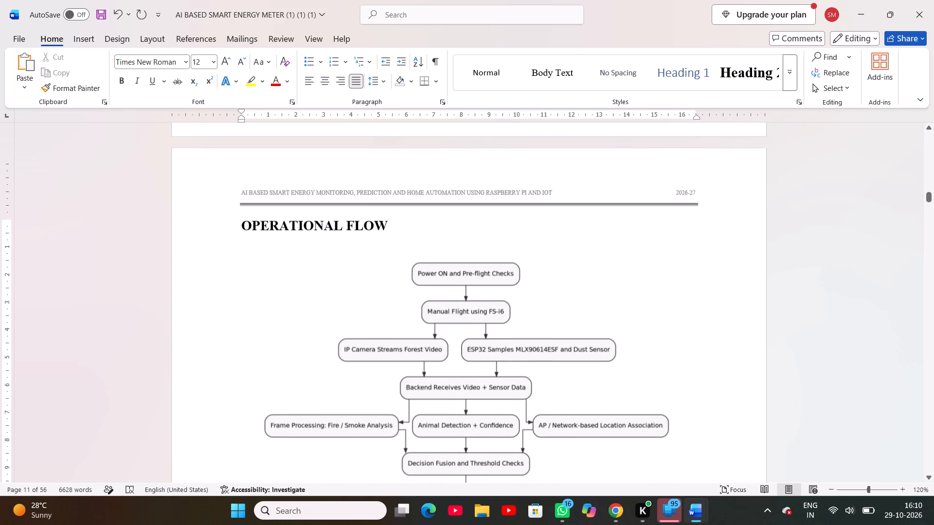
scroll(290, 293, up, 2)
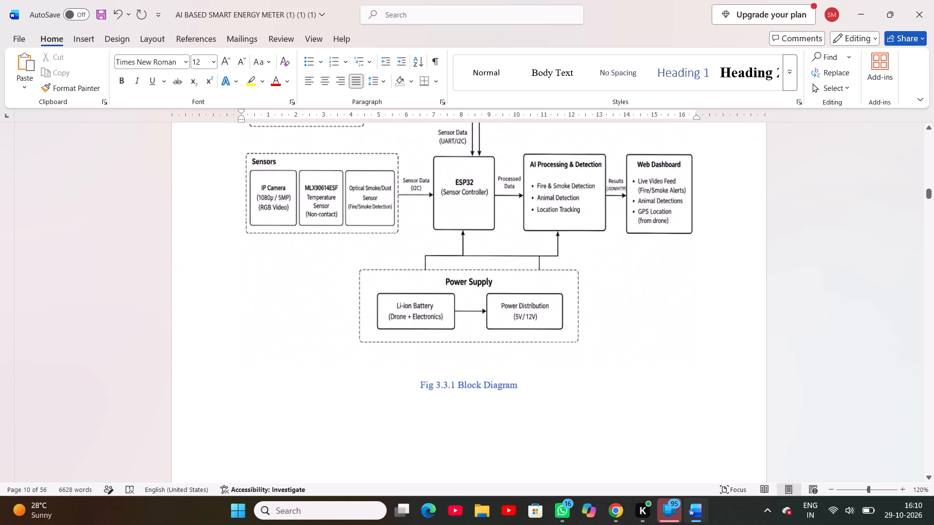
scroll(290, 293, down, 3)
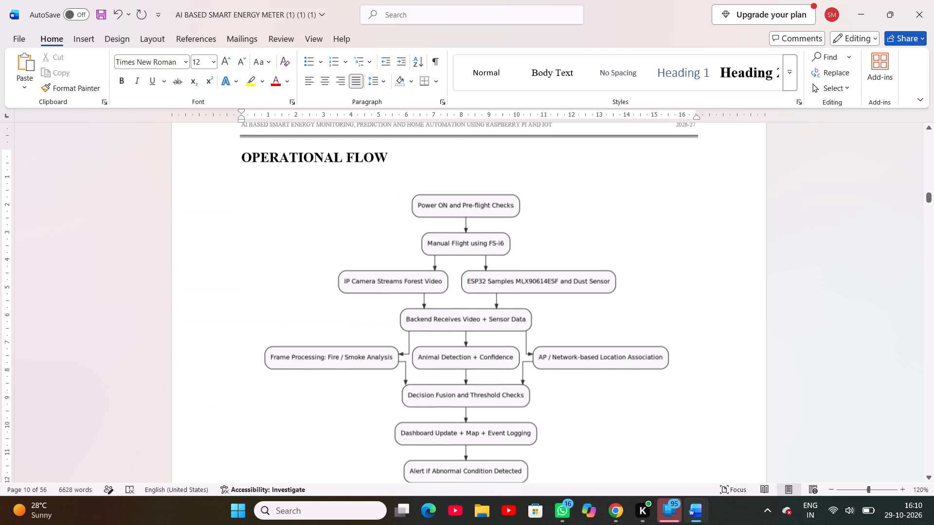
click(243, 159)
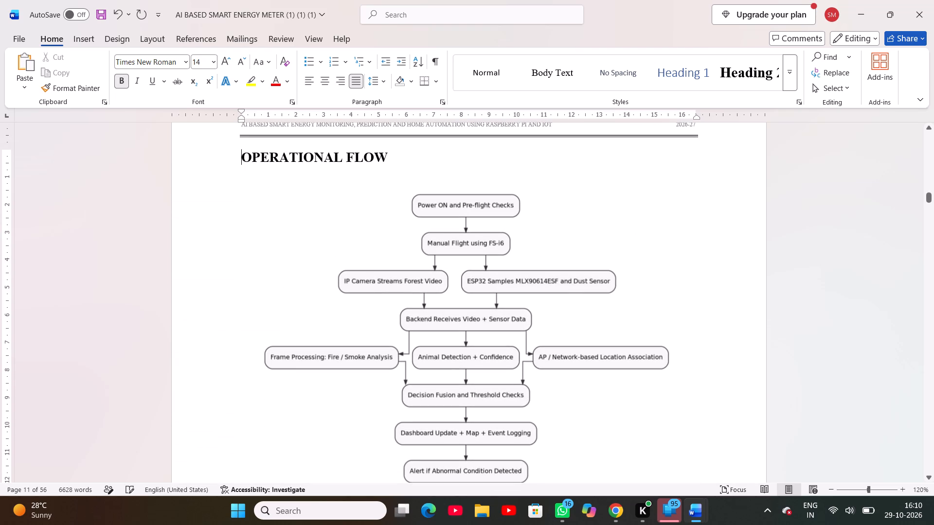
key(3)
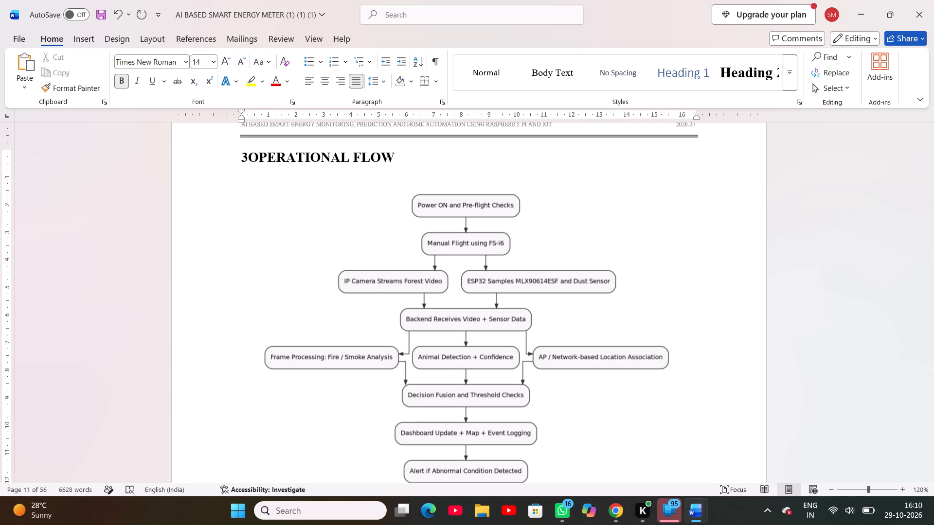
text(.4)
key(space)
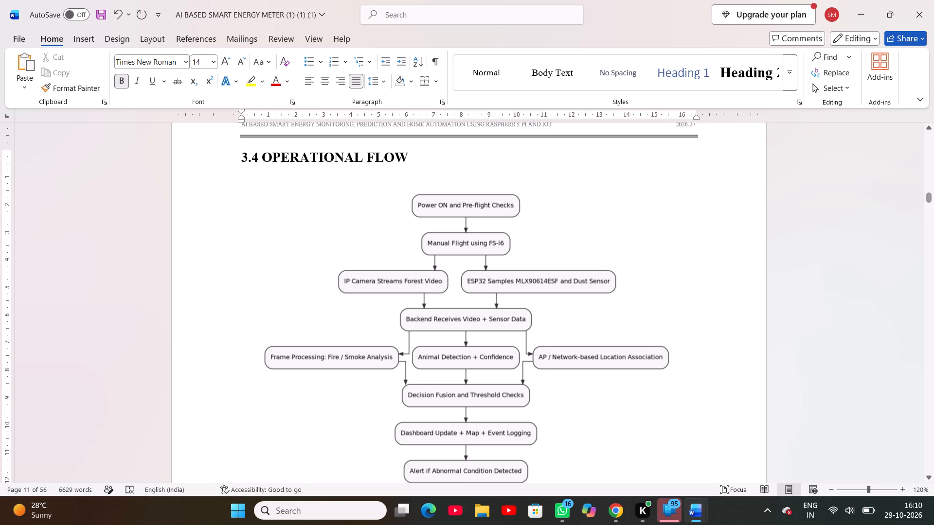
Format the Figure 3.4.1 caption below the flowchart as centred 10 pt text with the blue text effect.
scroll(286, 206, down, 2)
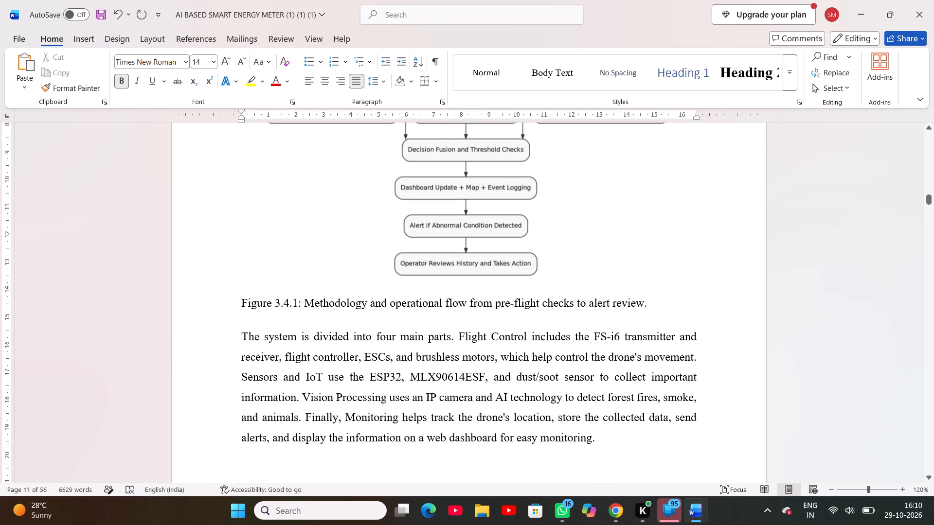
click(303, 306)
drag(241, 301, 442, 305)
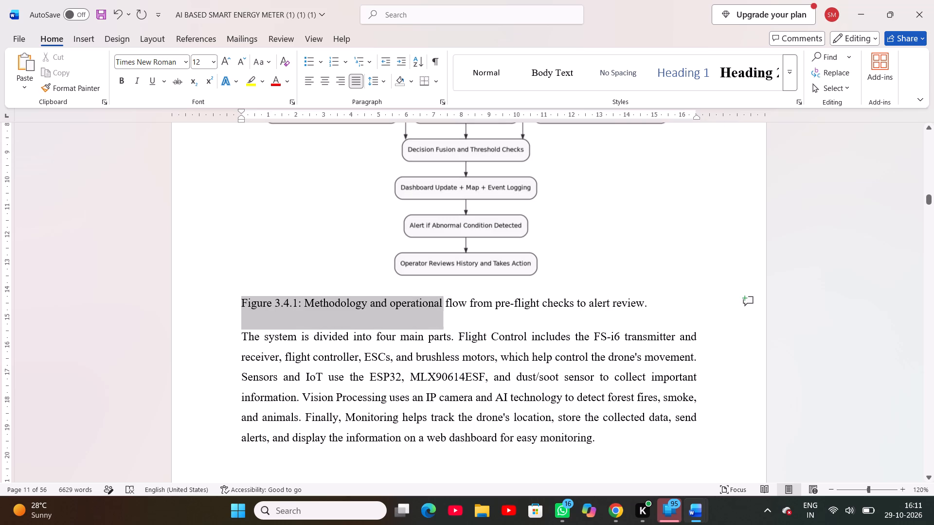
drag(442, 305, 649, 313)
scroll(533, 281, right, 2)
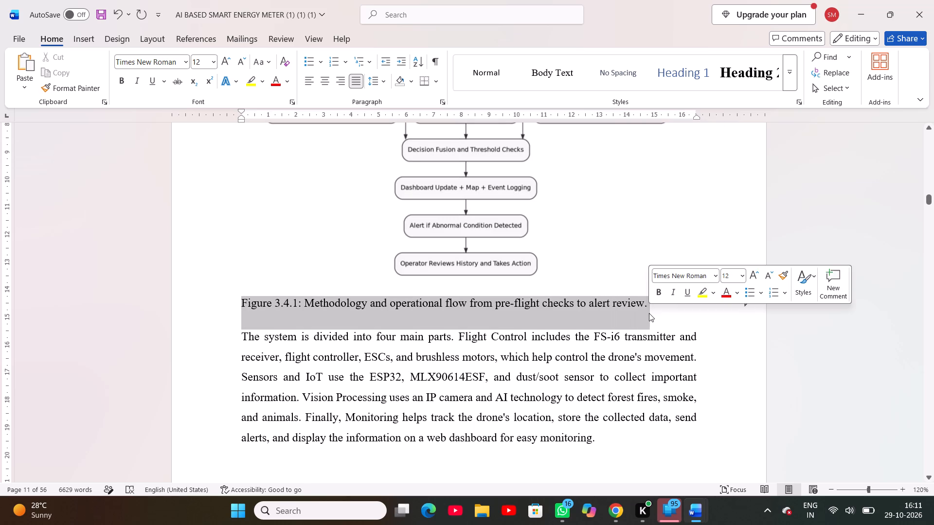
click(216, 65)
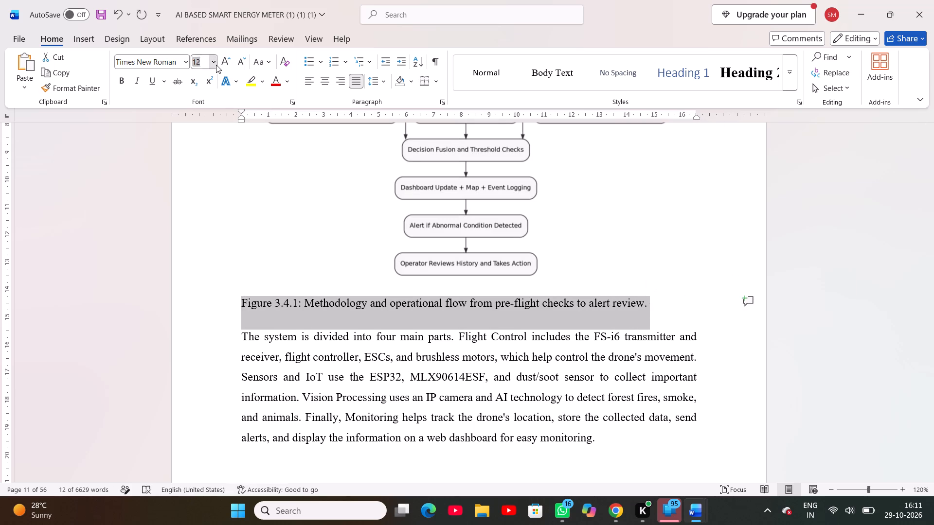
click(201, 109)
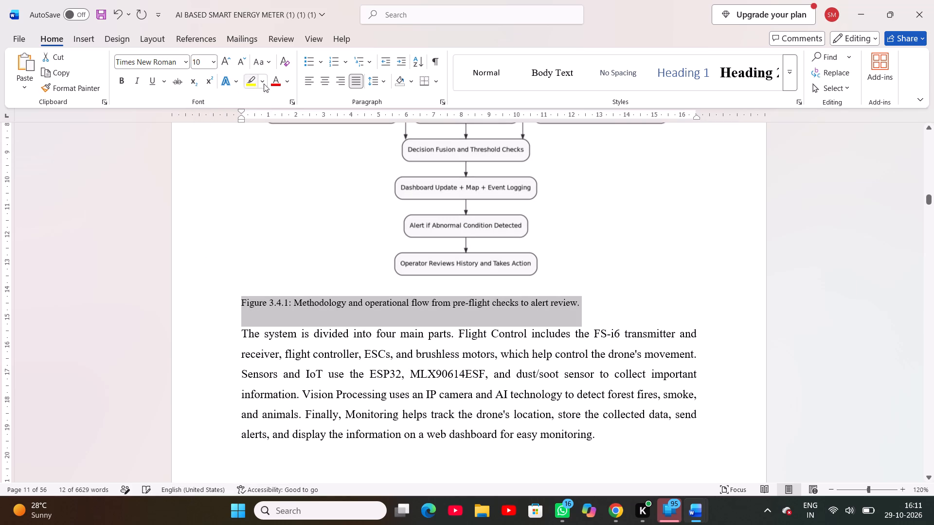
click(220, 89)
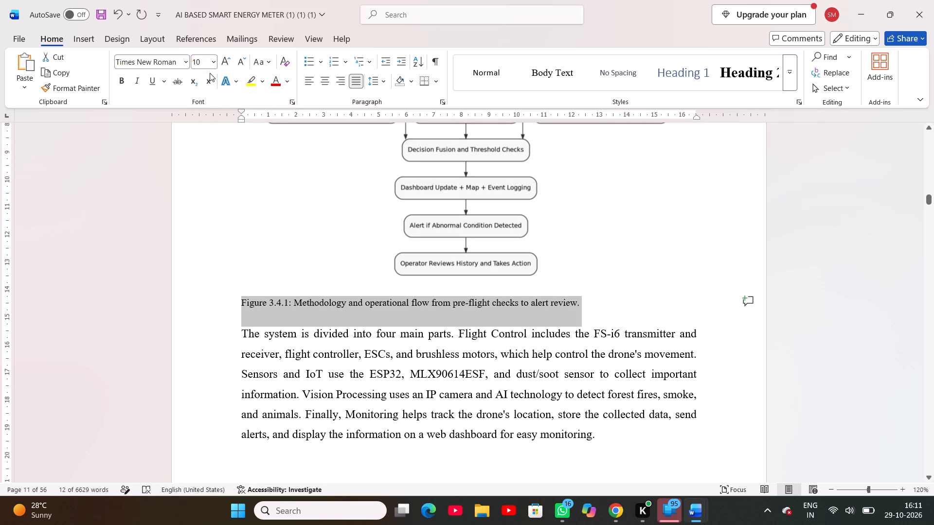
click(223, 81)
click(266, 105)
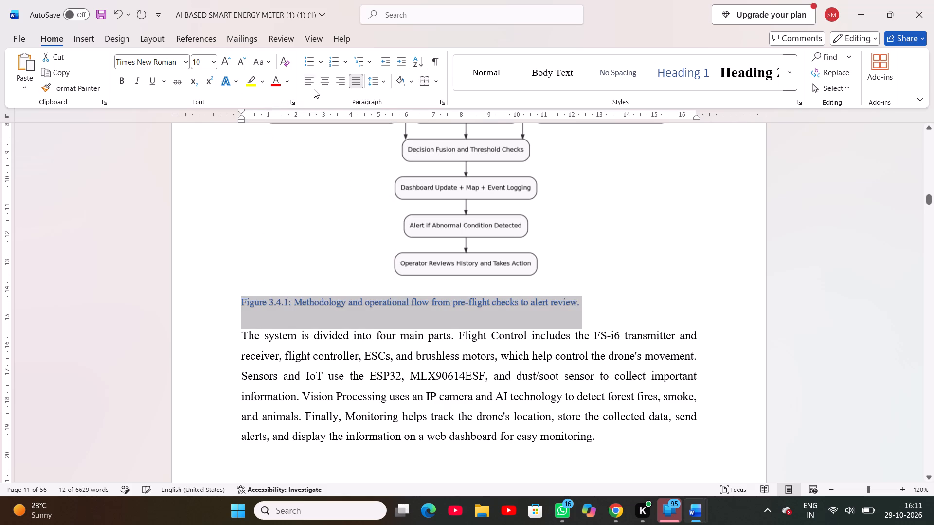
click(324, 81)
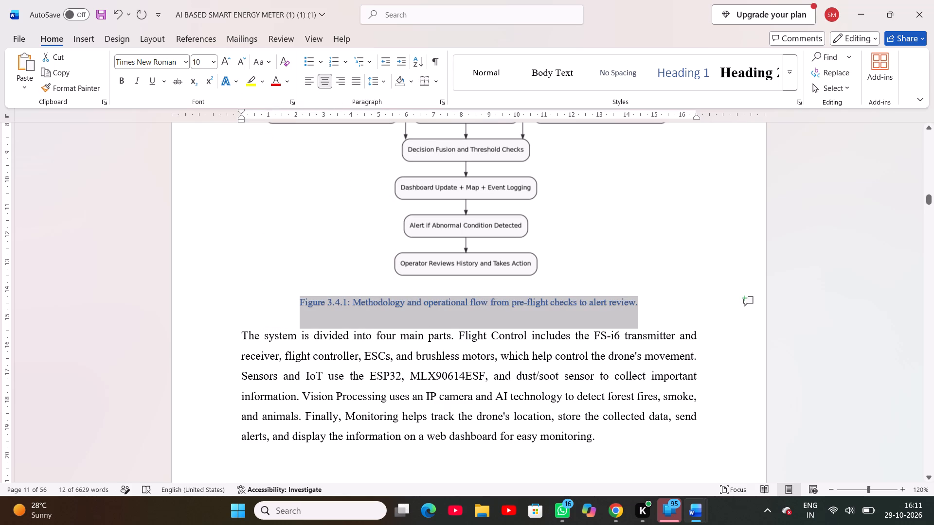
click(343, 201)
click(390, 420)
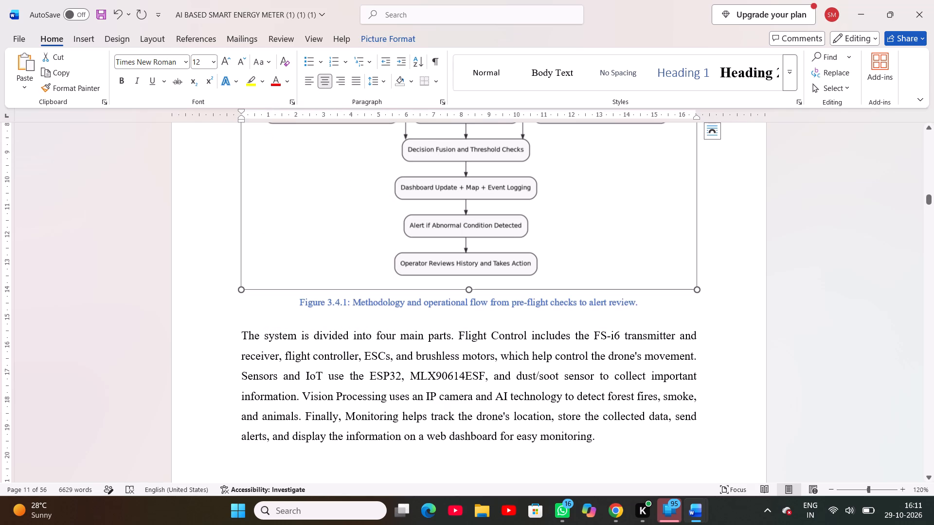
Renumber the Fire And Smoke Detection heading as 3.5.
scroll(390, 420, down, 1)
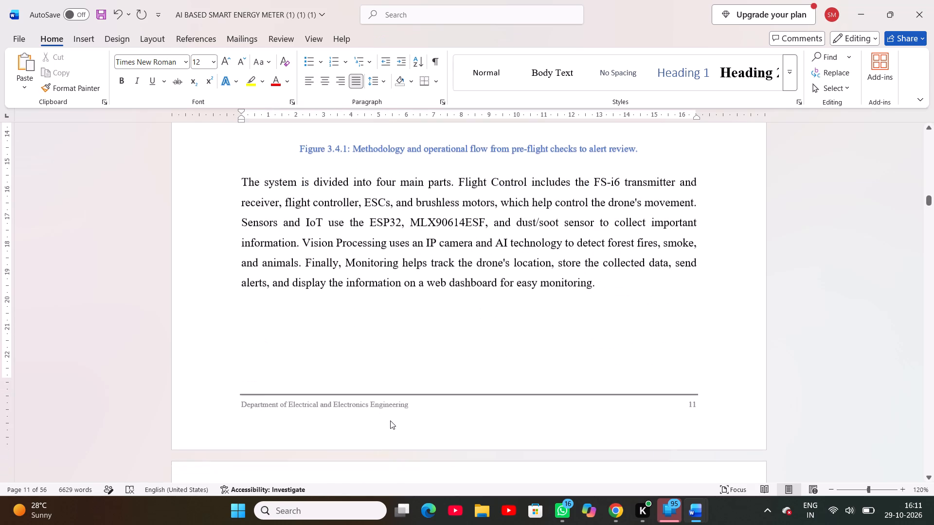
scroll(390, 420, down, 1)
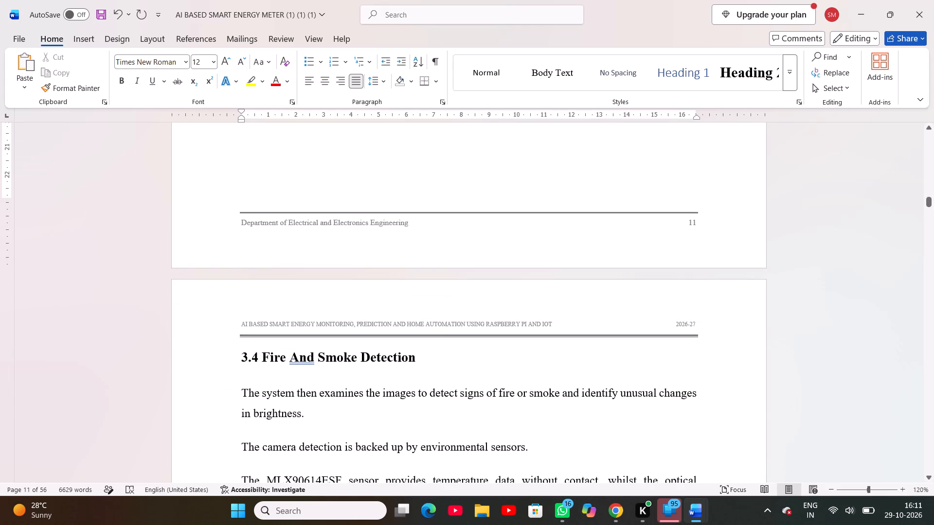
click(256, 361)
key(BackSpace)
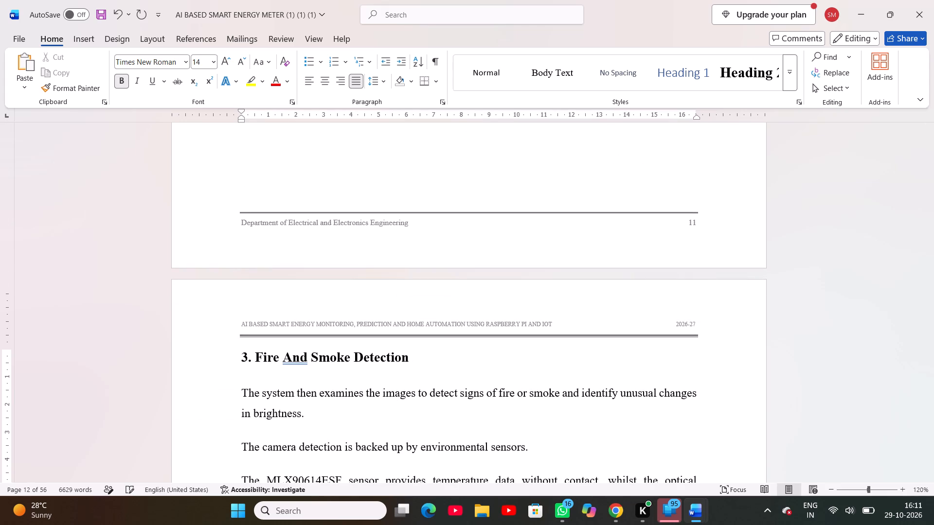
key(5)
Renumber the Animal Detection and Positioning heading as 3.6.
scroll(287, 434, down, 1)
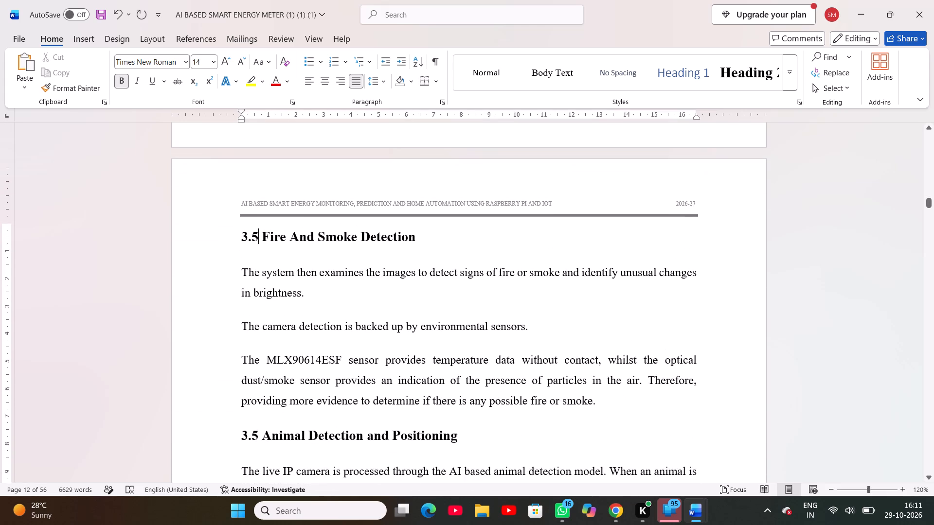
scroll(287, 434, down, 1)
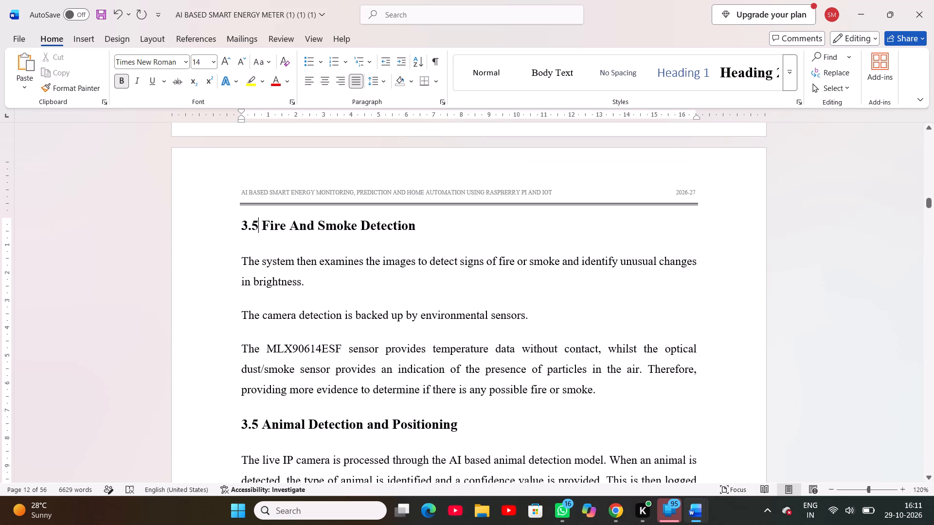
scroll(287, 434, down, 1)
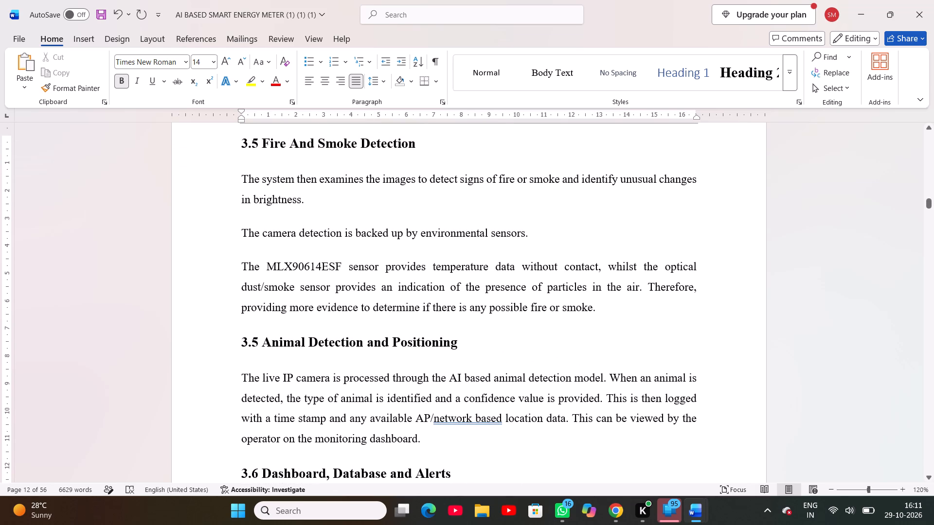
click(258, 344)
key(BackSpace)
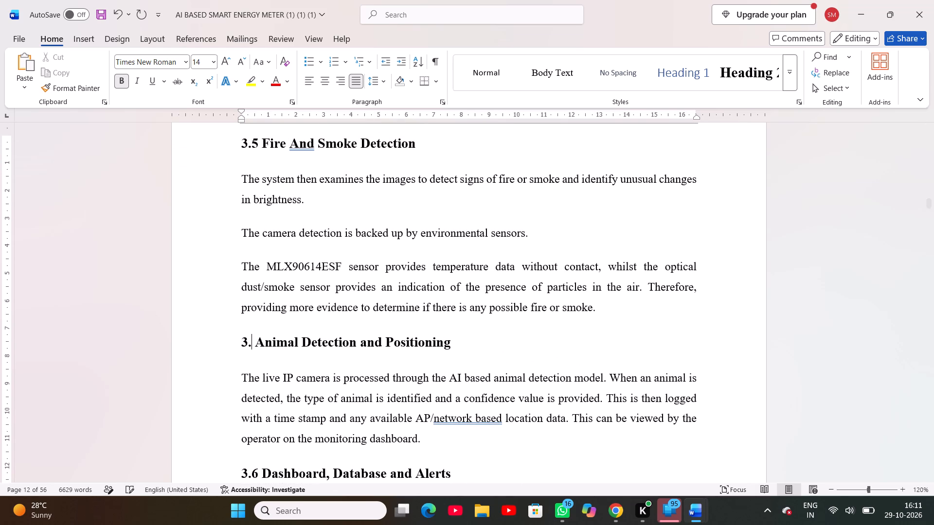
key(6)
Renumber the Dashboard, Database and Alerts heading as 3.7.
scroll(258, 344, down, 2)
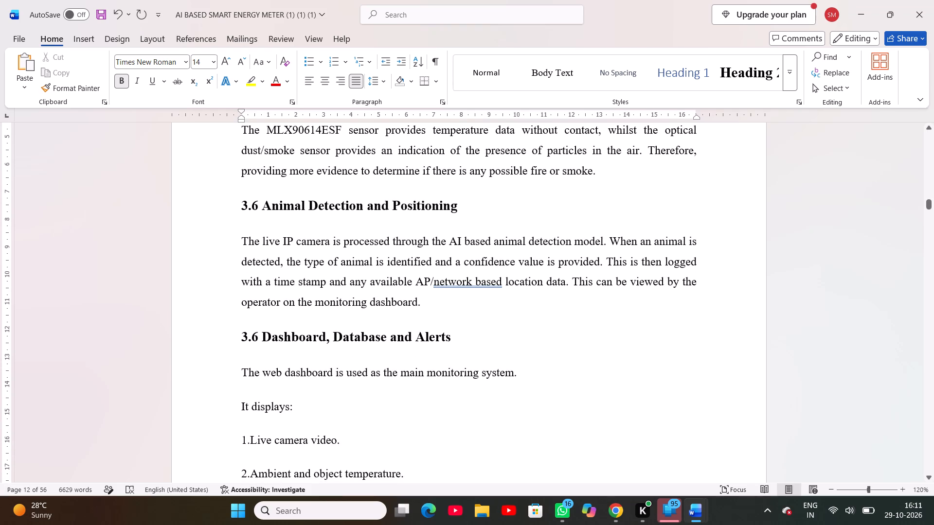
click(256, 338)
key(BackSpace)
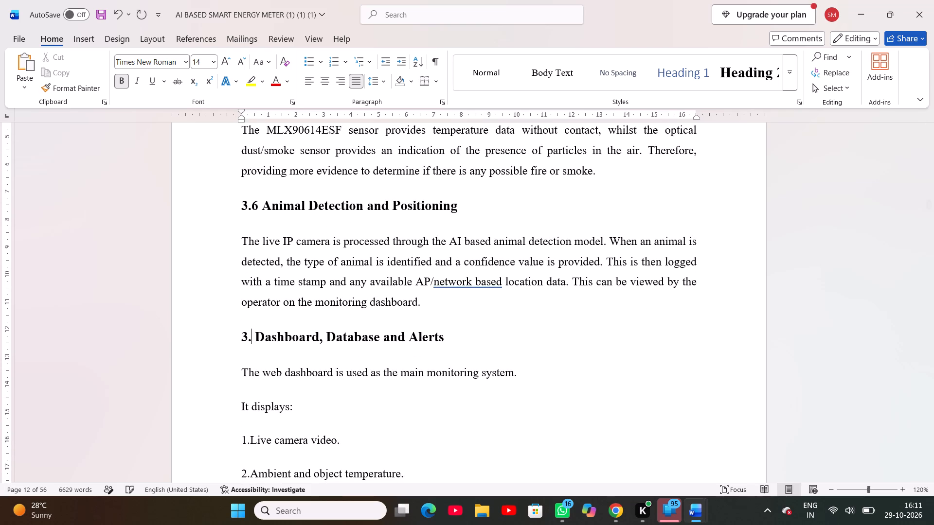
key(7)
Apply round bullets to the dashboard display items from Live camera video through Location information in section 3.7.
scroll(256, 338, down, 2)
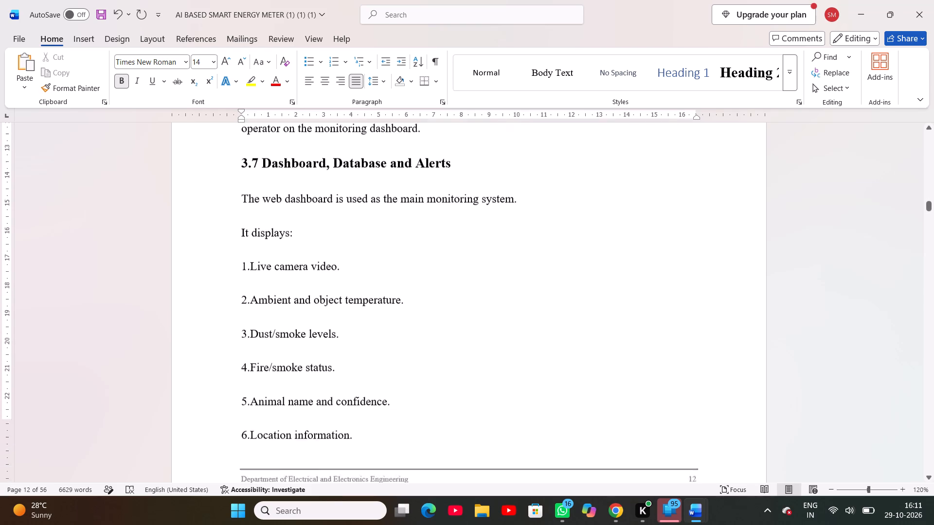
scroll(256, 338, down, 1)
drag(242, 211, 356, 372)
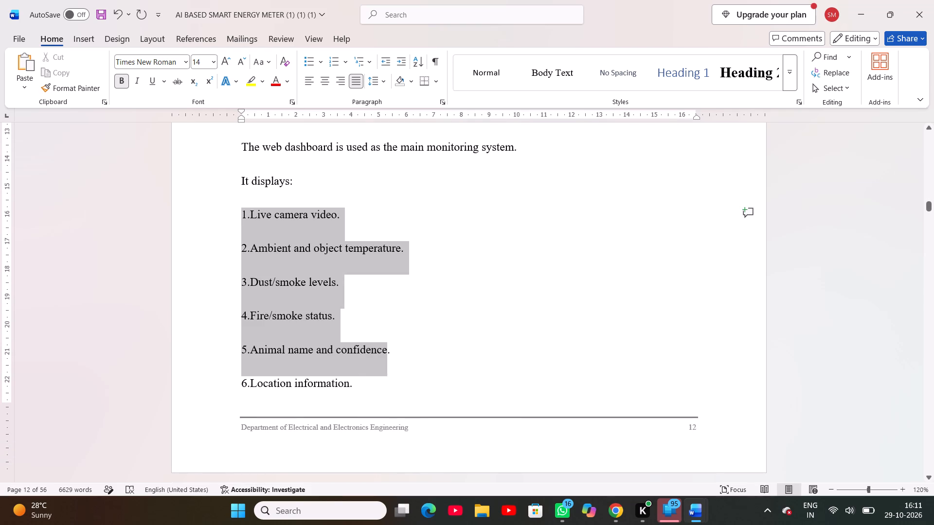
drag(356, 372, 365, 387)
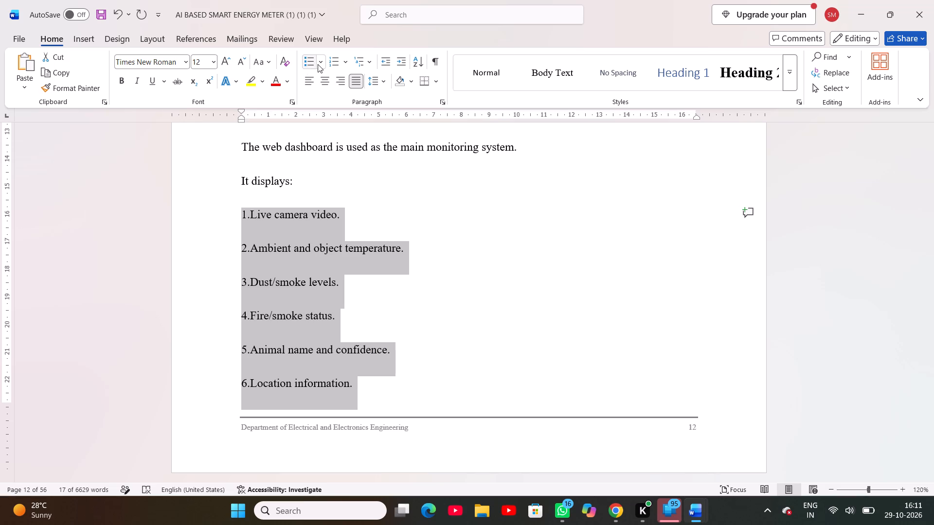
click(318, 64)
click(316, 97)
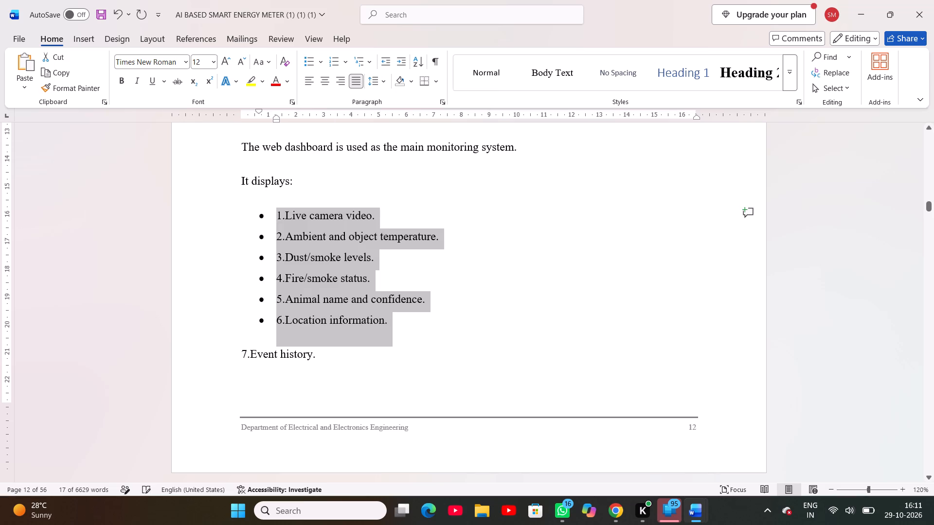
click(421, 280)
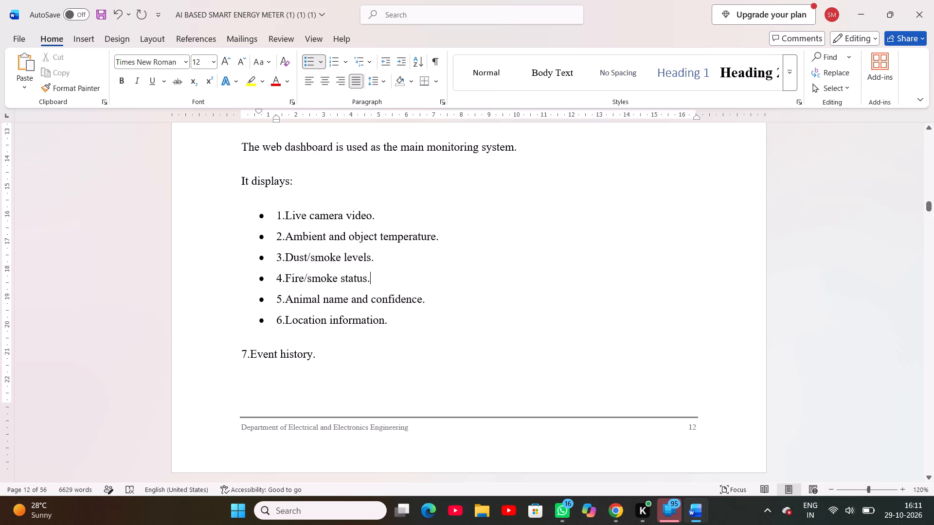
Delete the typed number "1." in front of the Live camera video bullet.
click(286, 215)
key(BackSpace)
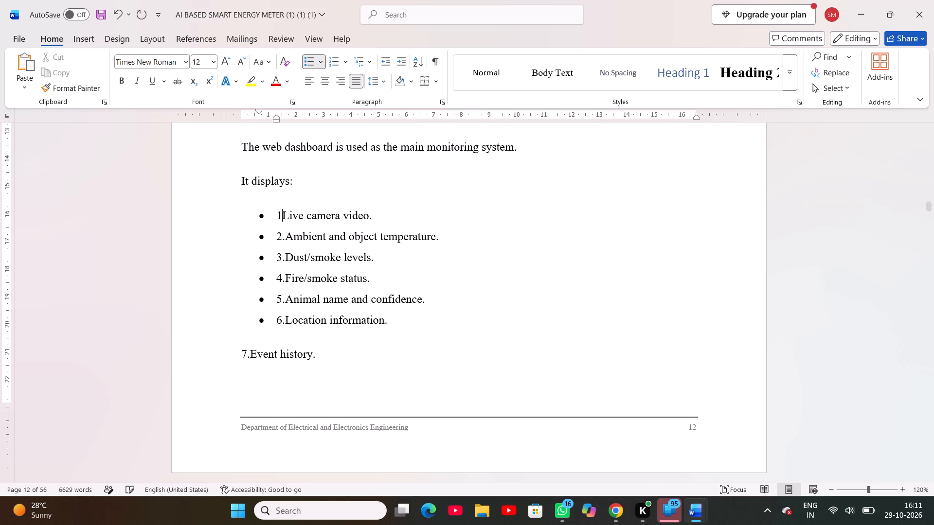
key(BackSpace)
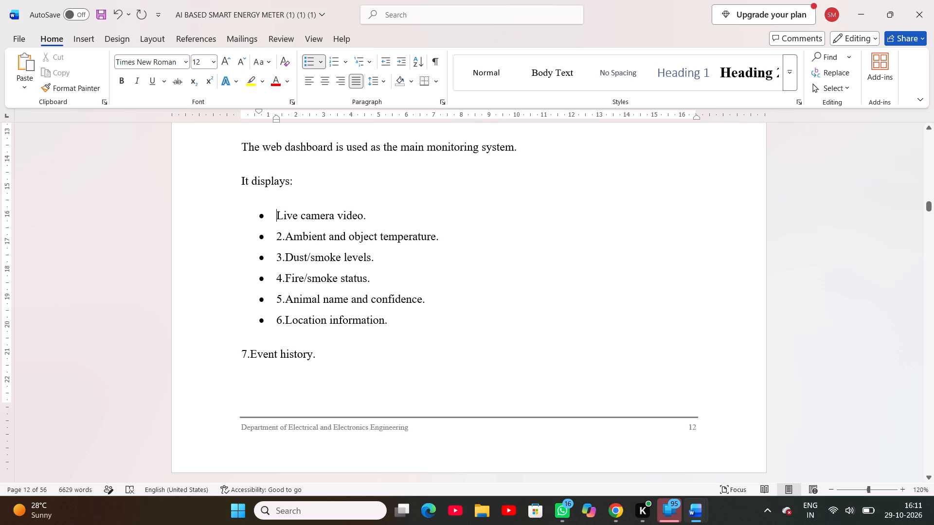
Delete the text "7.Event history." from the line below the bulleted list.
click(323, 361)
key(BackSpace)
key(BackSpace)
key(BackSpace)
key(BackSpace)
key(BackSpace)
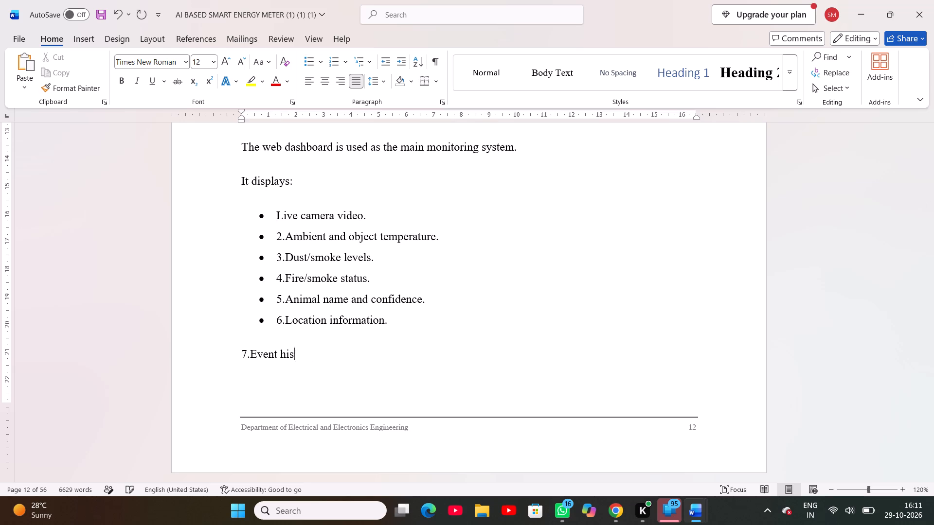
key(BackSpace)
key(BackSpace)
key(BackSpace)
key(BackSpace)
key(BackSpace)
key(BackSpace)
key(BackSpace)
key(BackSpace)
key(BackSpace)
key(BackSpace)
key(BackSpace)
Delete the typed numbers "2." to "6." from the bullets Ambient and object temperature through Location information.
click(285, 239)
key(BackSpace)
key(BackSpace)
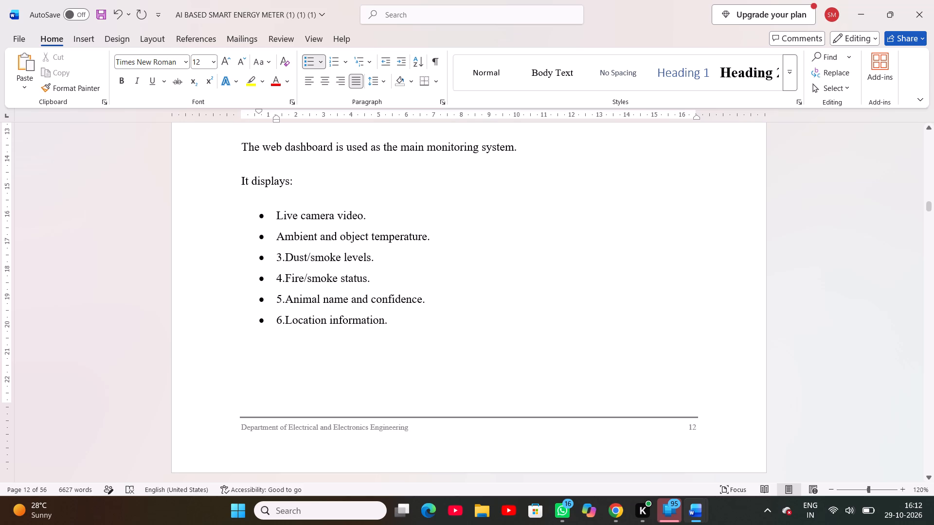
click(286, 257)
key(BackSpace)
key(BackSpace)
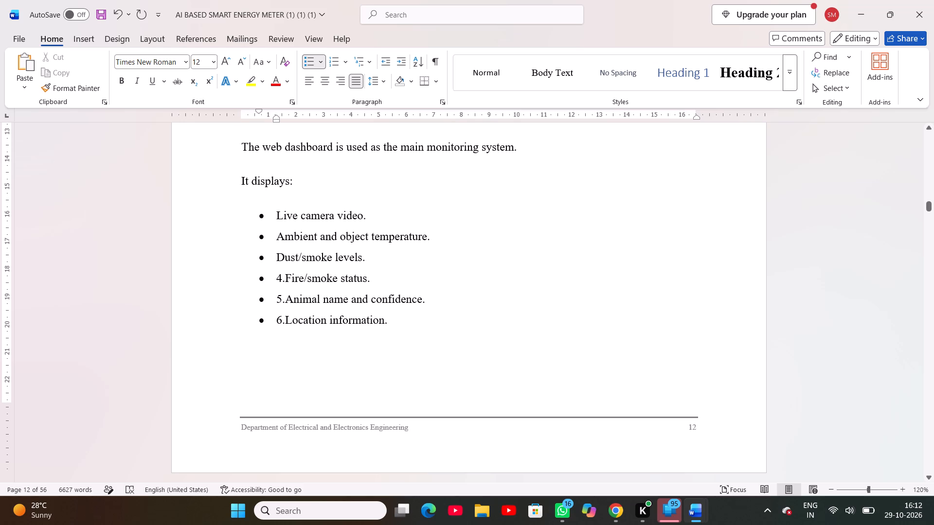
click(286, 277)
key(BackSpace)
key(BackSpace)
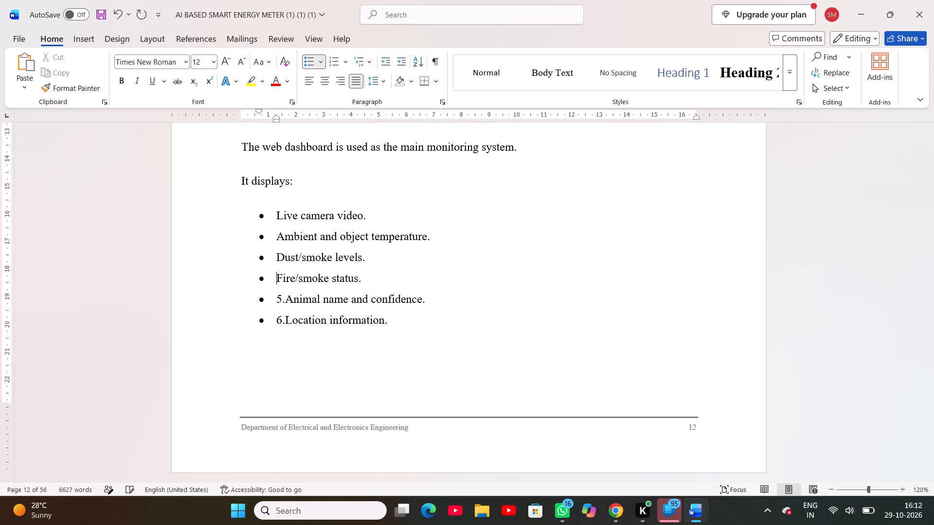
click(285, 301)
key(BackSpace)
key(BackSpace)
click(285, 321)
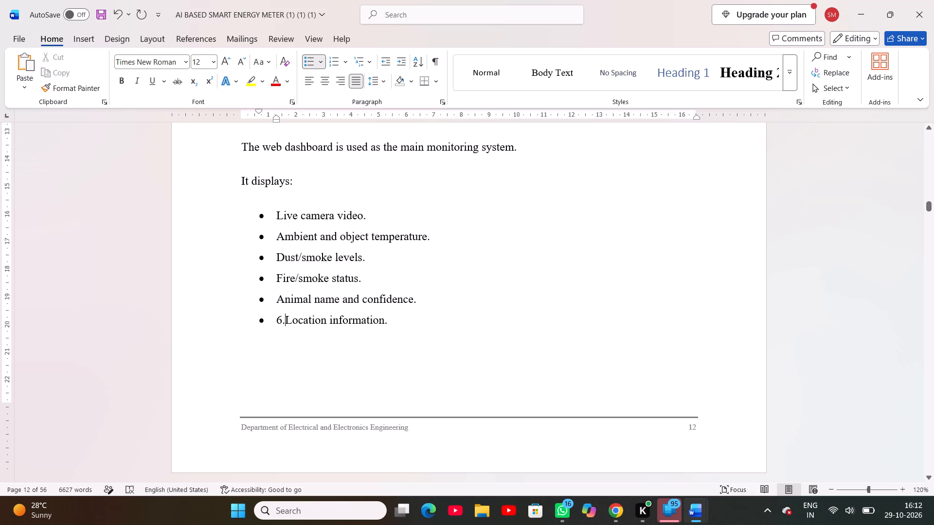
key(BackSpace)
key(BackSpace)
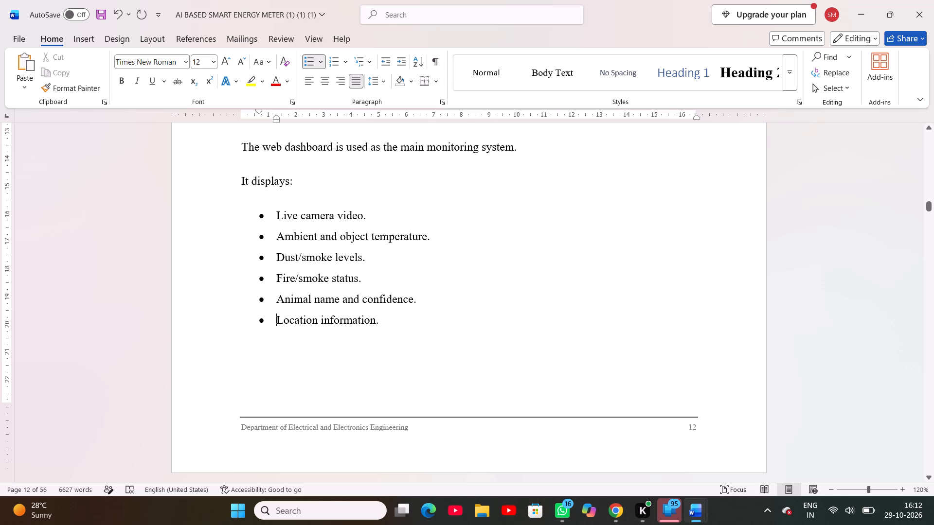
Add "Event history" as a separate bullet after Location information in the section 3.7 list.
click(388, 318)
key(space)
key(space)
key(shift+e)
text(vent history)
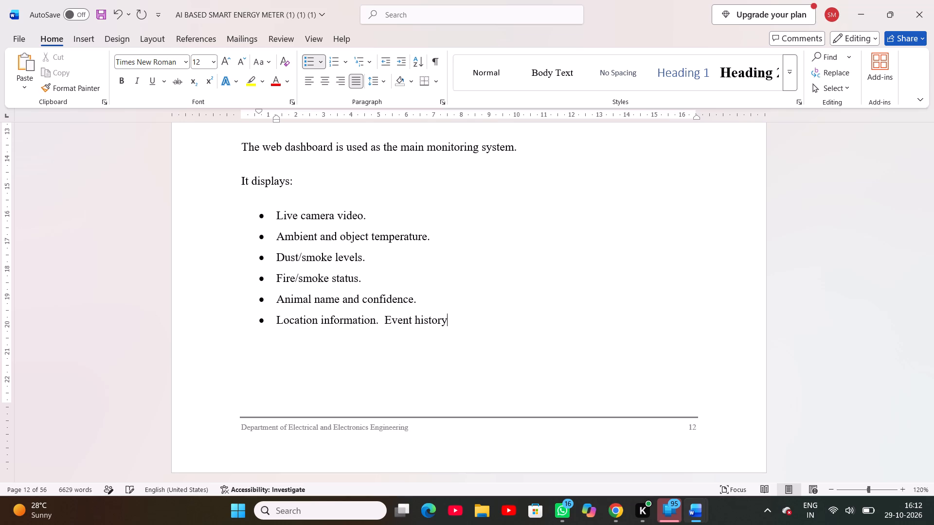
click(385, 320)
key(Return)
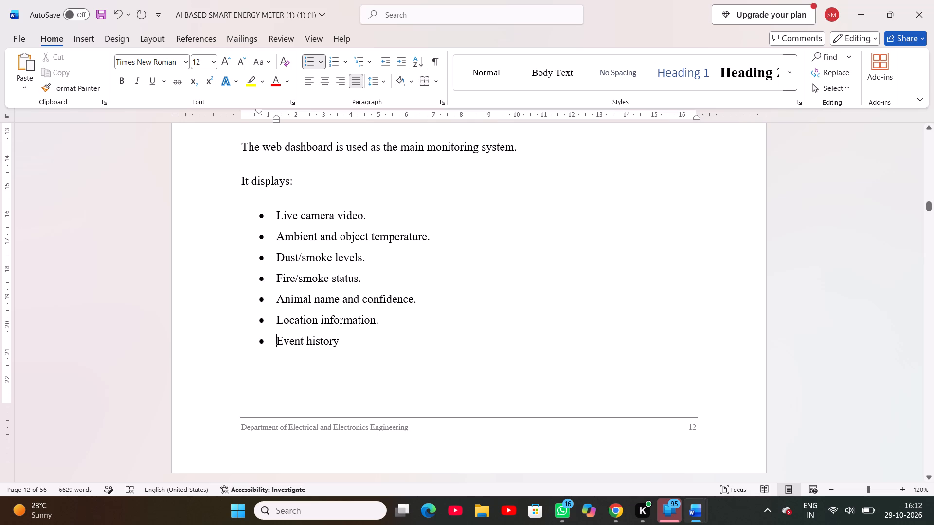
Remove the empty line before the "Overall, this method uses" paragraph to pull it back onto the bulleted list's page.
scroll(303, 227, up, 1)
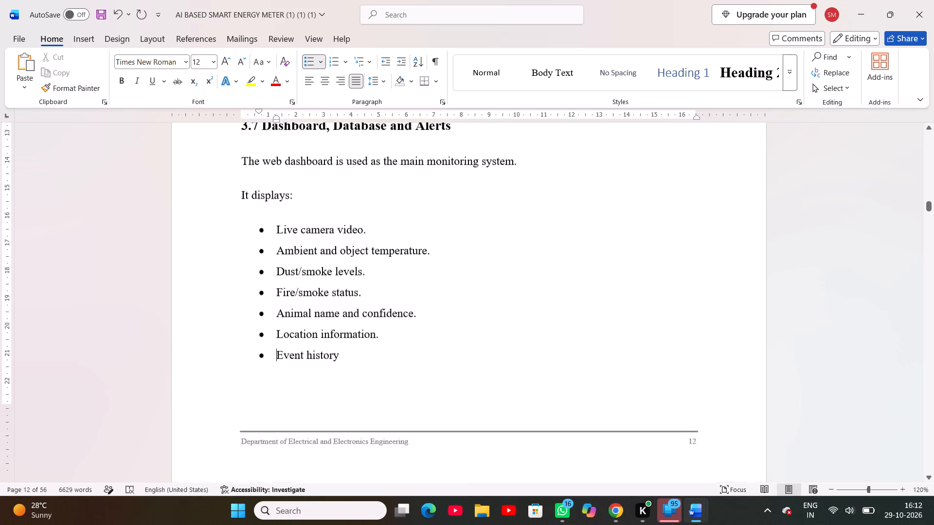
click(299, 179)
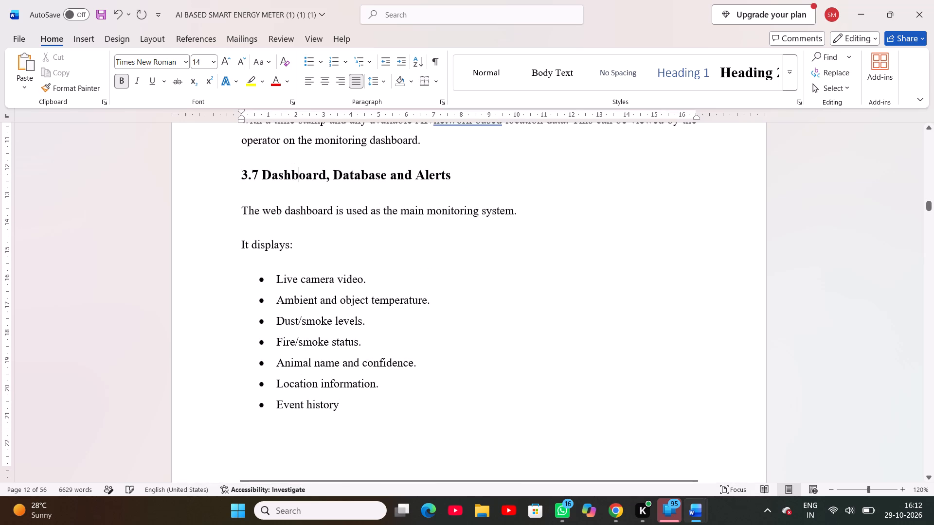
click(342, 327)
scroll(342, 327, down, 1)
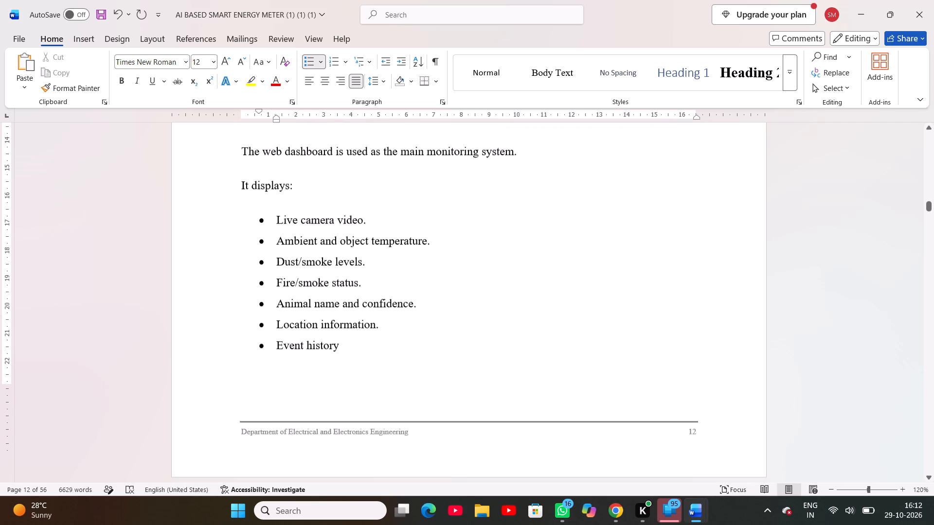
scroll(342, 327, down, 2)
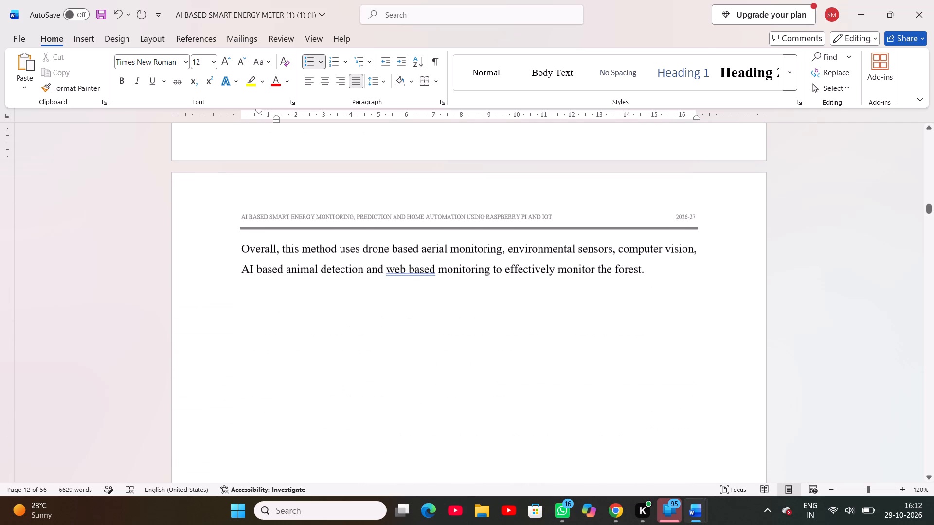
scroll(342, 327, up, 1)
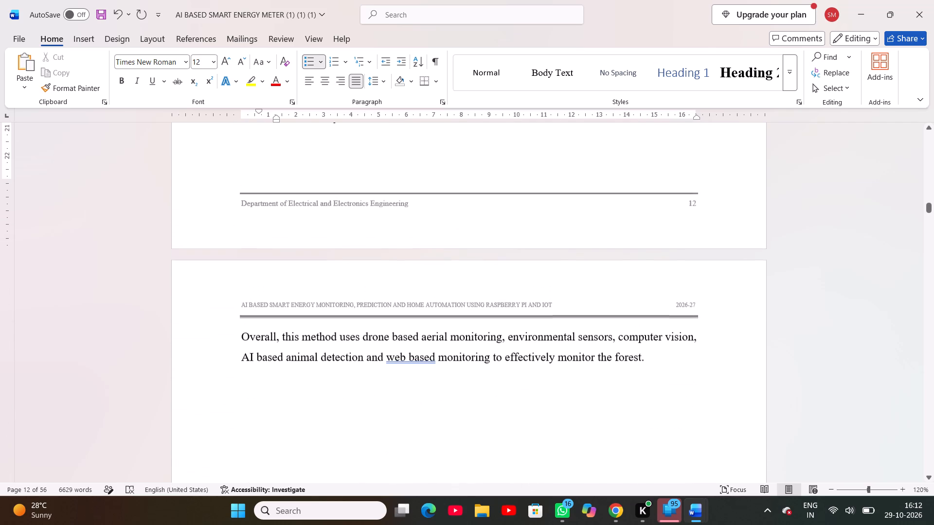
scroll(342, 327, up, 1)
click(246, 425)
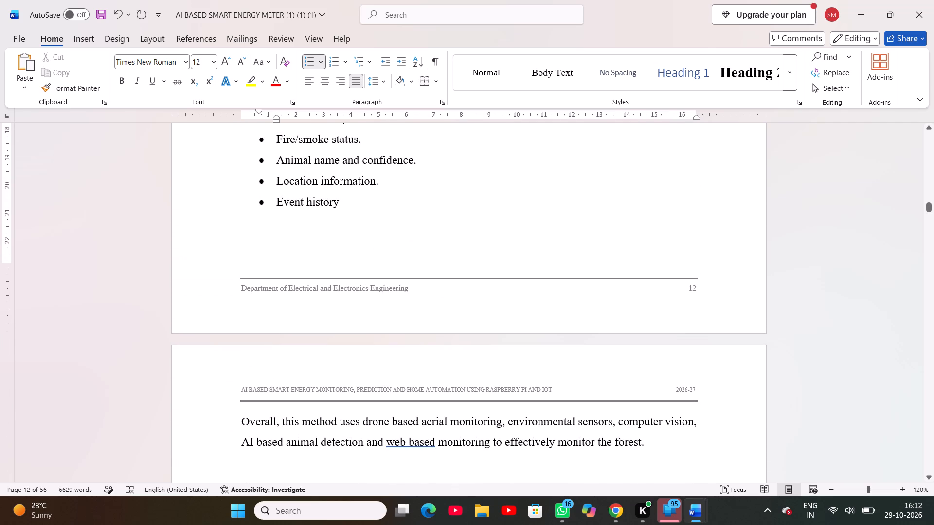
click(241, 424)
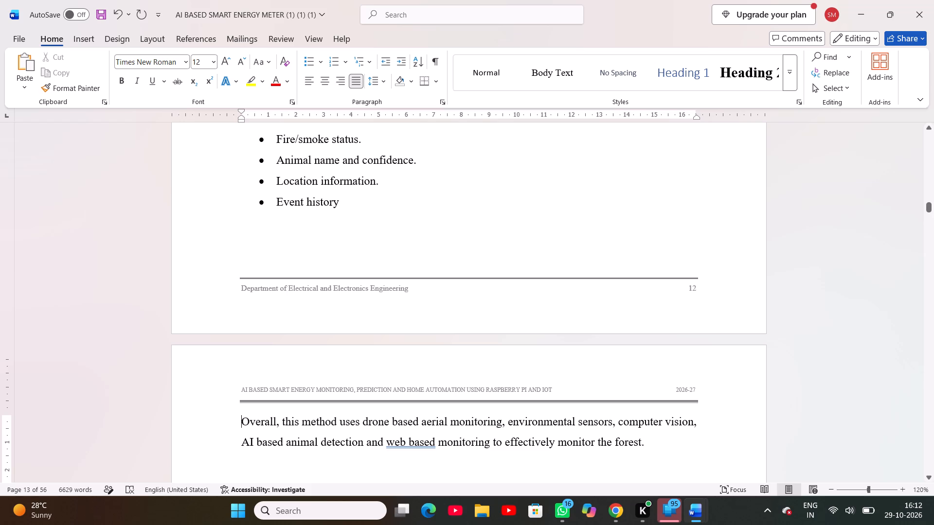
key(BackSpace)
Delete the blank lines above the CHAPTER 4 heading so that it starts at the top of its page.
scroll(241, 424, down, 2)
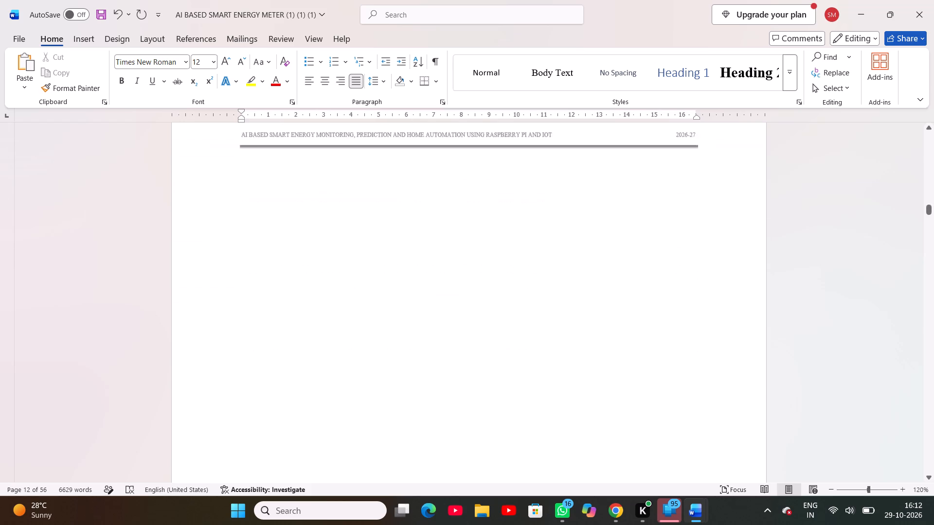
scroll(241, 424, down, 1)
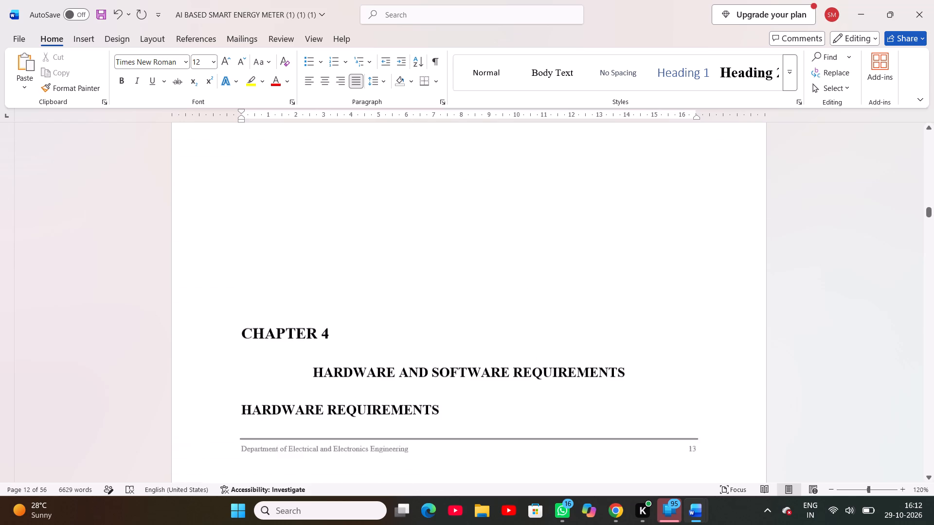
click(241, 348)
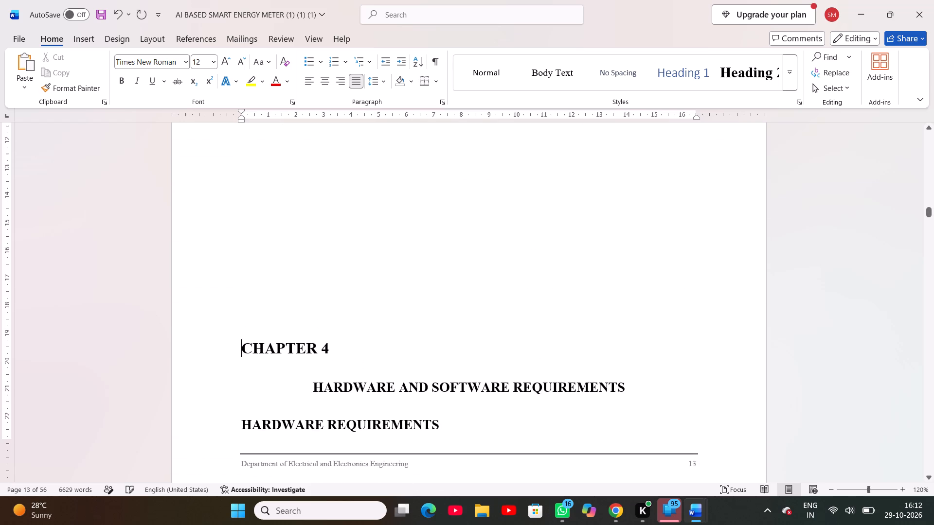
key(BackSpace)
key(BackSpace)
key(BackSpace)
key(BackSpace)
key(BackSpace)
scroll(241, 348, up, 1)
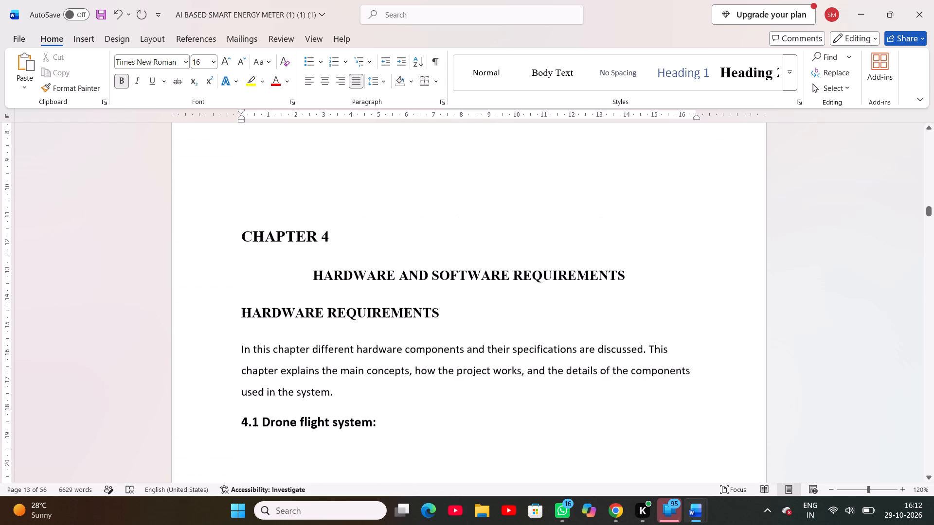
scroll(241, 348, up, 1)
key(BackSpace)
key(BackSpace)
scroll(241, 348, up, 1)
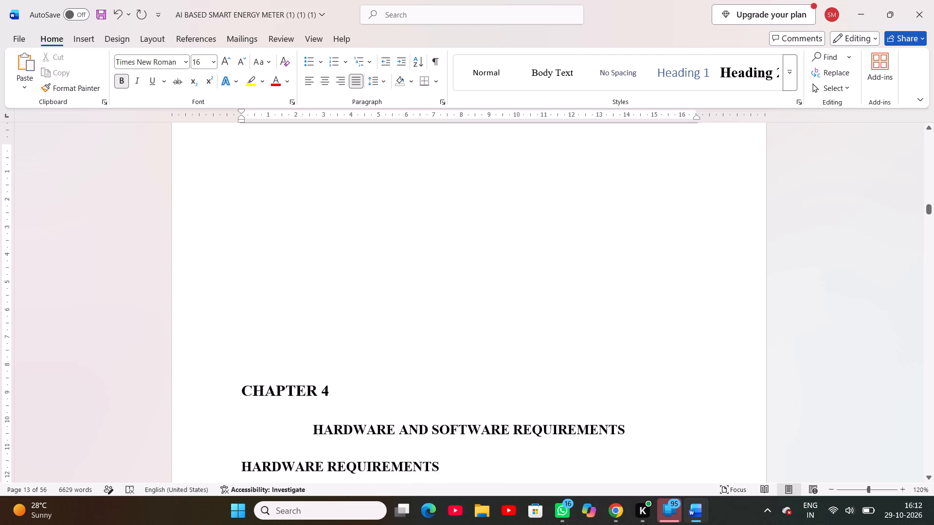
scroll(241, 348, up, 1)
key(BackSpace)
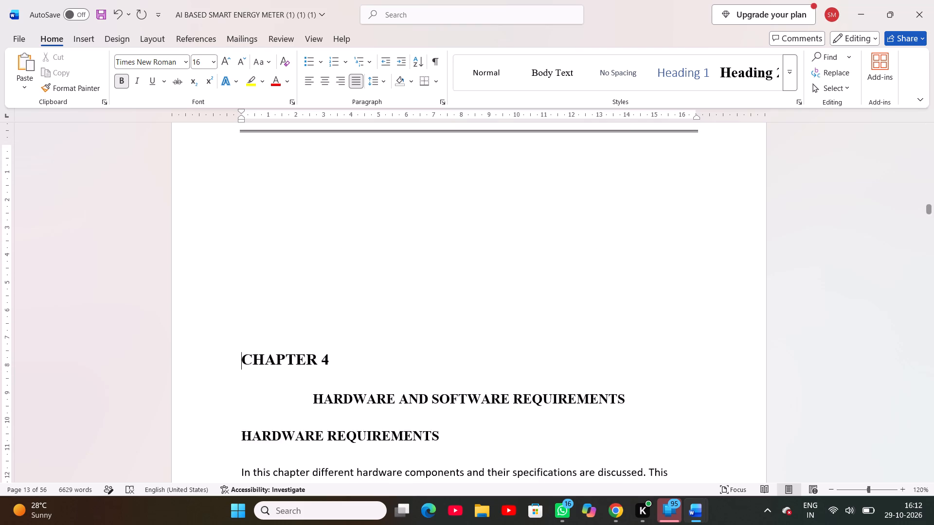
key(BackSpace)
key(BackSpace)
key(BackSpace)
key(BackSpace)
key(BackSpace)
key(BackSpace)
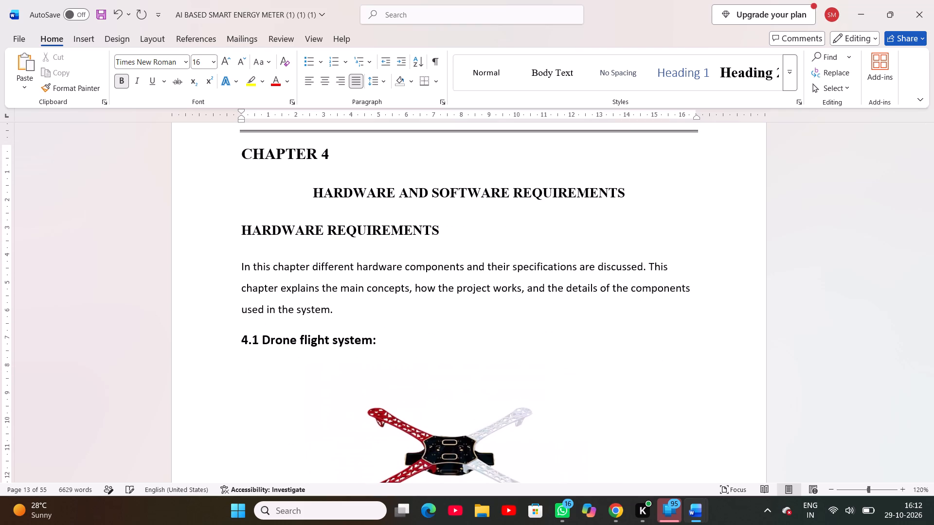
Format the Fig4.1.1 Drone flight system caption in Times New Roman, size 10, with the blue-filled text effect.
scroll(313, 422, down, 1)
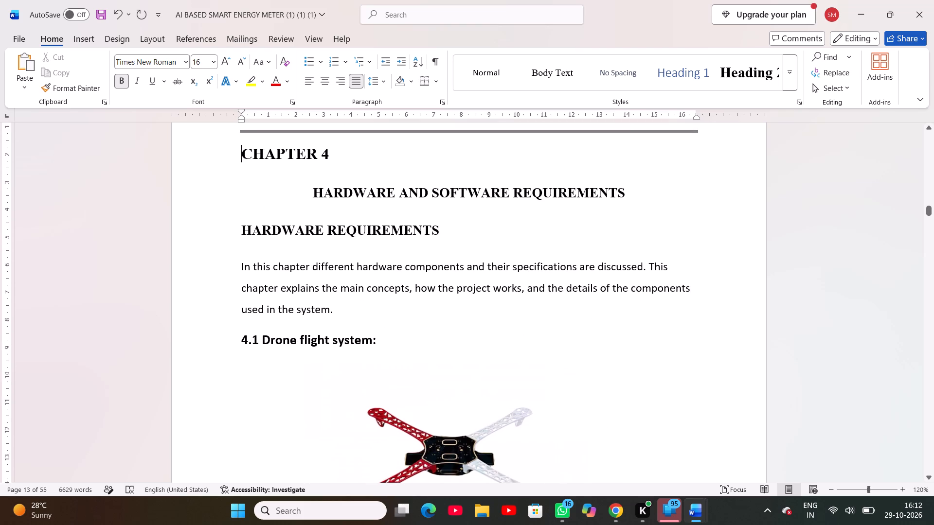
scroll(313, 422, down, 1)
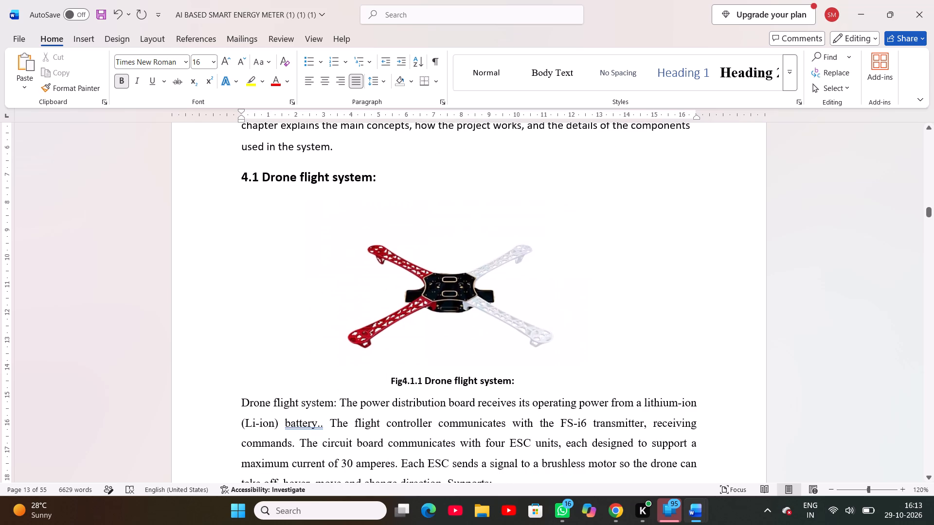
drag(390, 382, 515, 381)
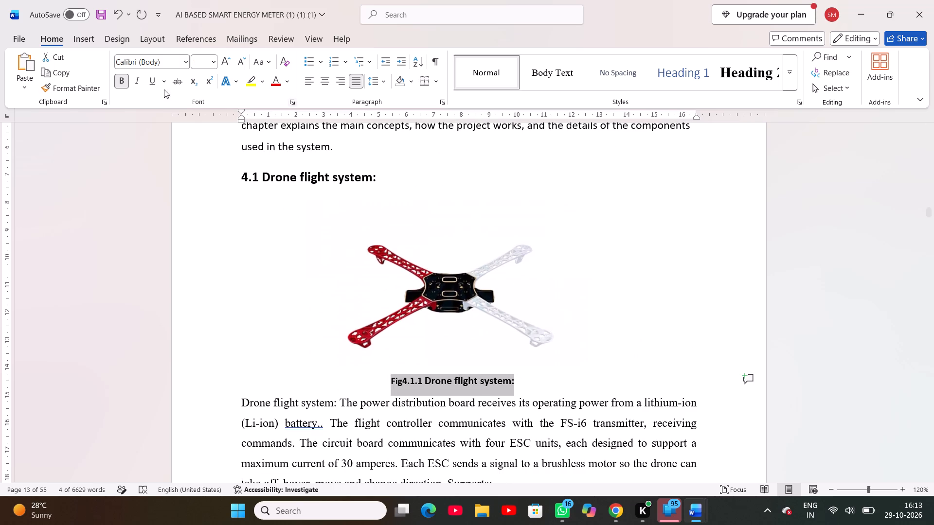
click(180, 64)
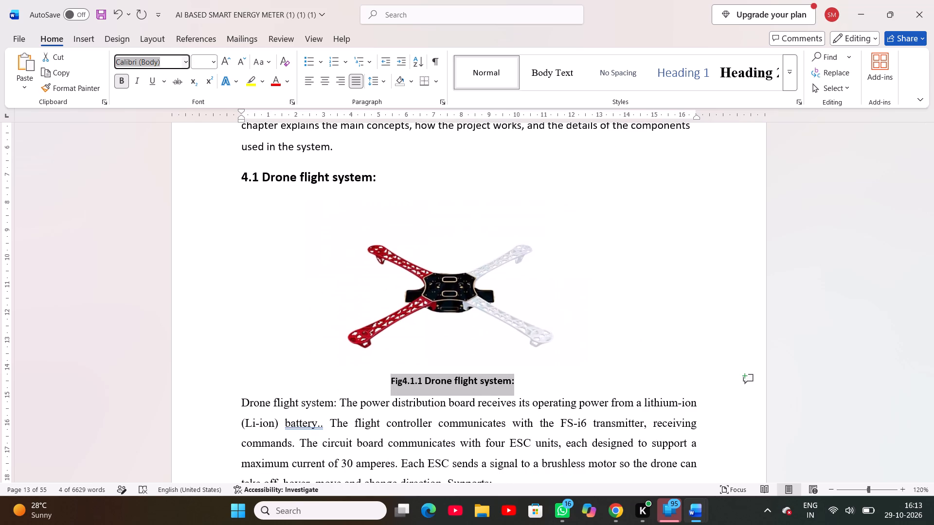
click(185, 64)
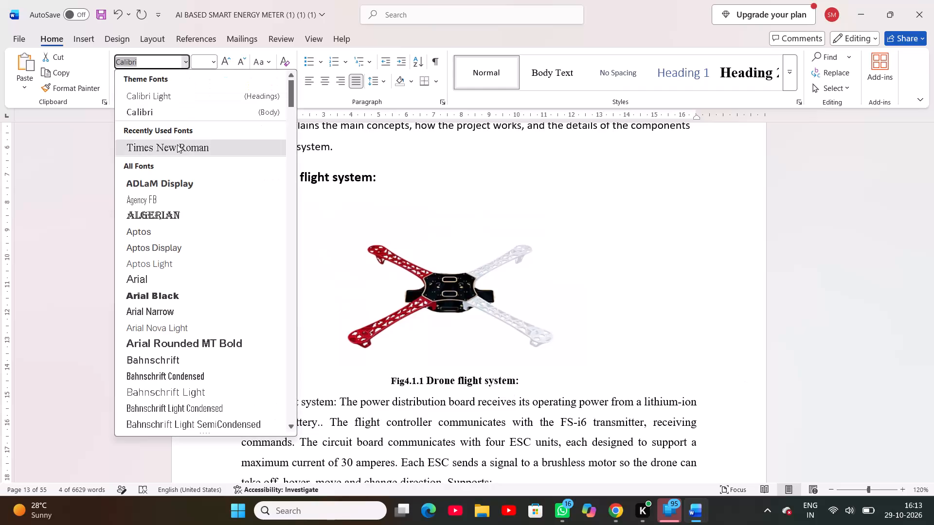
click(177, 144)
click(213, 64)
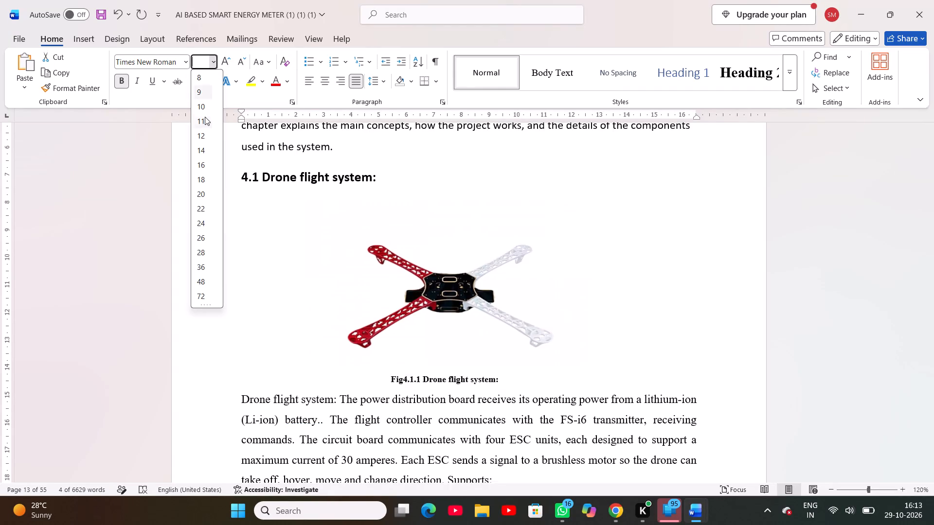
click(202, 110)
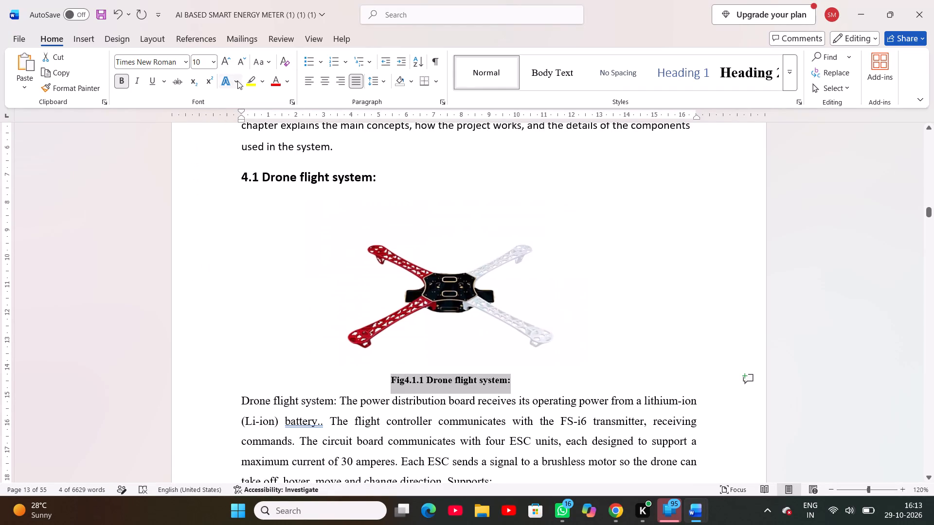
click(230, 82)
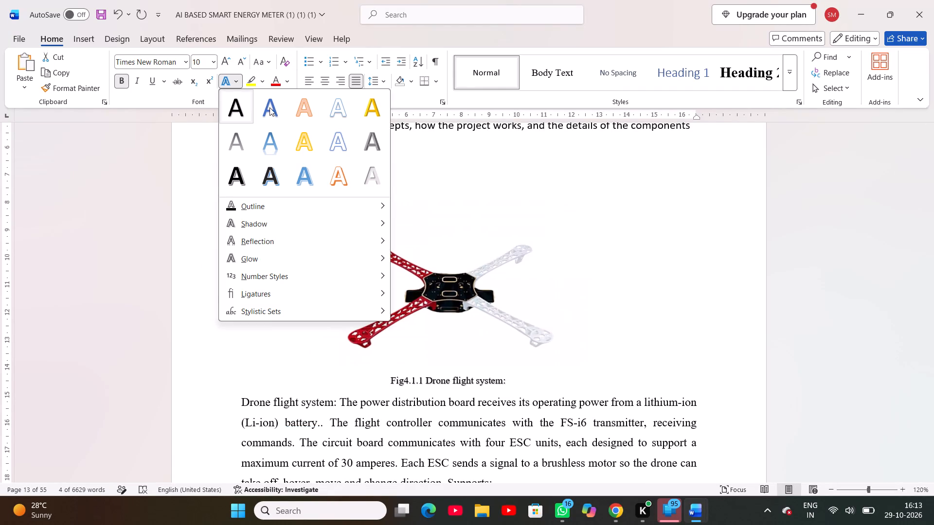
click(269, 107)
click(525, 231)
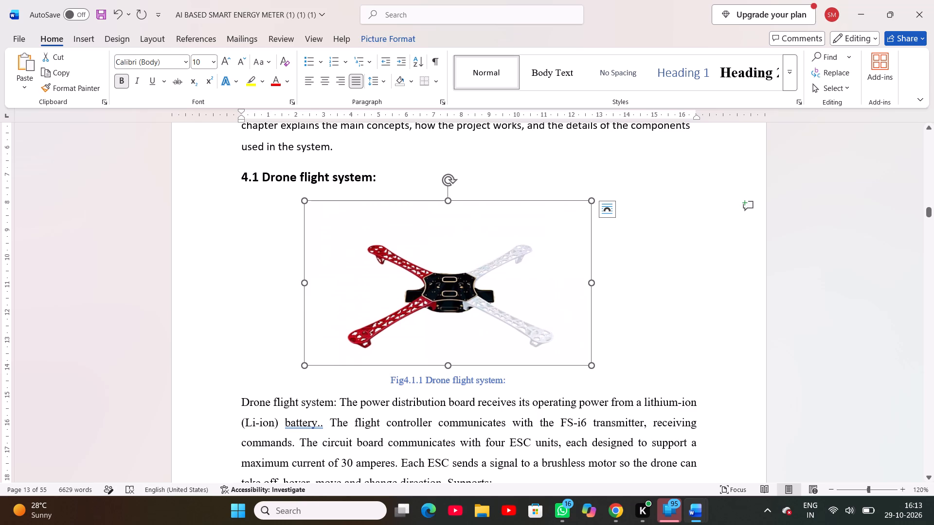
click(687, 461)
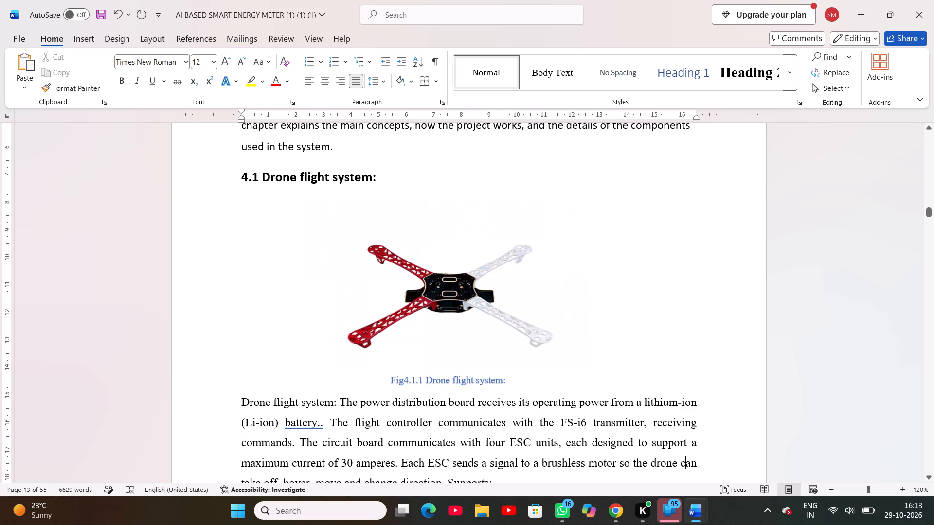
Set the introductory paragraph under HARDWARE REQUIREMENTS in Times New Roman and justify it.
scroll(687, 461, up, 1)
click(559, 314)
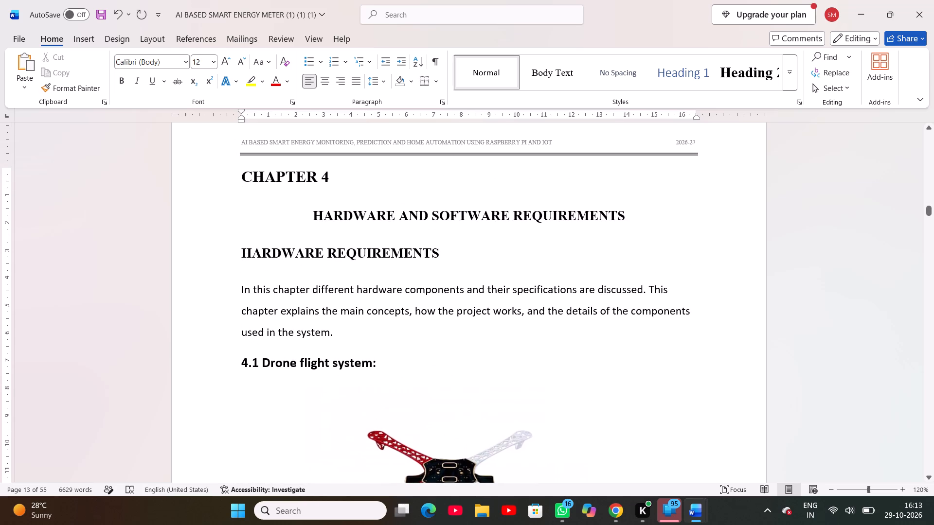
drag(238, 291, 336, 348)
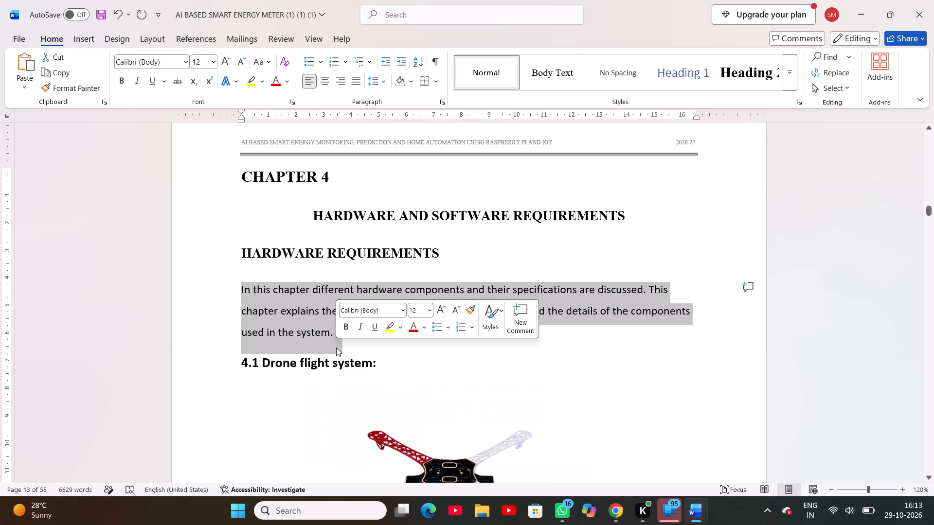
click(185, 64)
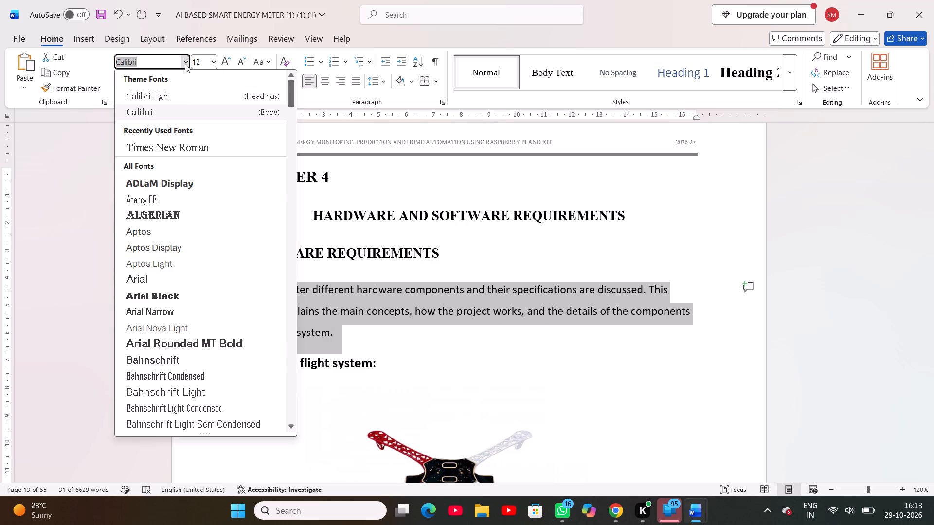
click(181, 145)
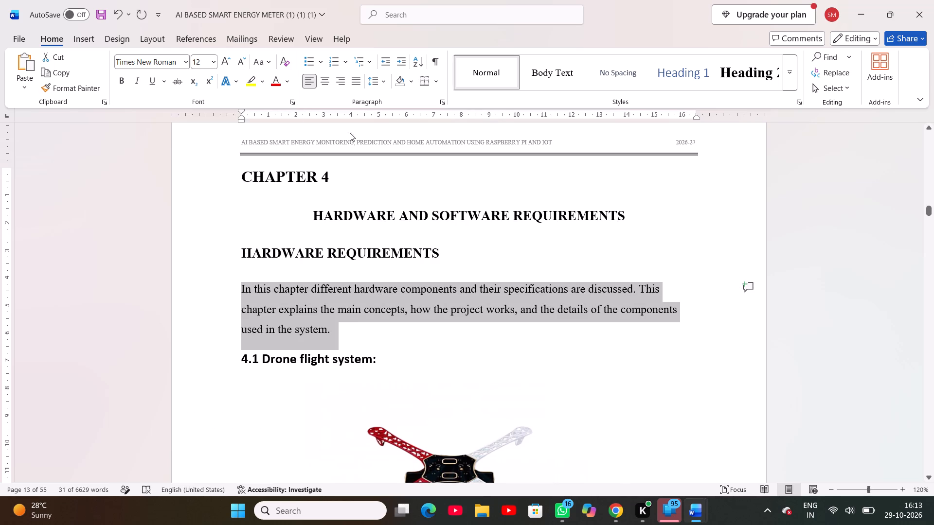
click(354, 81)
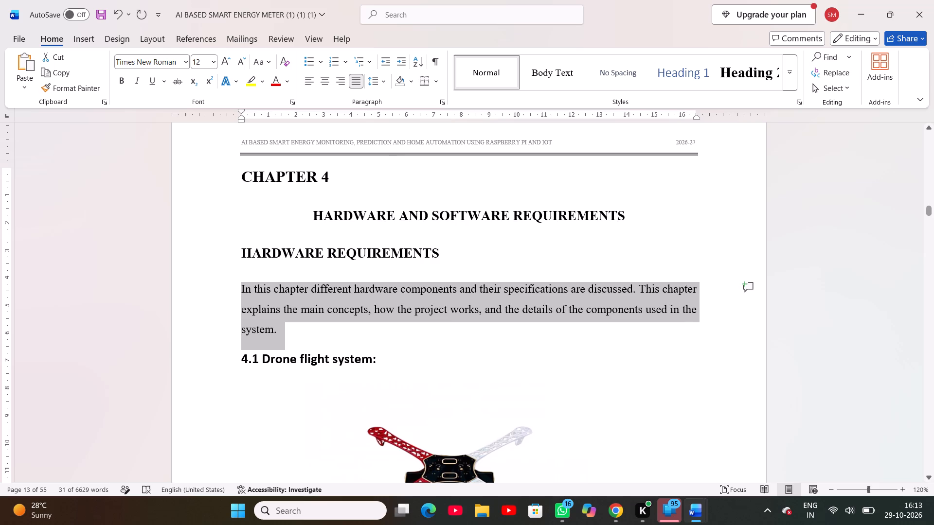
click(446, 333)
Change the "4.1 Drone flight system" heading's font to Times New Roman.
scroll(446, 333, down, 1)
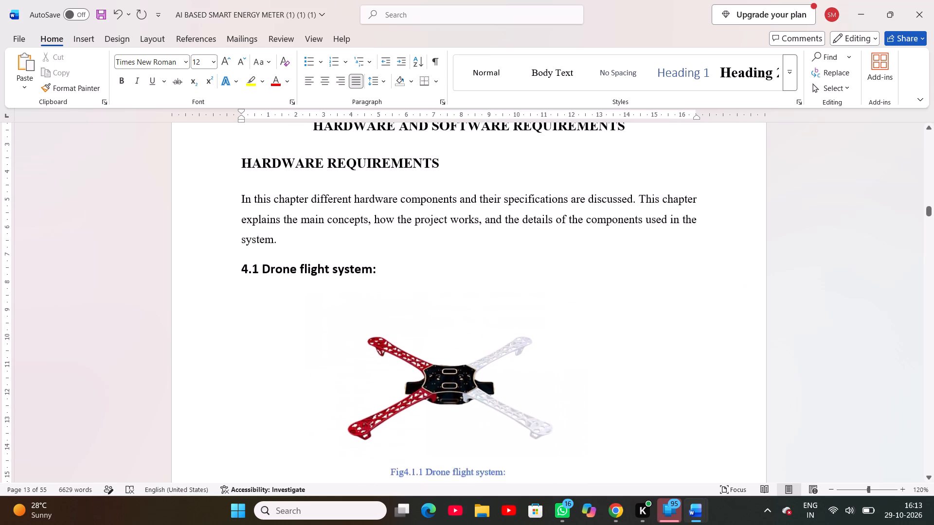
scroll(446, 333, down, 1)
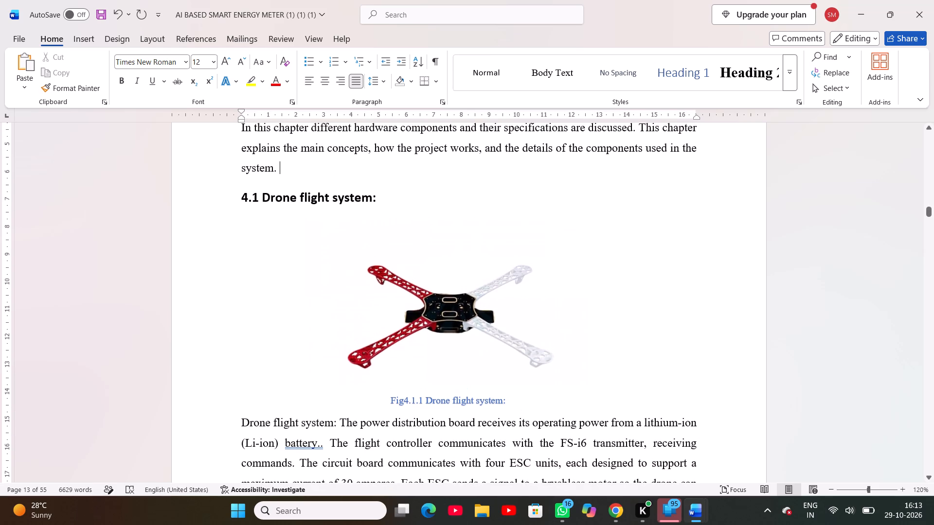
click(353, 200)
drag(241, 198, 372, 200)
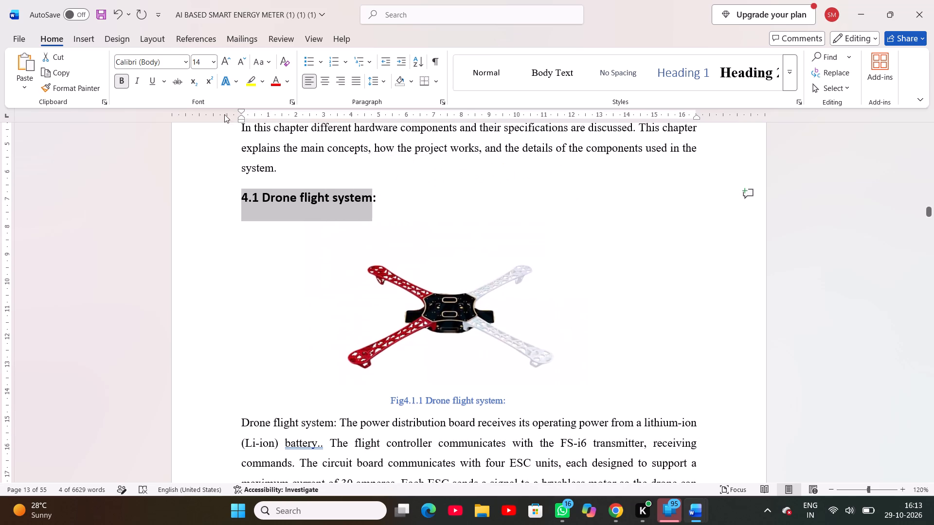
click(183, 60)
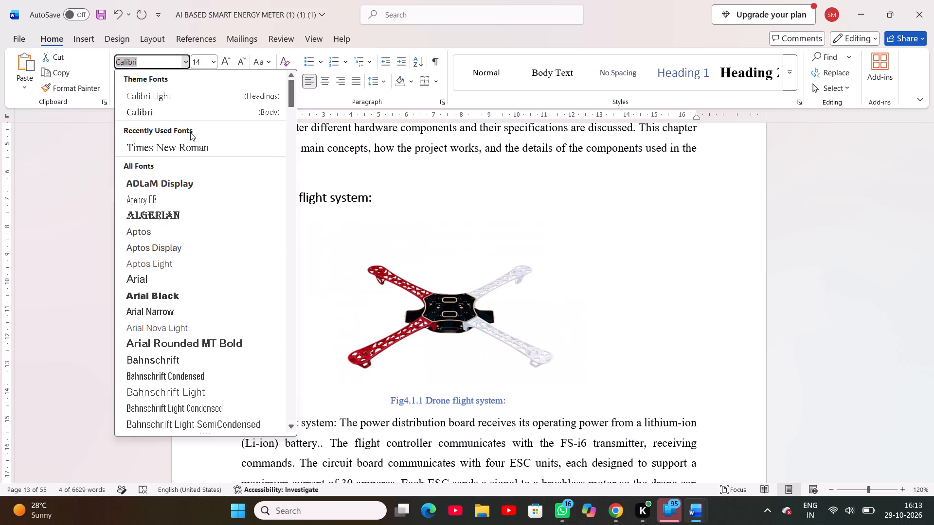
click(188, 149)
click(423, 226)
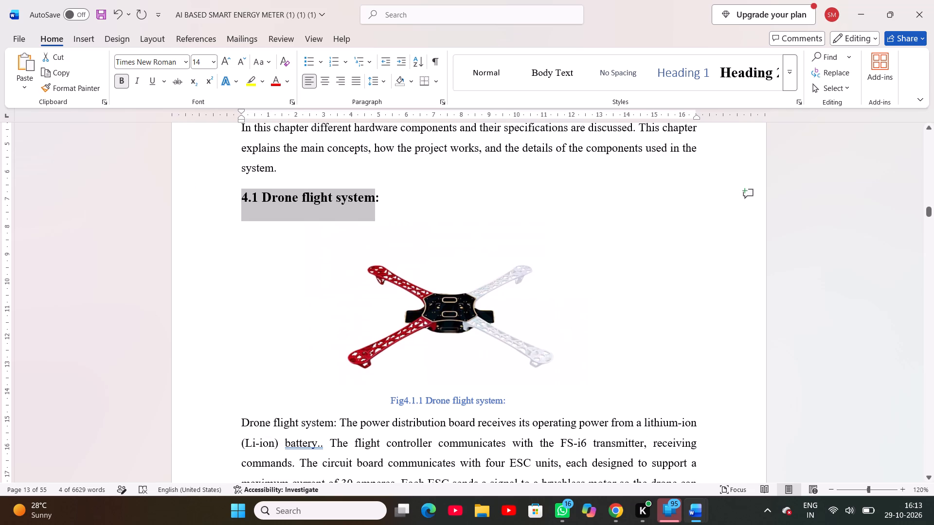
Move "Supports:" onto its own line between the Drone flight system paragraph and its bulleted list.
scroll(423, 226, up, 1)
scroll(437, 193, down, 1)
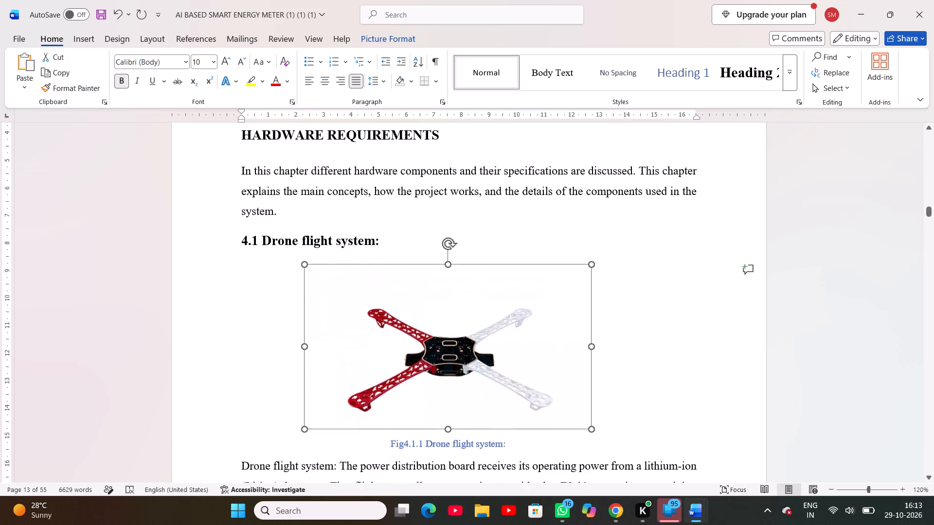
scroll(437, 193, down, 1)
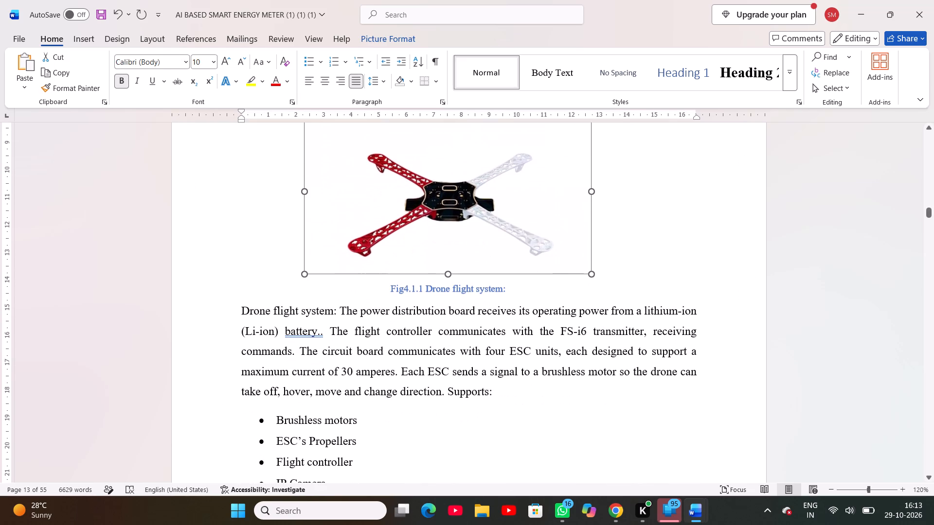
click(370, 348)
scroll(370, 348, down, 1)
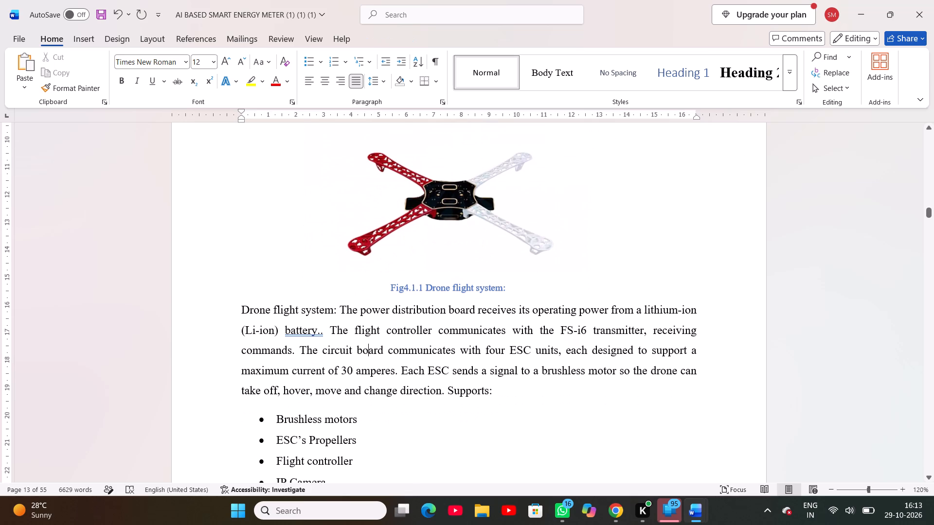
scroll(370, 348, down, 2)
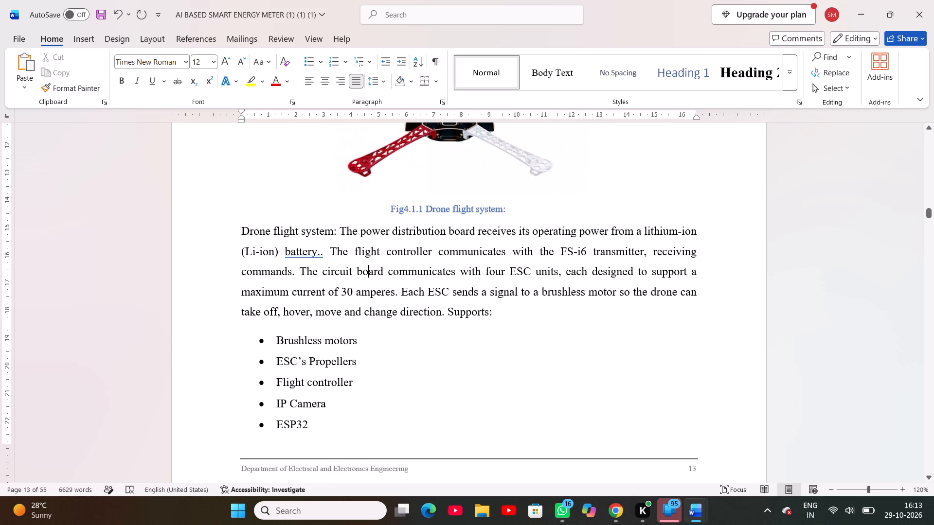
click(447, 311)
key(Return)
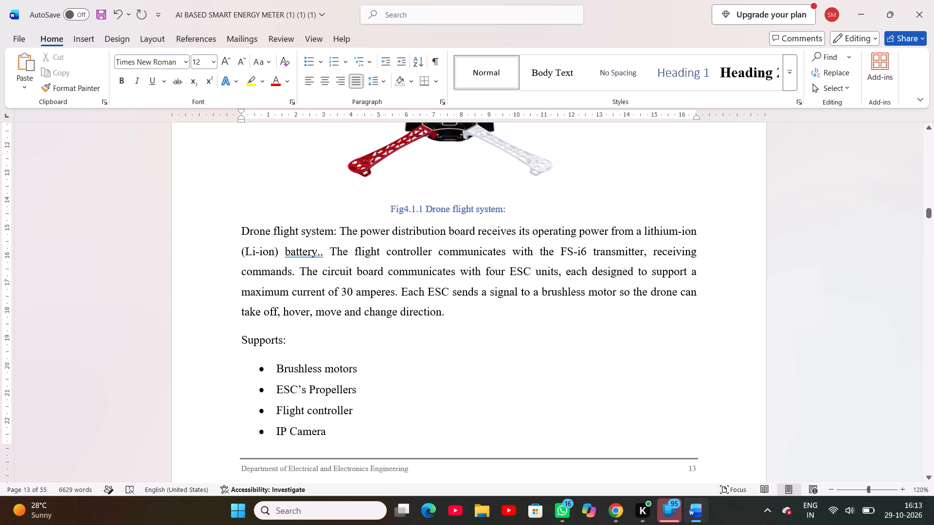
Delete the duplicate full stop after "battery" in the Drone flight system paragraph.
click(321, 253)
key(BackSpace)
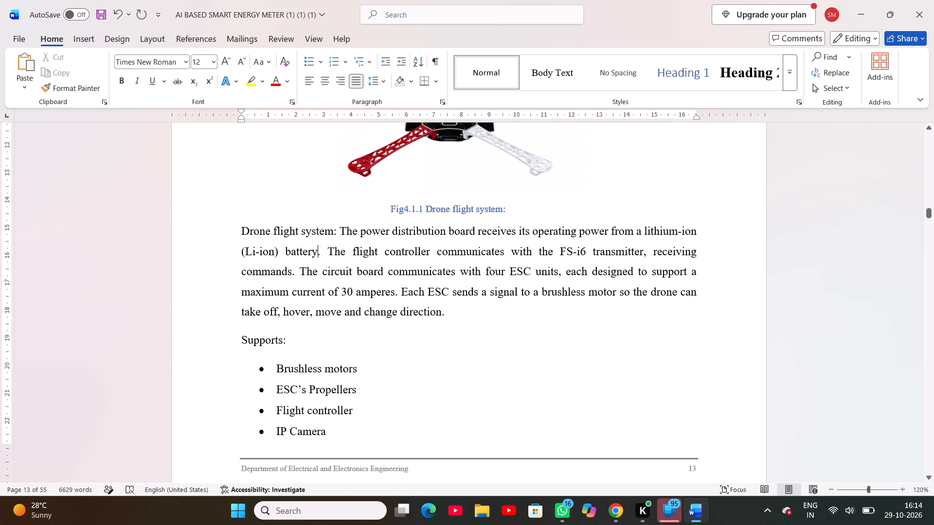
Correct the drone frame caption to read "Fig 4.1.1 Drone flight system", with a space after Fig and no trailing colon.
scroll(346, 317, up, 1)
click(511, 229)
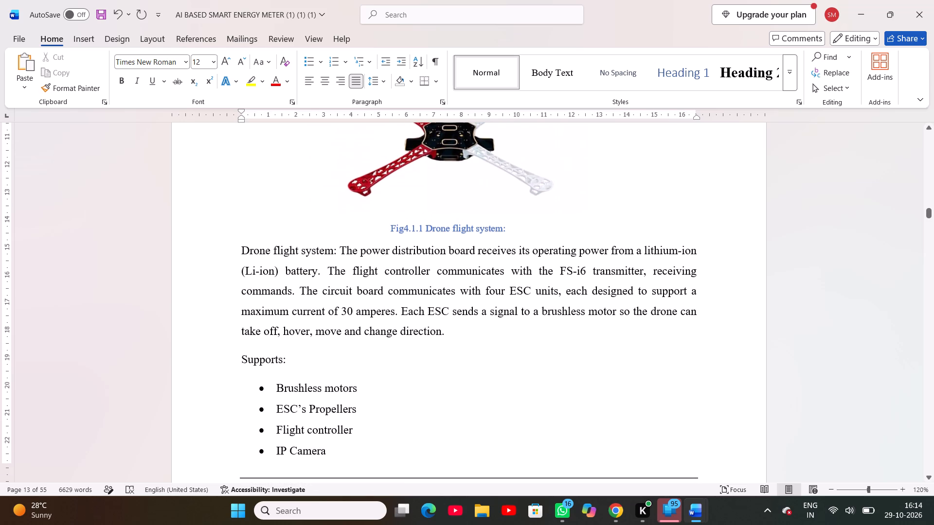
key(BackSpace)
scroll(511, 229, up, 1)
scroll(511, 229, right, 1)
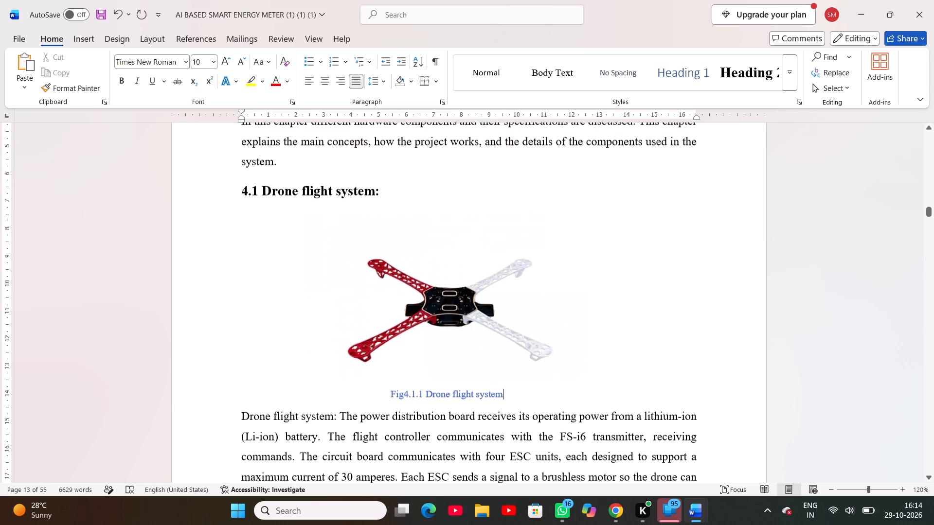
scroll(511, 229, right, 1)
scroll(511, 229, down, 1)
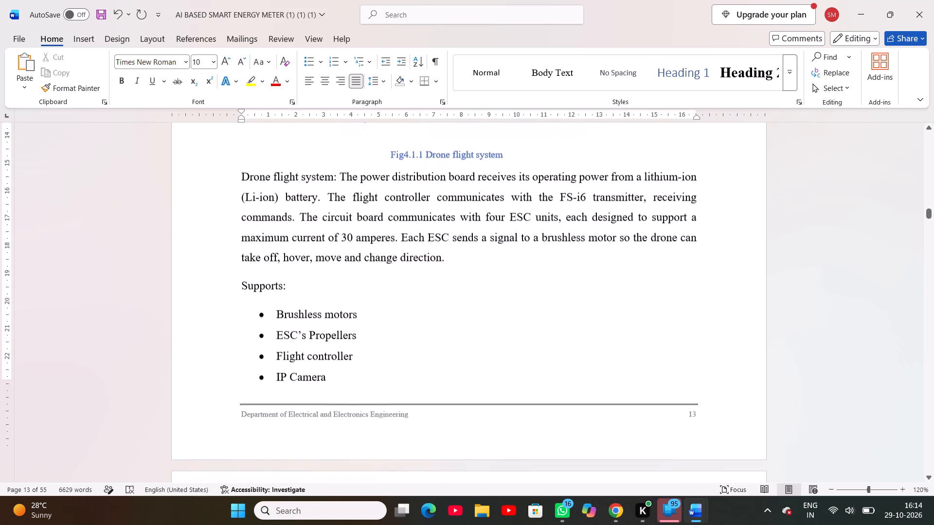
scroll(511, 229, down, 1)
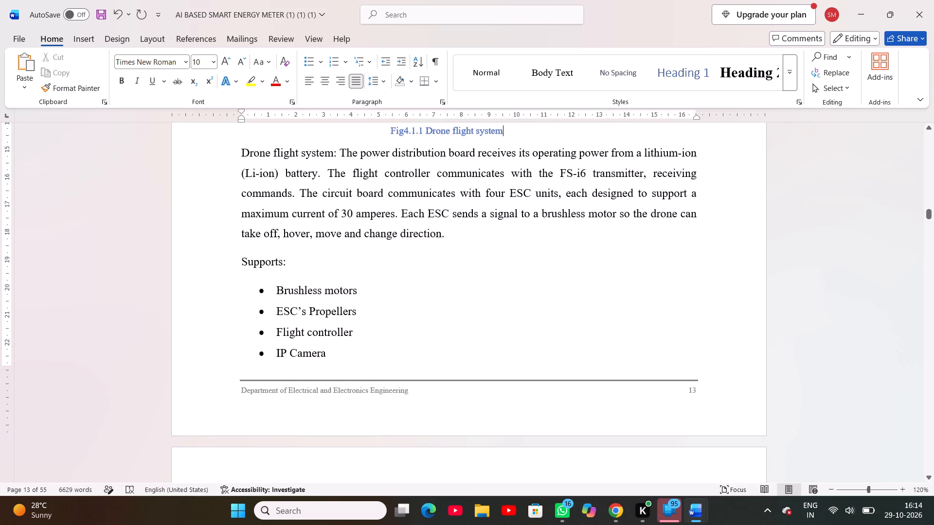
click(403, 133)
key(space)
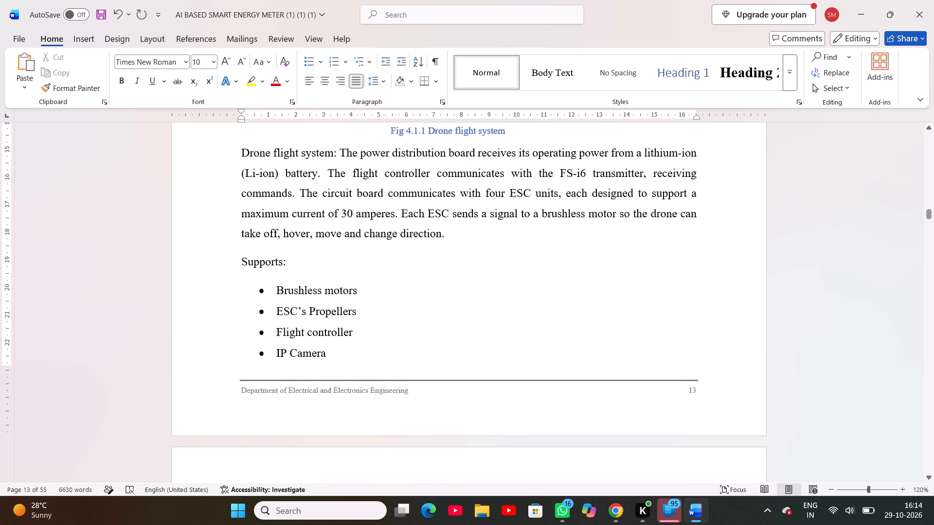
Add the missing spaces in the transmitter picture's caption so that it reads "Fig 4.2.1 FS-i6 Transmitter".
scroll(417, 161, down, 1)
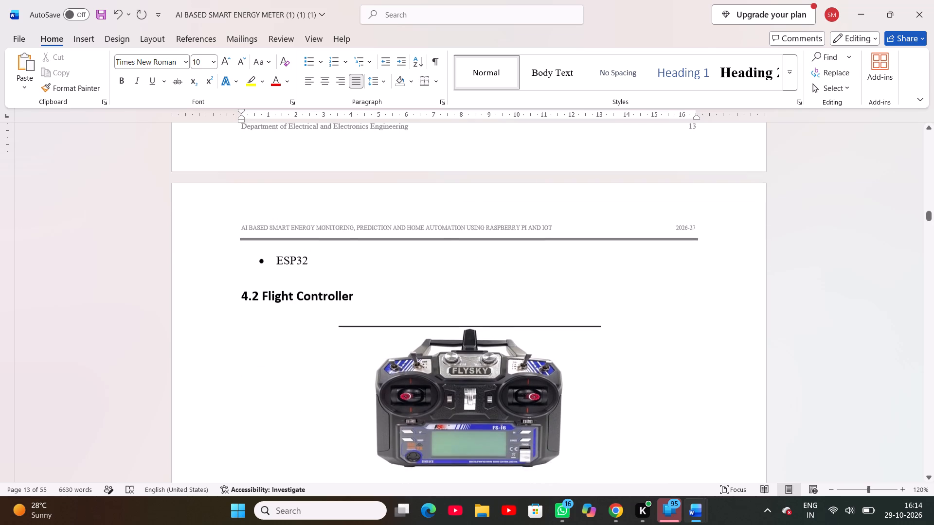
scroll(417, 161, down, 2)
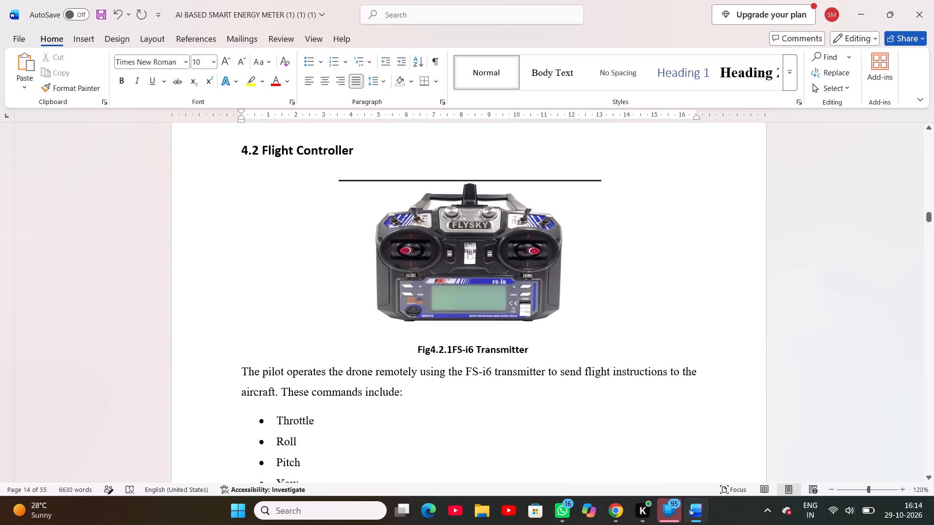
click(431, 349)
key(space)
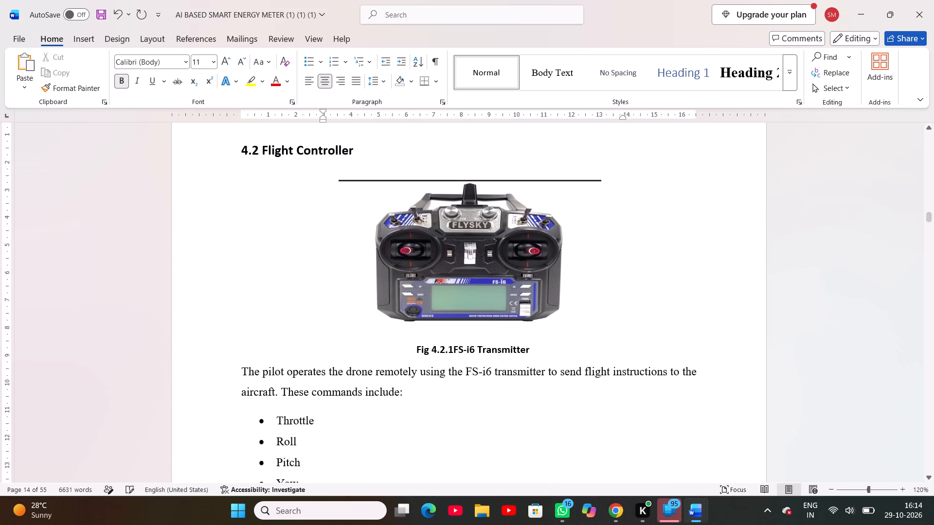
click(454, 346)
key(space)
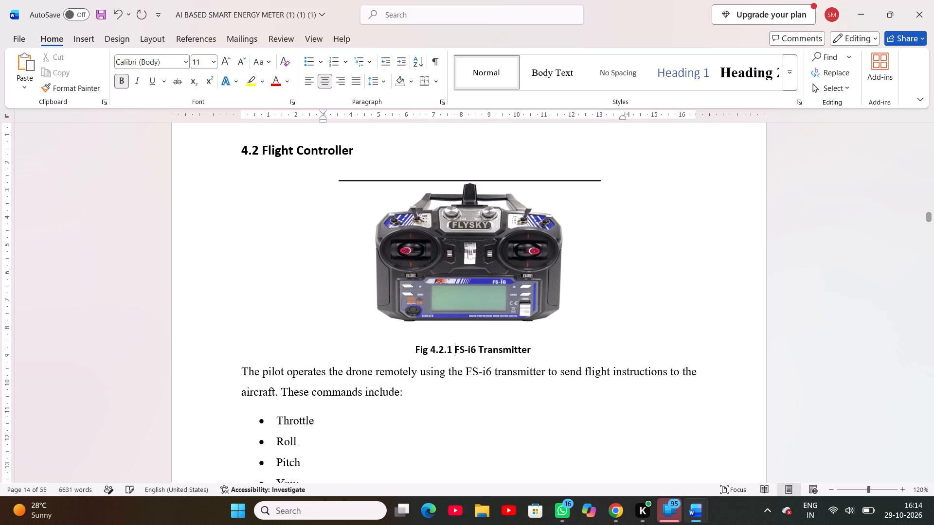
Format the Fig 4.2.1 FS-i6 Transmitter caption in size 10, without bold and with the blue-filled text effect.
drag(412, 350, 422, 348)
drag(422, 348, 531, 341)
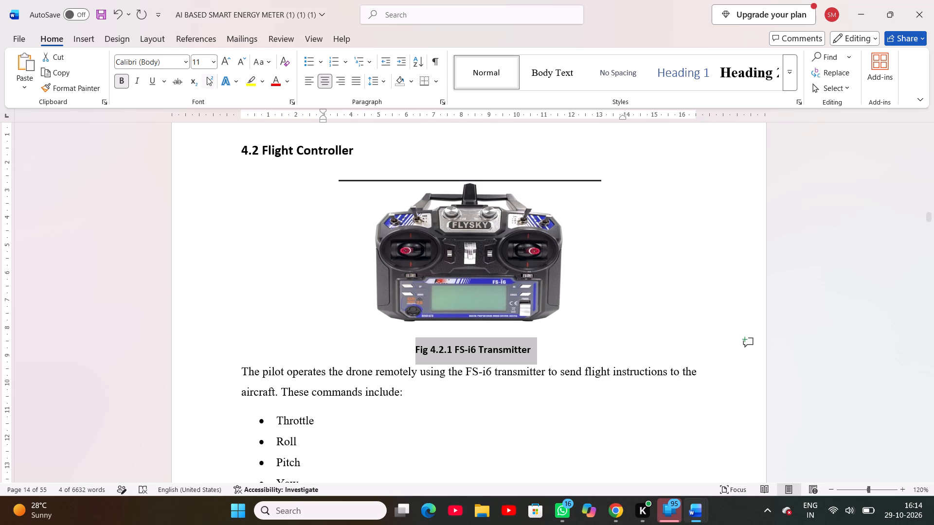
click(210, 66)
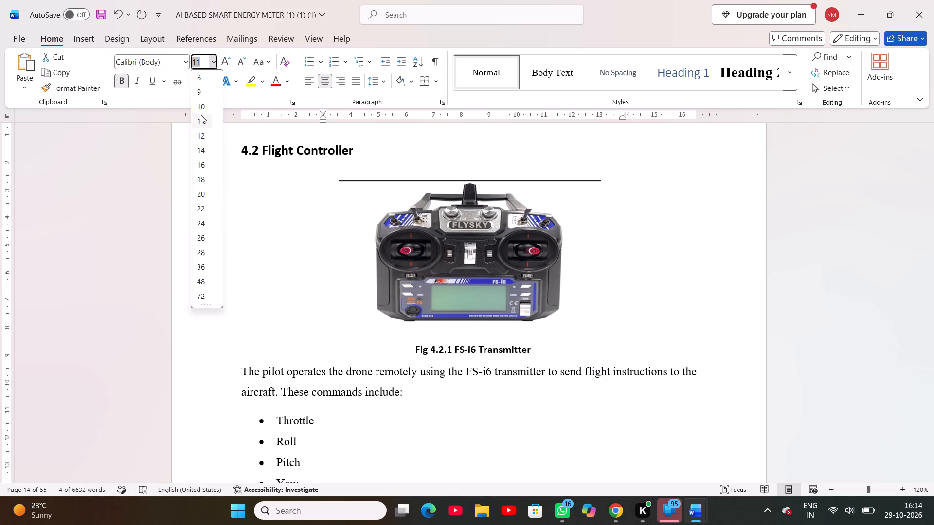
click(202, 110)
click(120, 84)
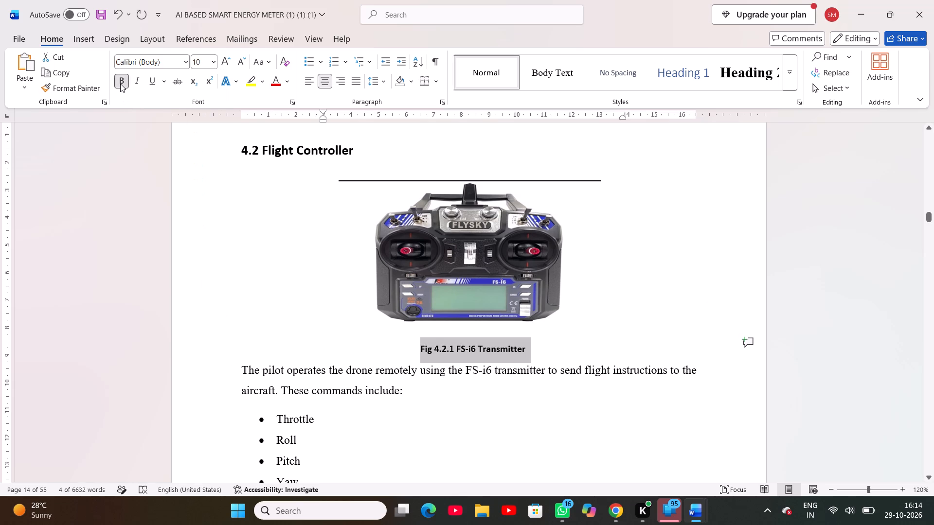
click(228, 76)
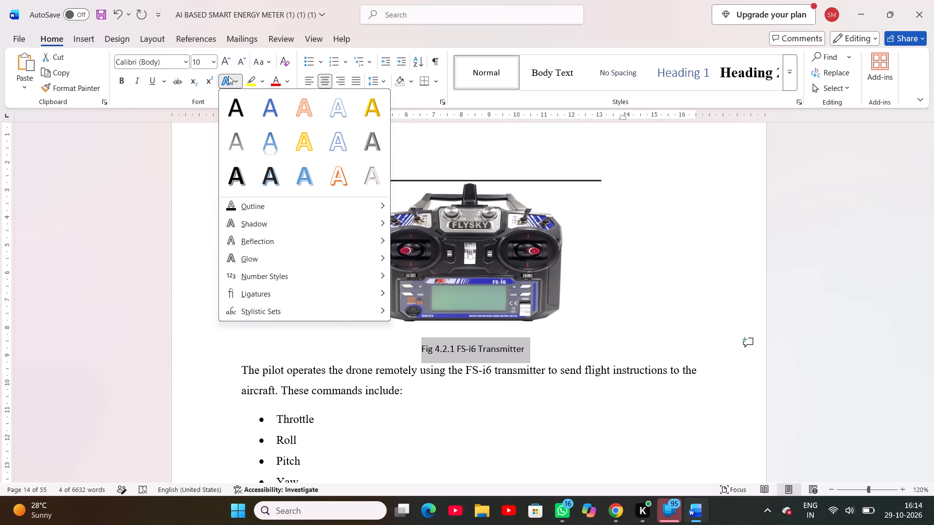
click(277, 98)
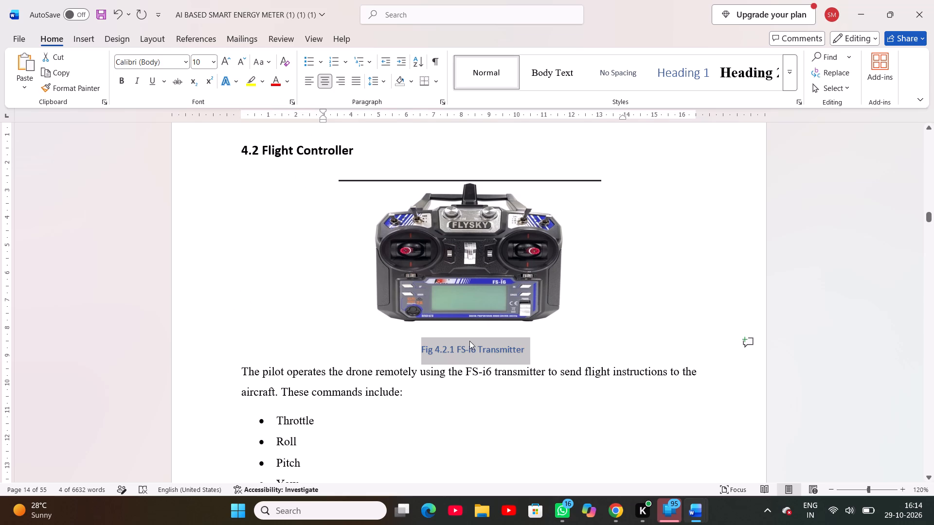
click(492, 415)
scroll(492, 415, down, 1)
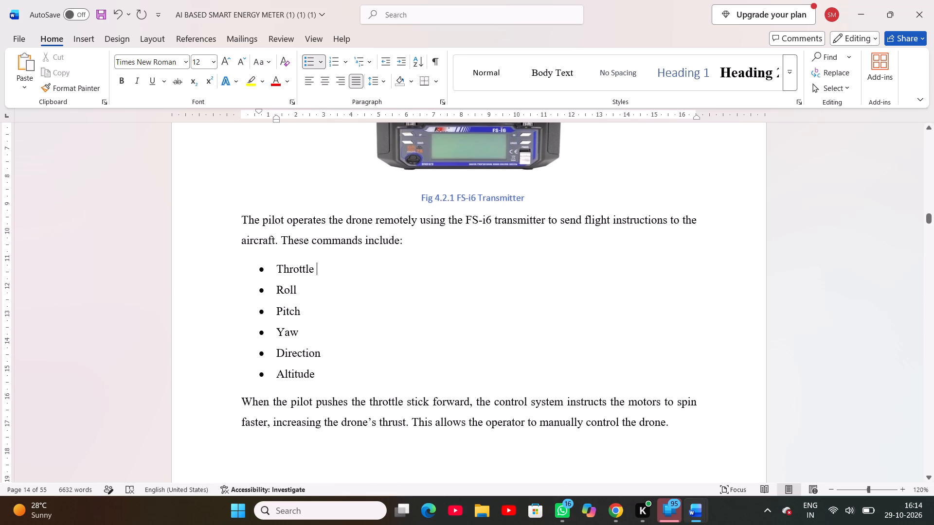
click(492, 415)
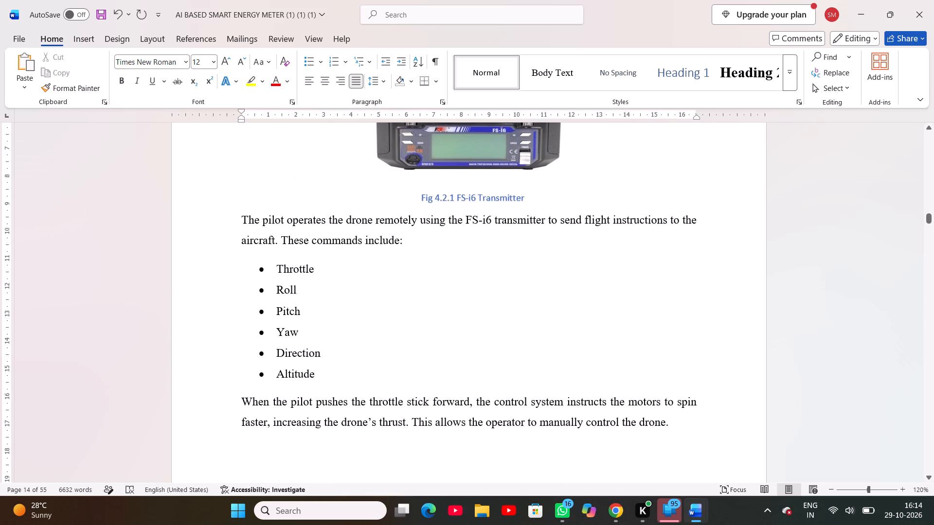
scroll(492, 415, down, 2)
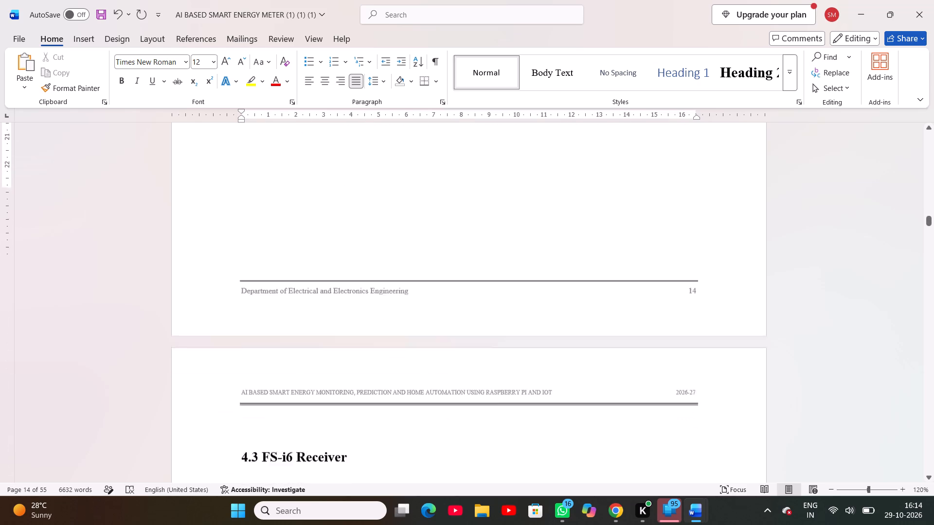
Remove the blank line above the 4.3 FS-i6 Receiver heading so it sits directly under the page header.
scroll(492, 415, down, 3)
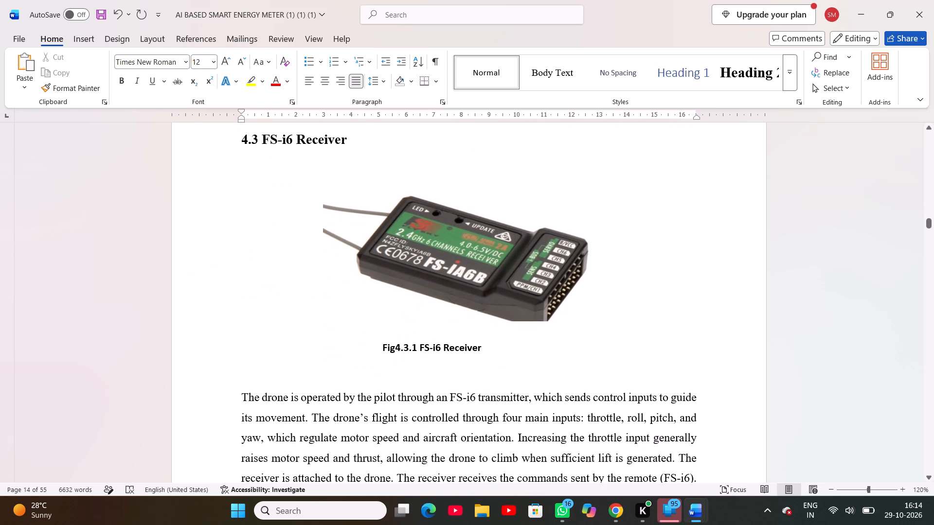
click(449, 352)
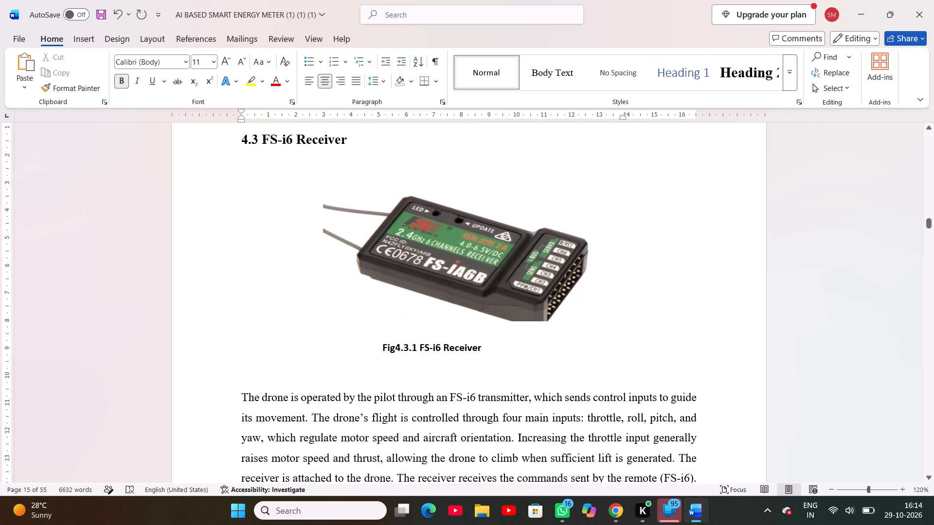
scroll(396, 351, up, 1)
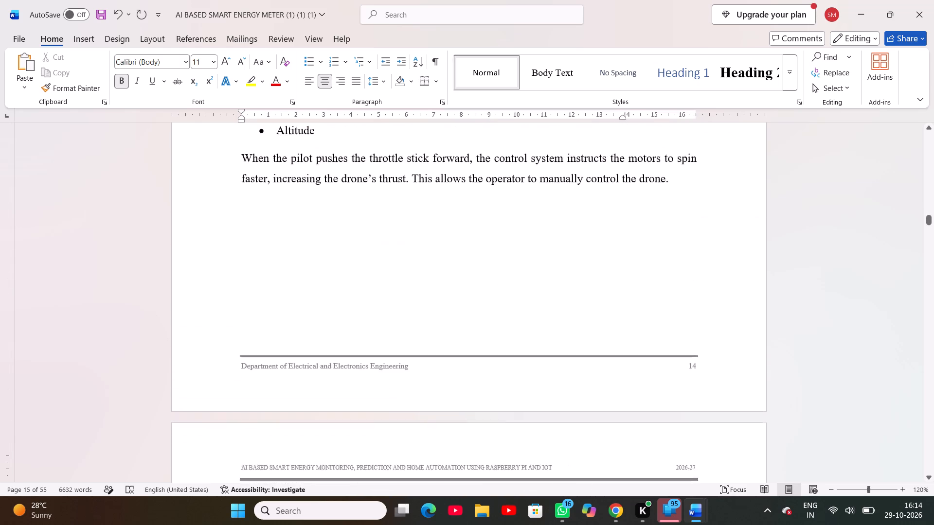
scroll(396, 351, up, 1)
click(404, 198)
scroll(404, 198, down, 1)
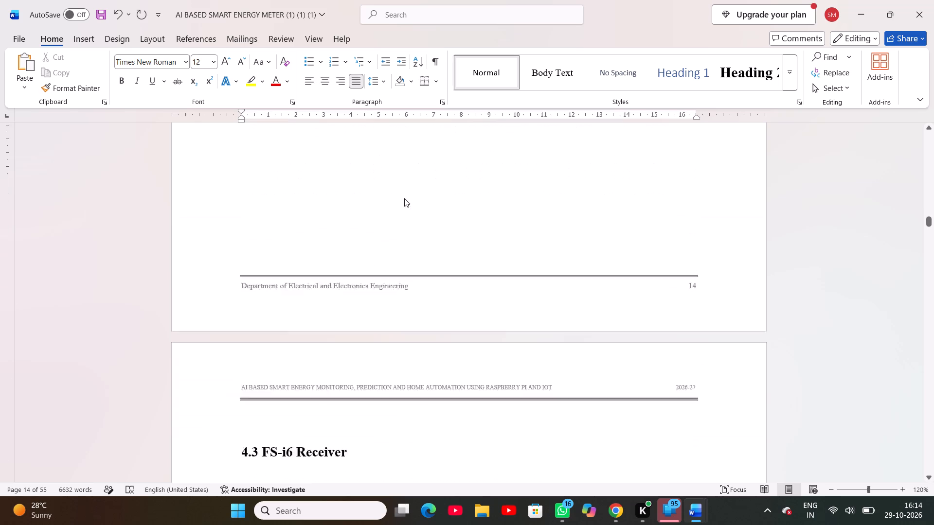
scroll(404, 198, down, 1)
click(317, 173)
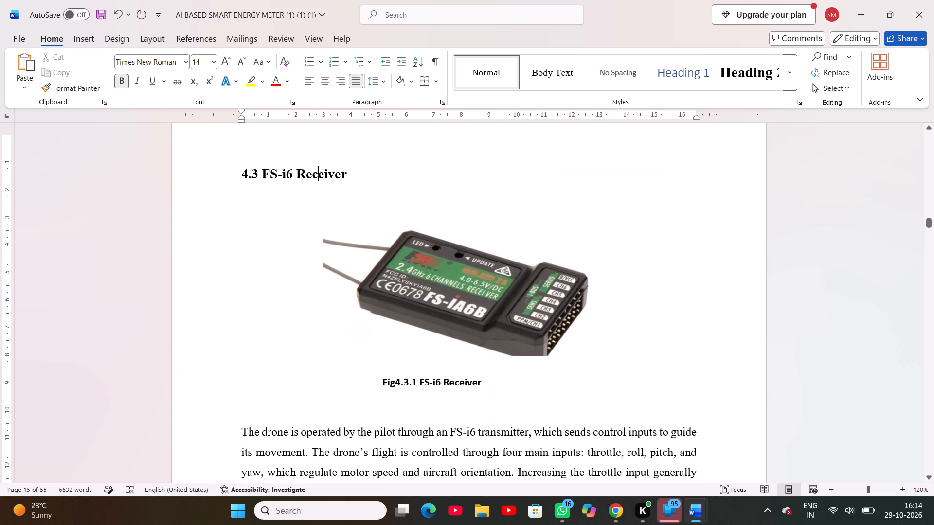
click(238, 174)
key(BackSpace)
scroll(238, 174, up, 1)
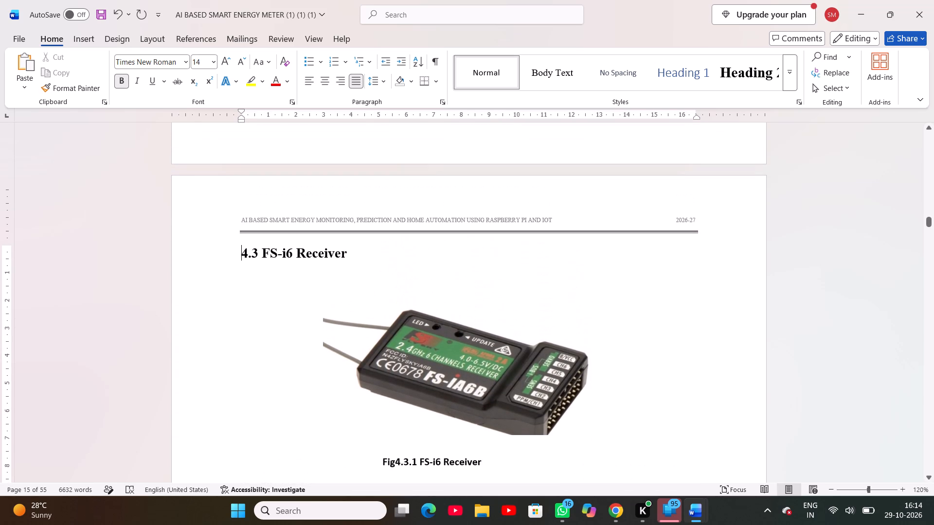
Format the Fig4.3.1 FS-i6 Receiver caption in Times New Roman, size 10, with the blue-filled text effect.
scroll(374, 423, down, 1)
drag(384, 358, 469, 383)
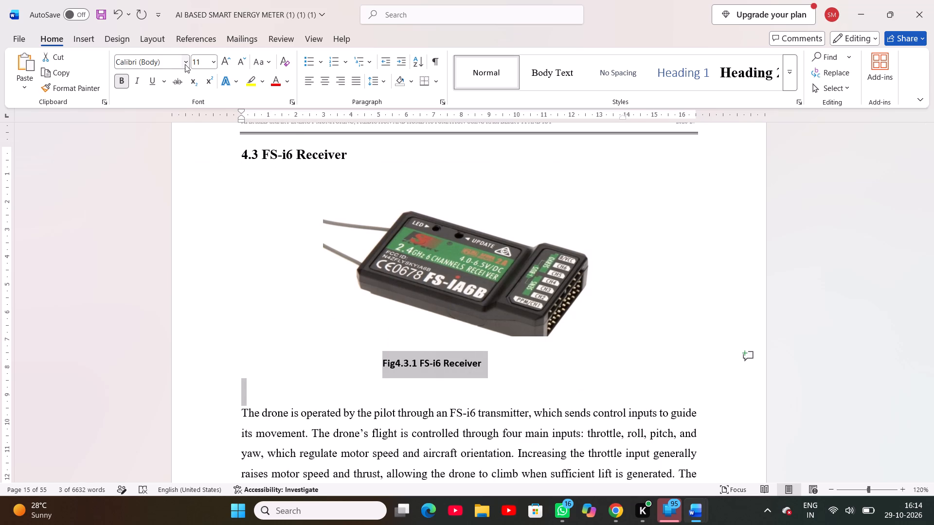
click(184, 64)
click(173, 145)
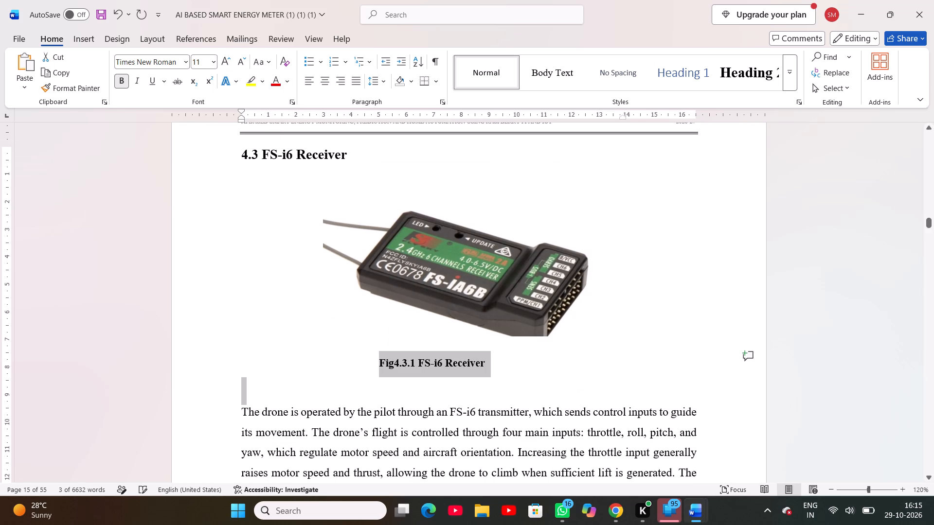
click(210, 64)
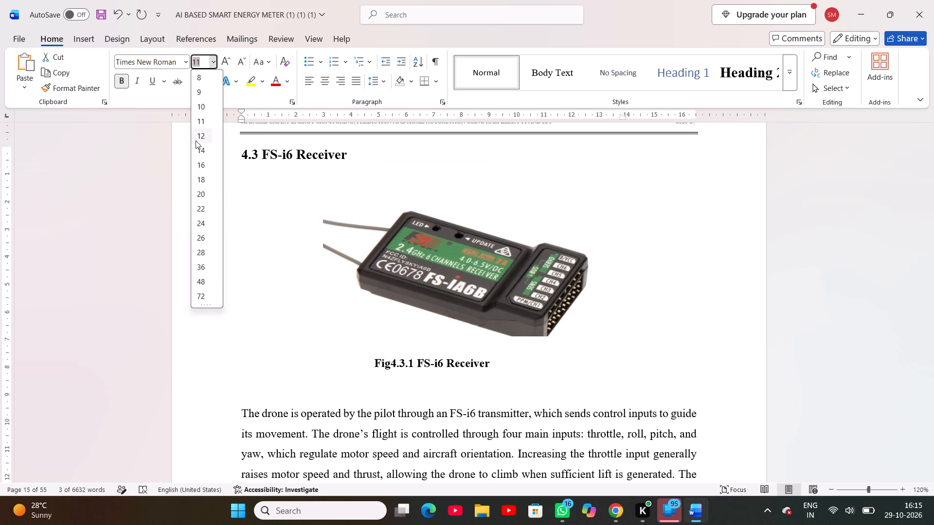
click(201, 103)
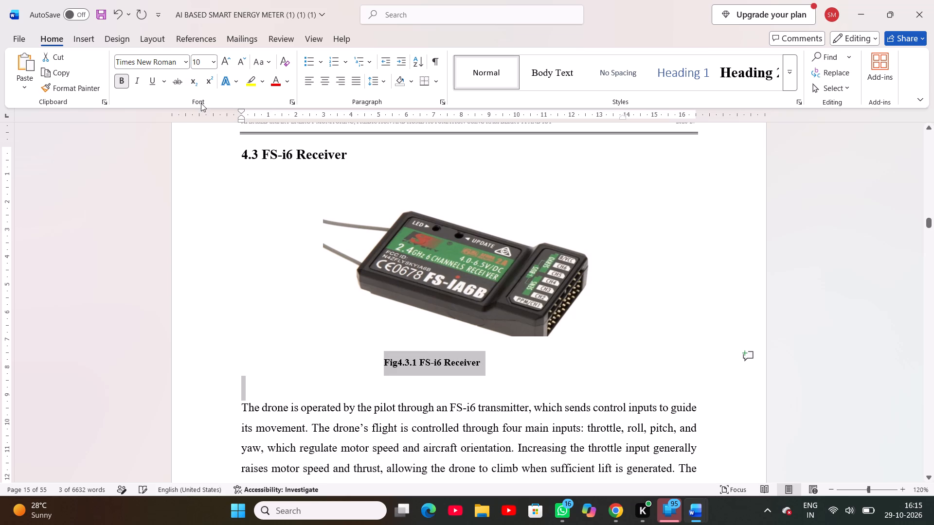
click(238, 85)
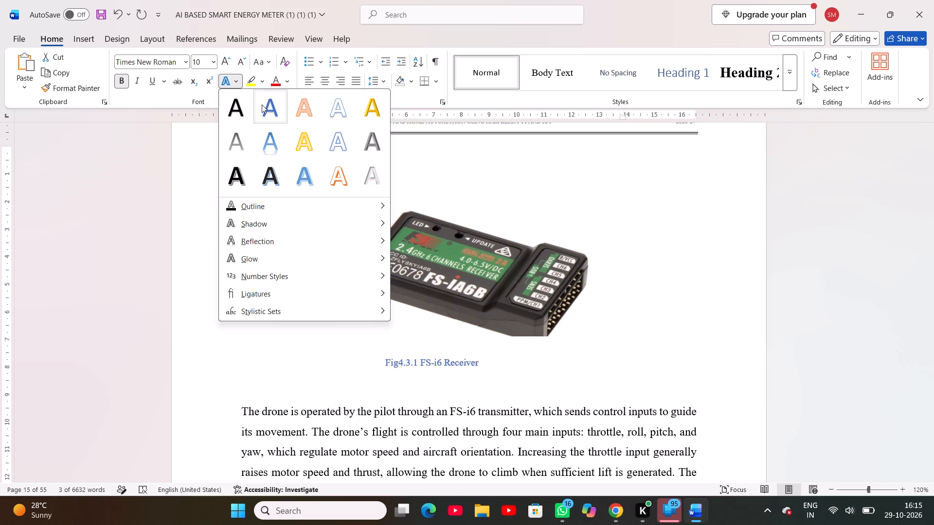
click(262, 105)
click(300, 330)
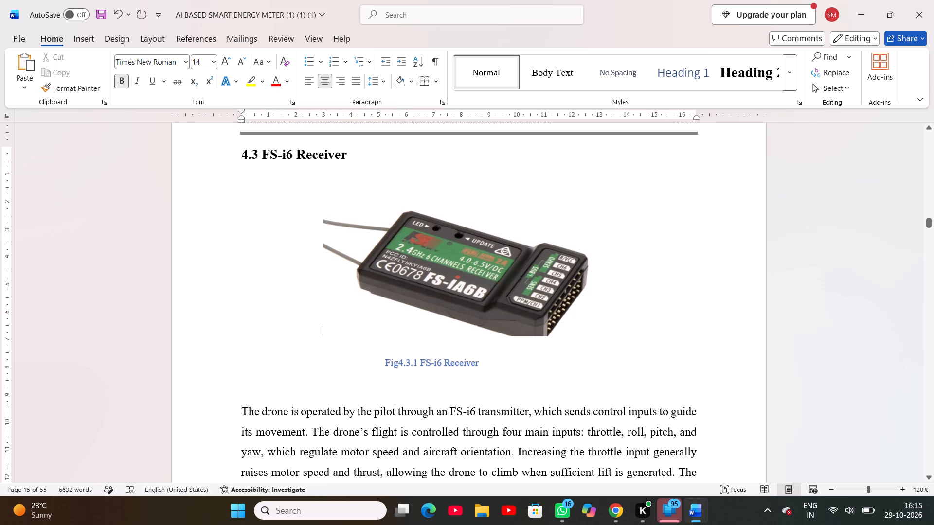
Delete the blank line between the FS-i6 Receiver caption and the paragraph below it.
click(241, 412)
key(BackSpace)
Push the 4.4 Flight Controller heading onto the following page, above its picture, by adding a line before it.
scroll(241, 412, down, 1)
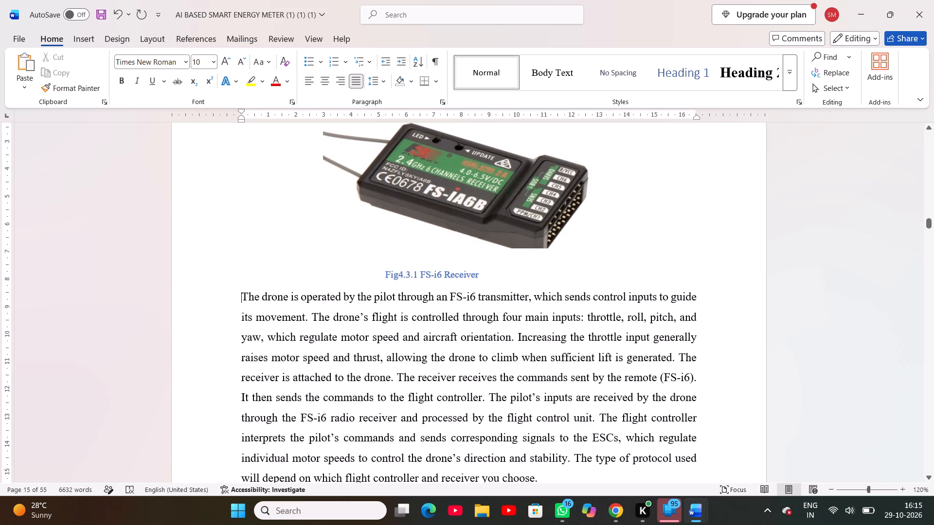
click(328, 454)
scroll(328, 454, down, 1)
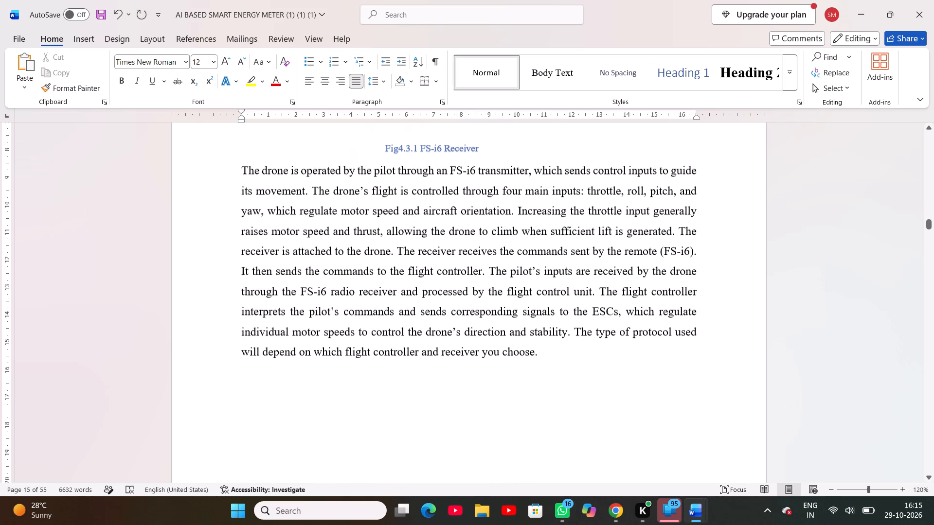
scroll(328, 454, down, 1)
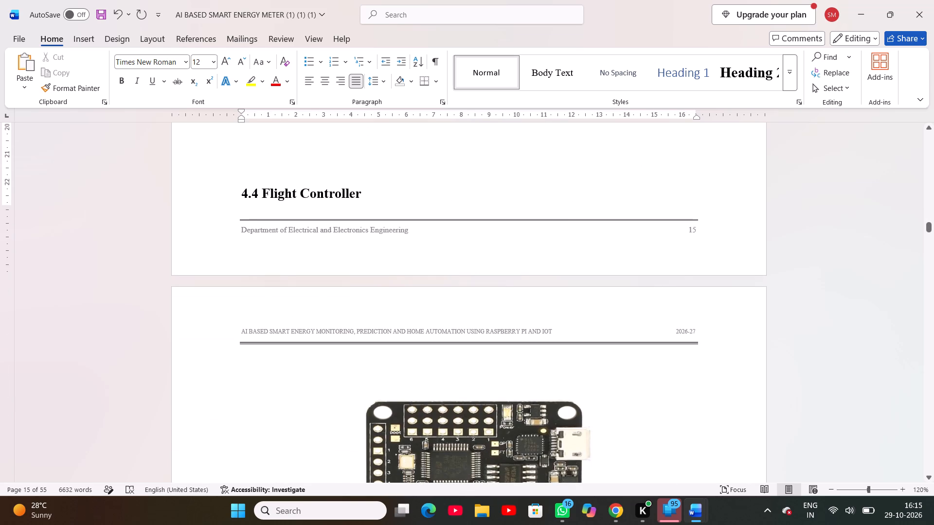
click(241, 189)
key(Return)
click(284, 364)
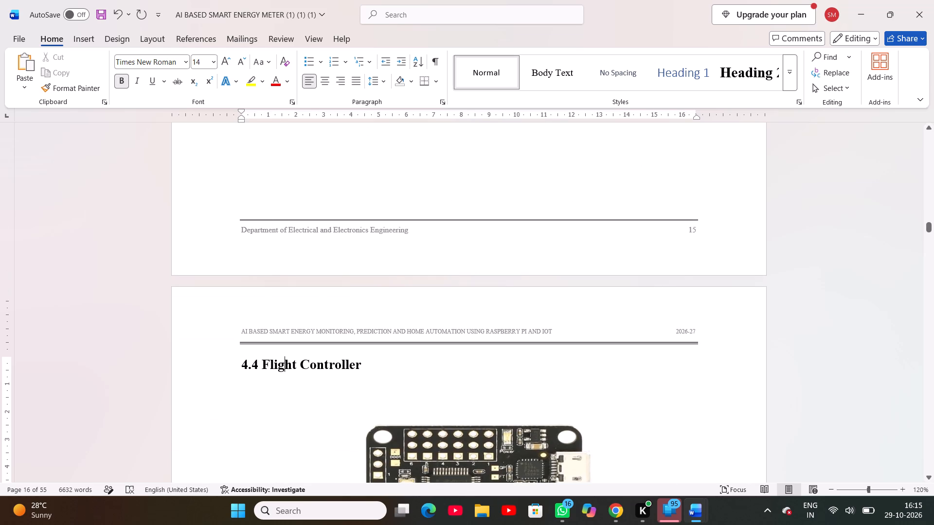
Format the Fig 4.4.1 Flight Controller caption in size 10 with the blue-filled text effect.
scroll(371, 422, down, 1)
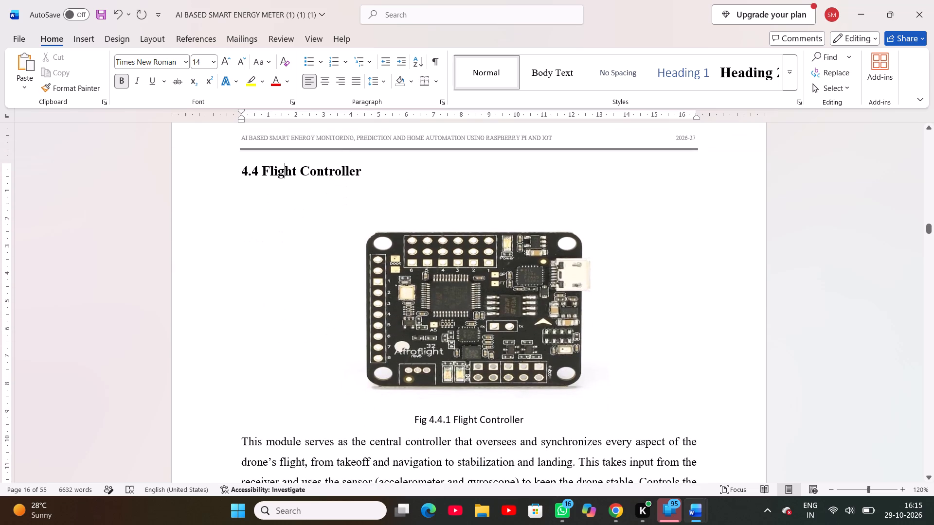
drag(414, 420, 442, 421)
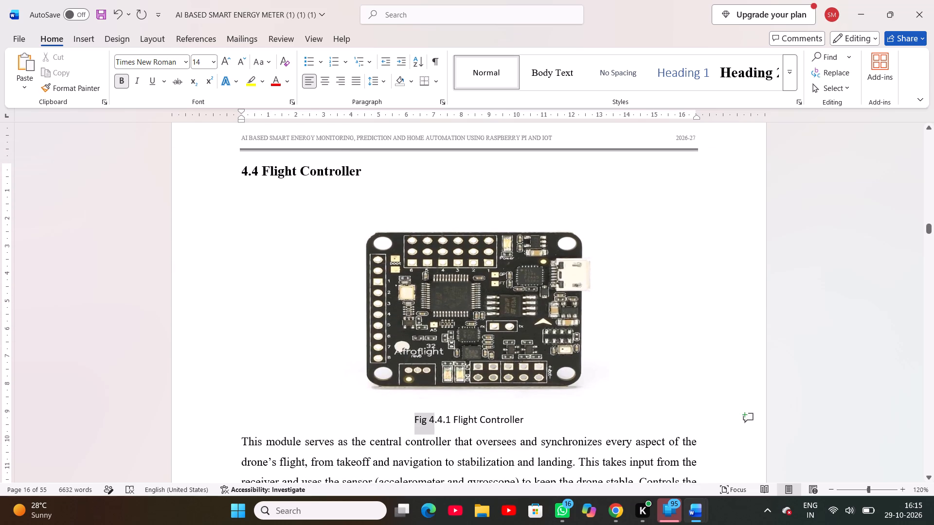
drag(442, 421, 512, 420)
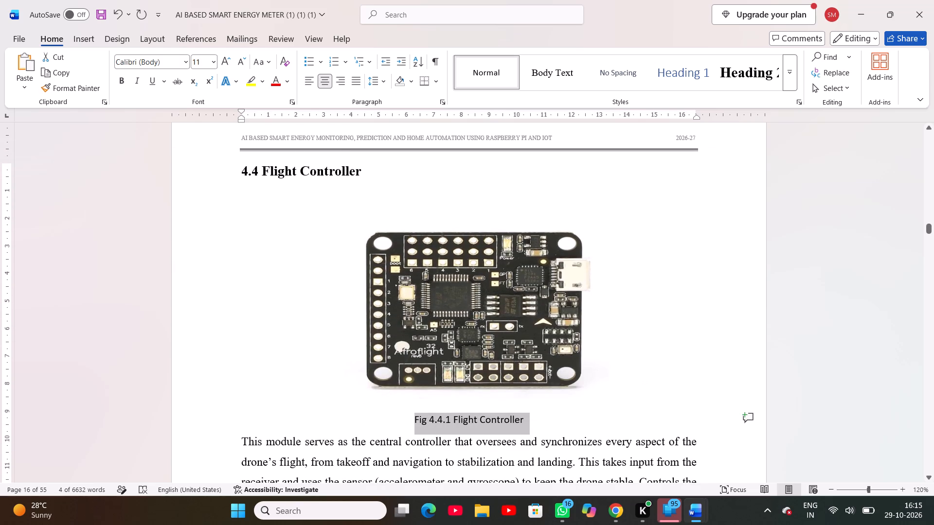
click(215, 64)
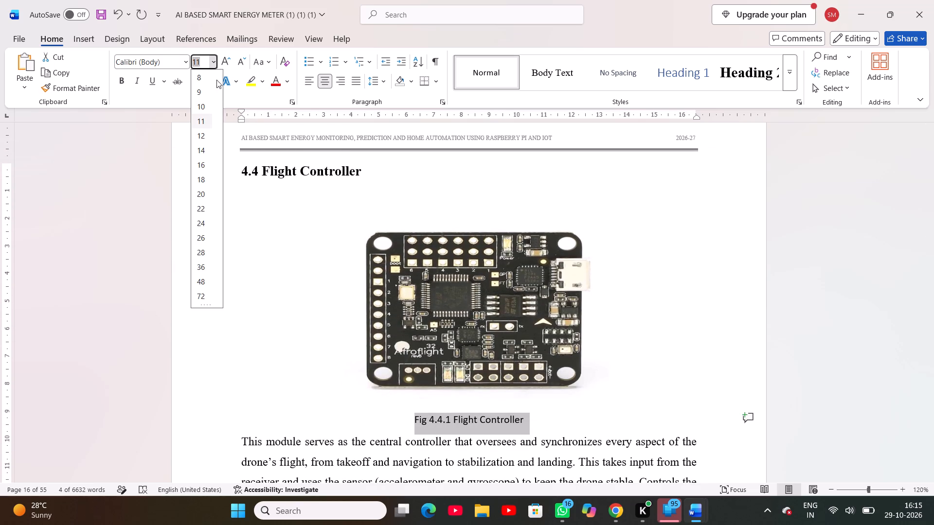
click(204, 107)
click(225, 87)
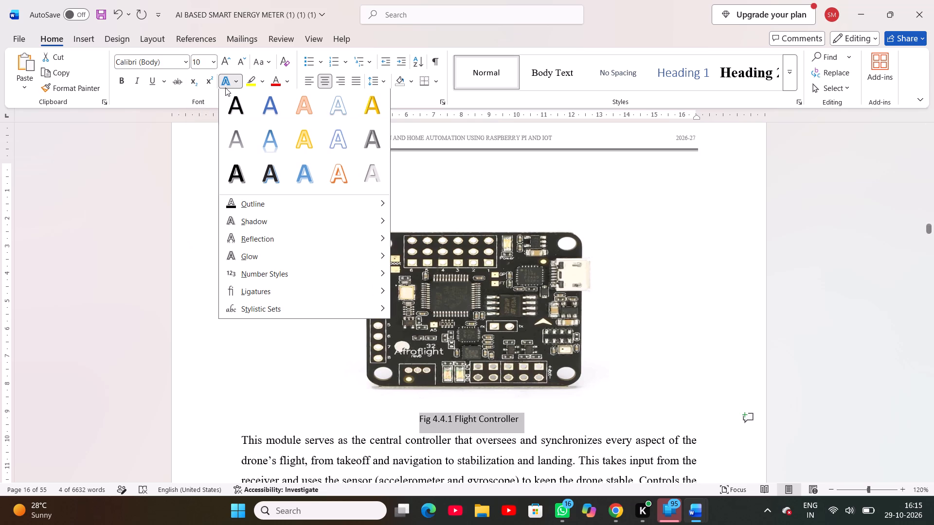
click(270, 110)
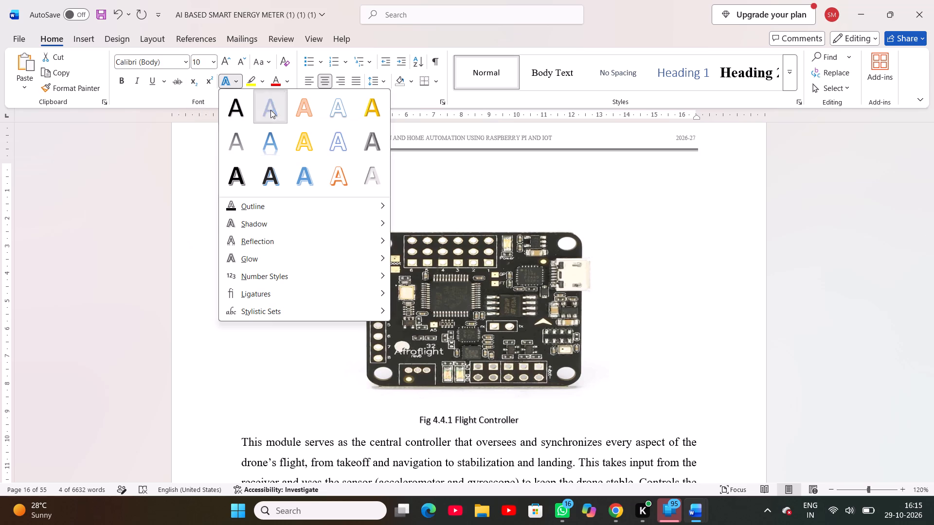
click(567, 415)
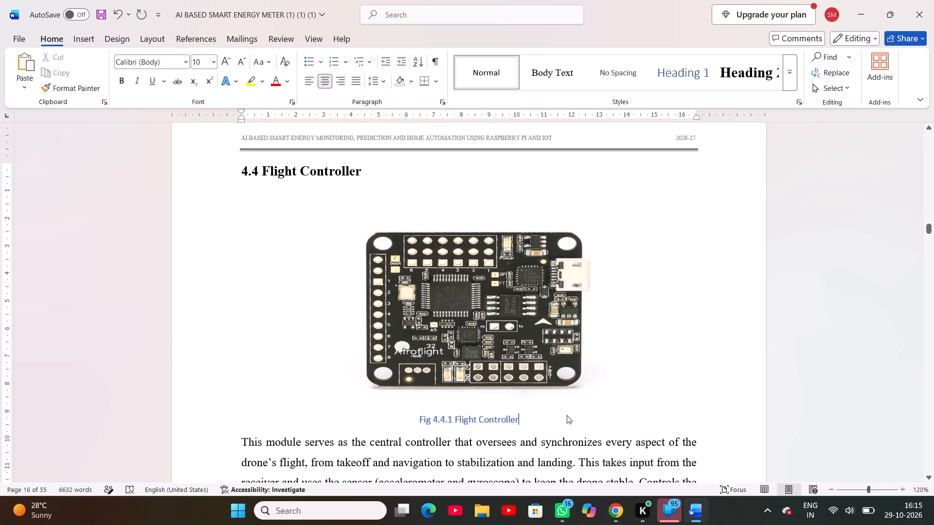
Convert the six-item numbered list under the flight controller's Purpose heading to round bullets.
scroll(567, 415, down, 1)
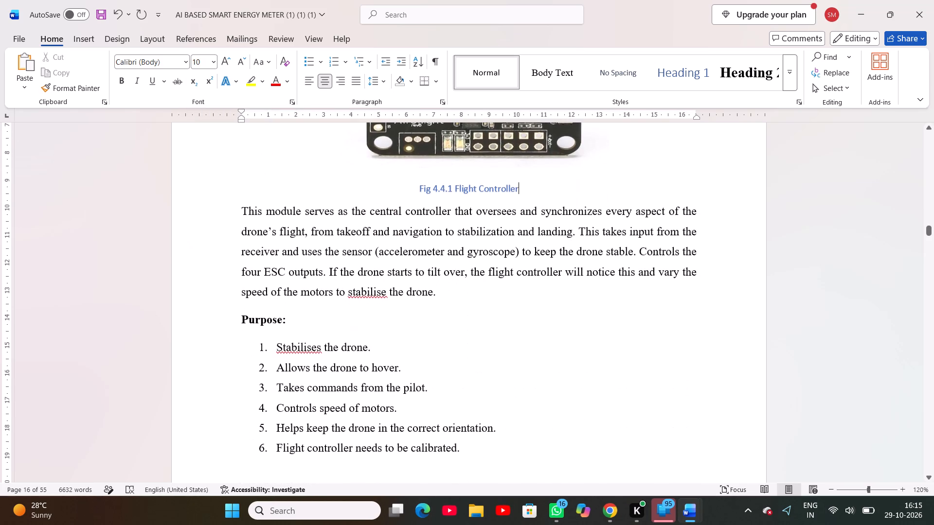
click(276, 344)
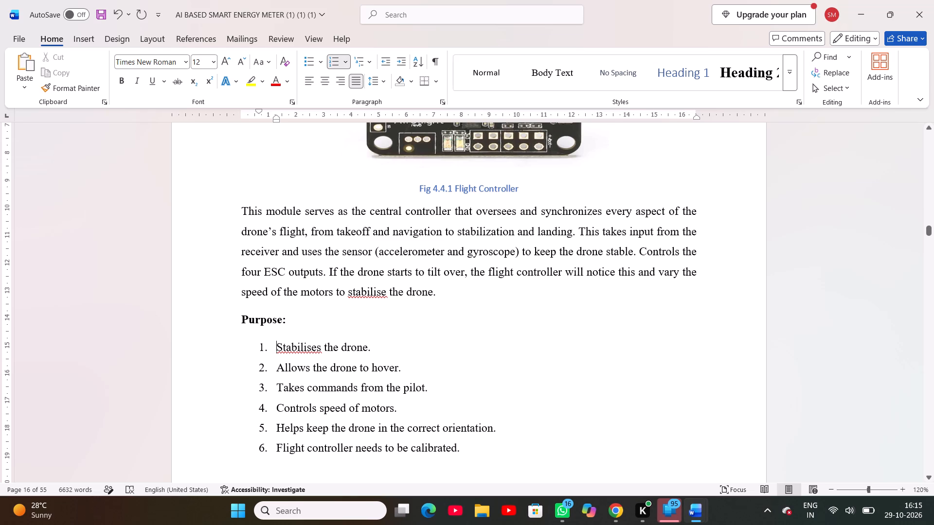
drag(251, 340, 392, 442)
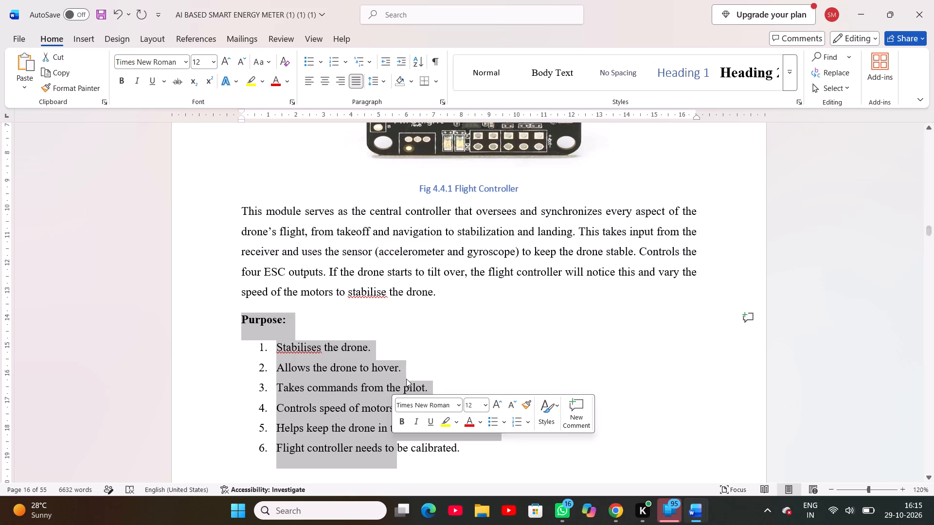
click(418, 352)
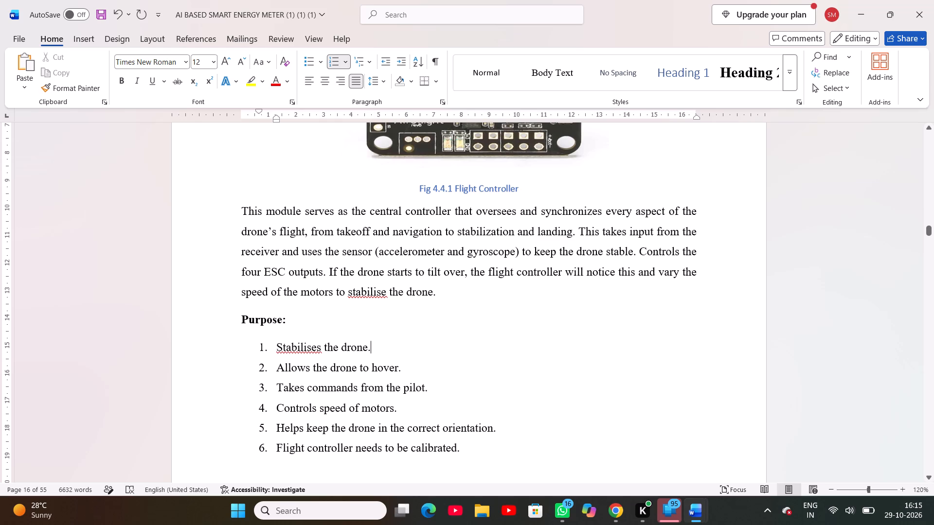
drag(256, 344, 466, 459)
scroll(317, 403, right, 1)
scroll(466, 459, right, 1)
click(324, 65)
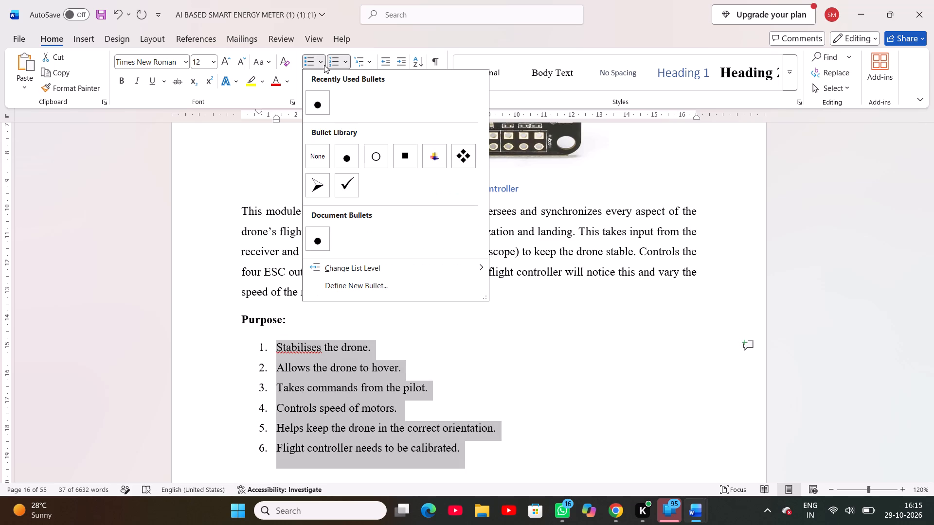
click(319, 94)
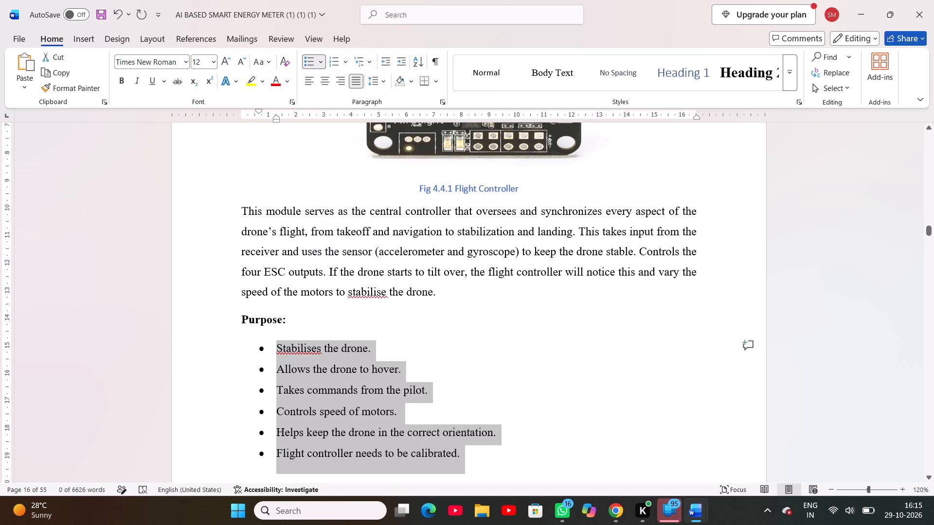
click(454, 327)
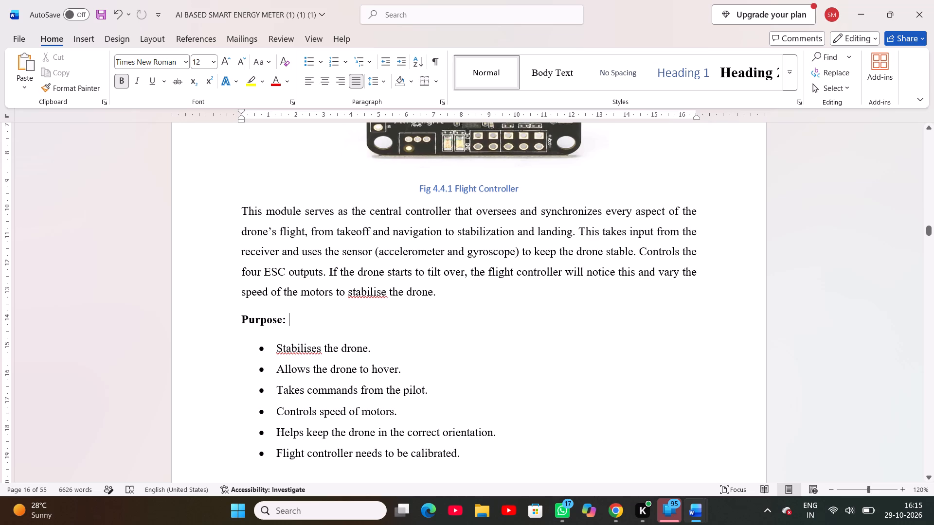
Renumber the Brushless Motors heading as 4.5.
scroll(454, 327, down, 1)
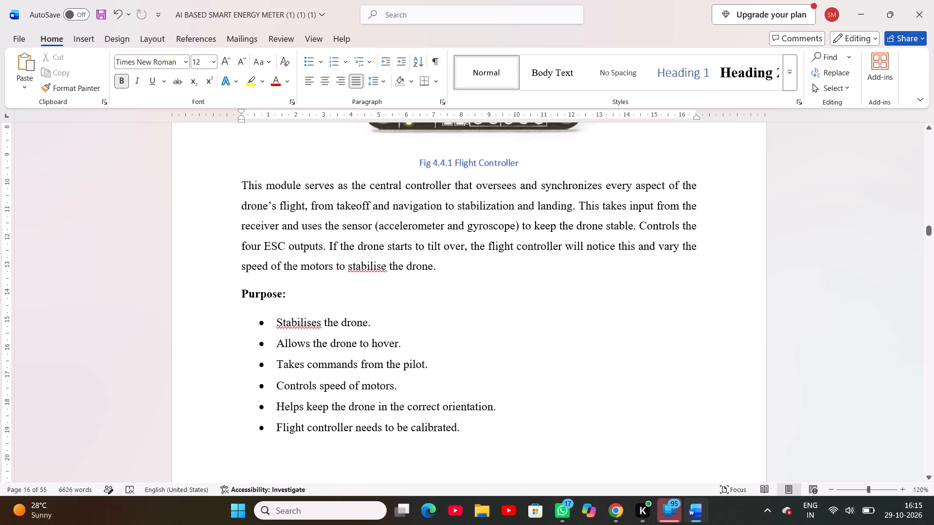
scroll(413, 371, down, 3)
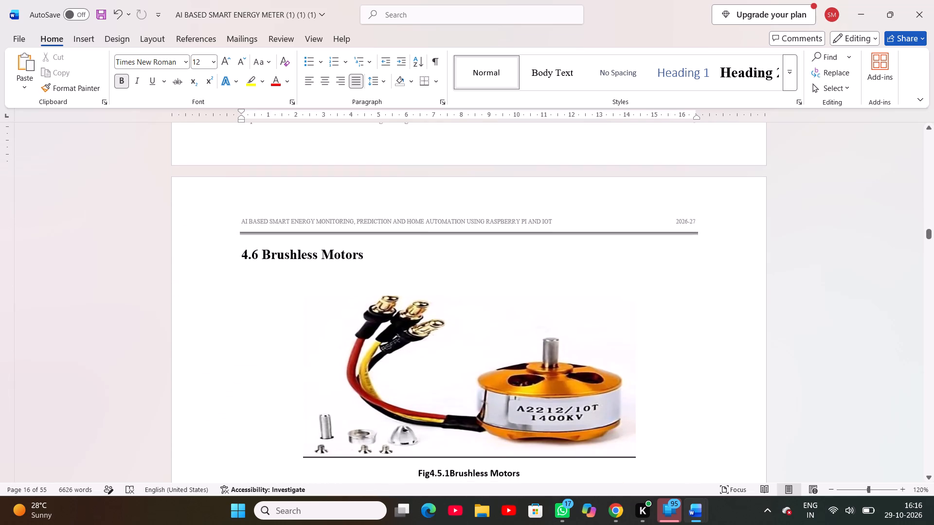
click(299, 254)
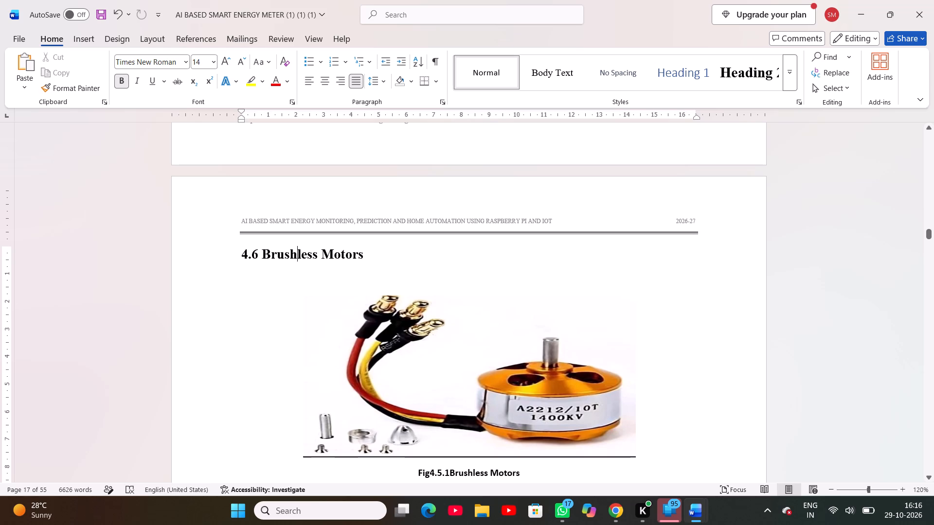
scroll(299, 254, down, 1)
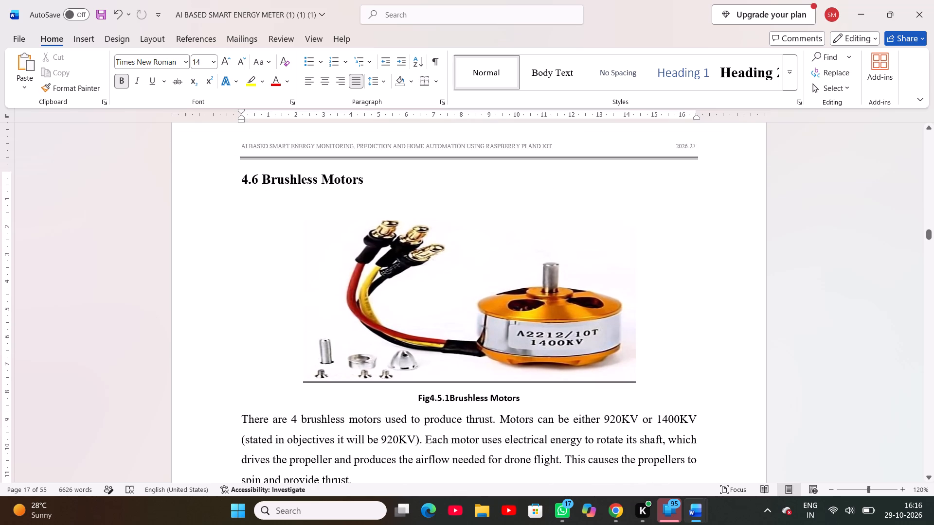
scroll(448, 412, up, 4)
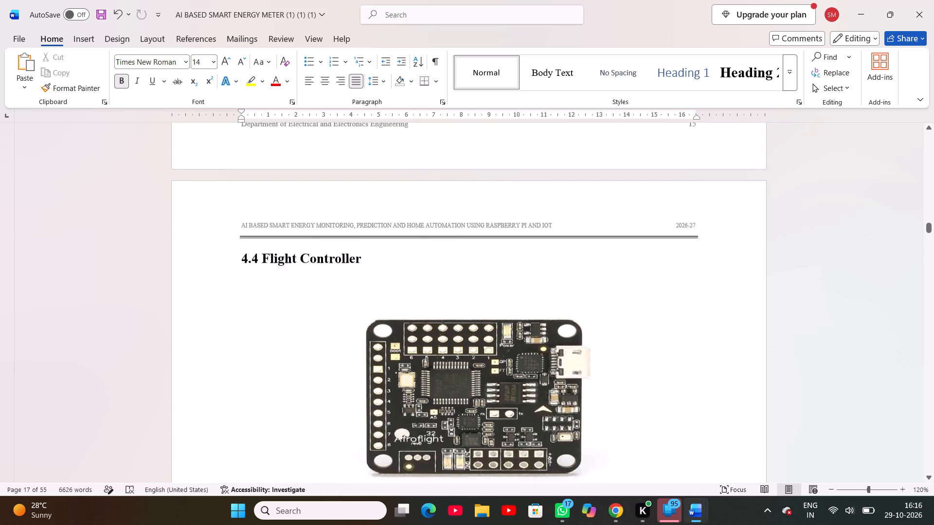
scroll(448, 412, down, 3)
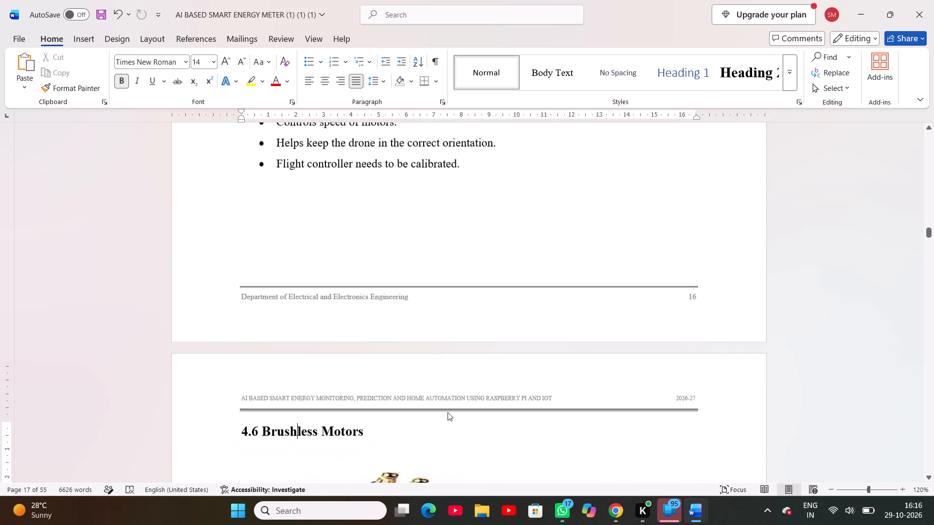
click(258, 428)
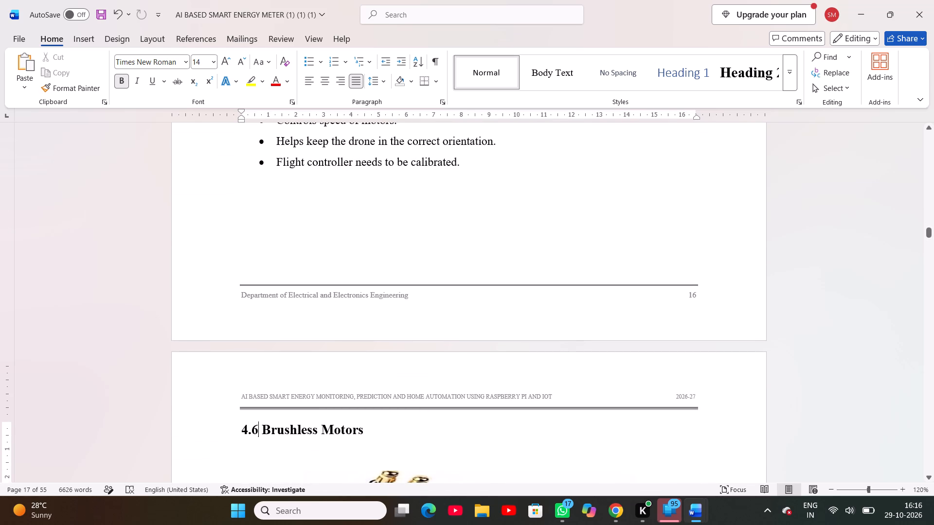
key(BackSpace)
key(5)
Space out the brushless motor caption to read Fig 4.5.1 Brushless Motors and apply the blue-filled text effect to it.
scroll(258, 428, down, 2)
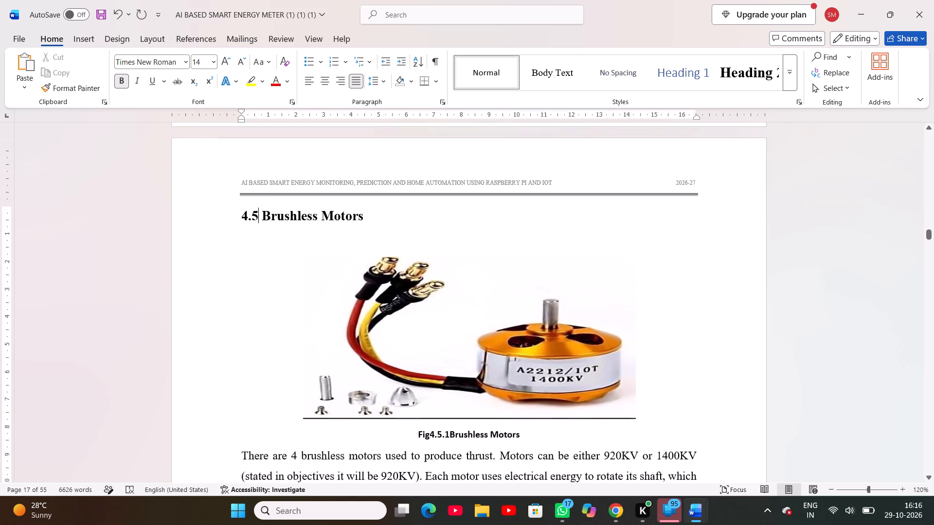
scroll(258, 428, down, 1)
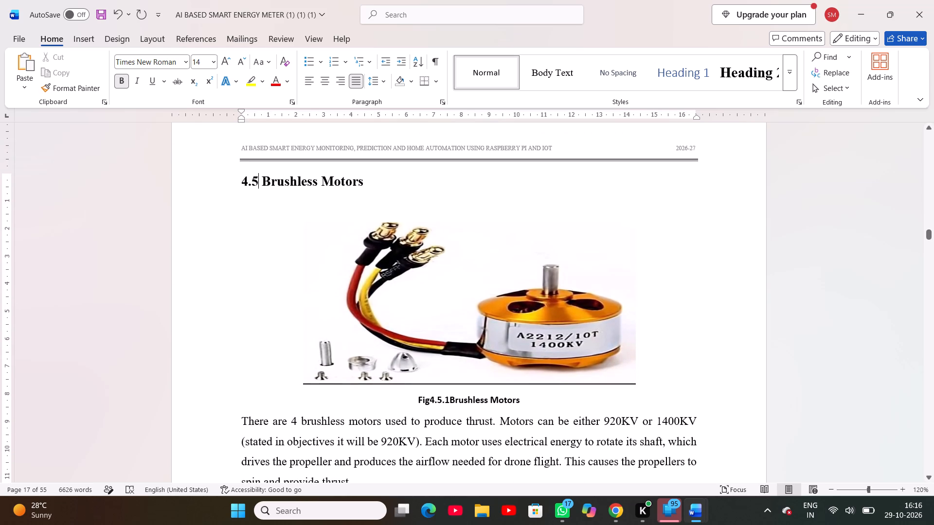
click(429, 403)
key(space)
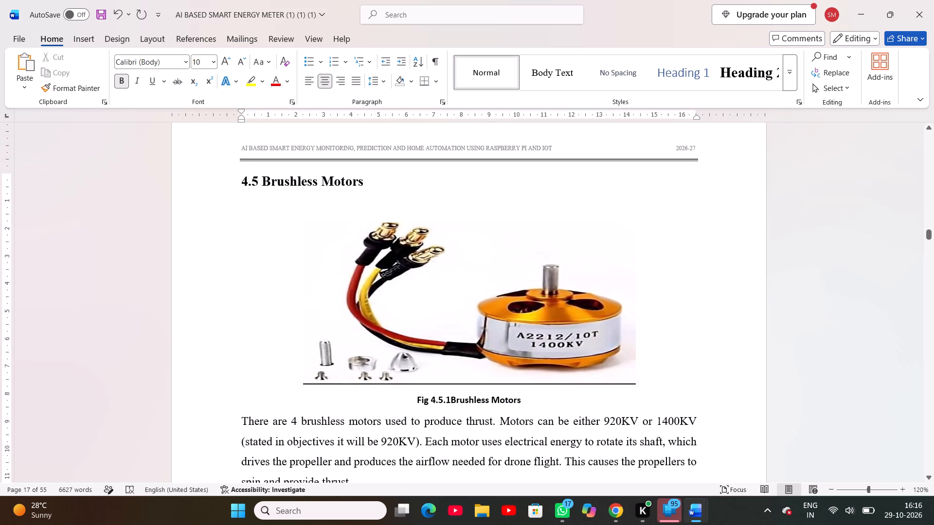
click(450, 398)
key(space)
drag(410, 397, 510, 399)
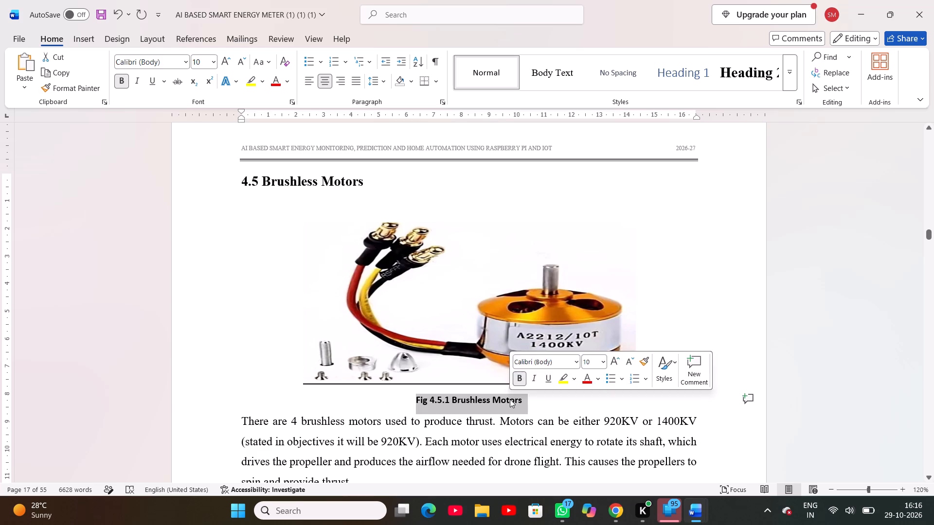
click(233, 86)
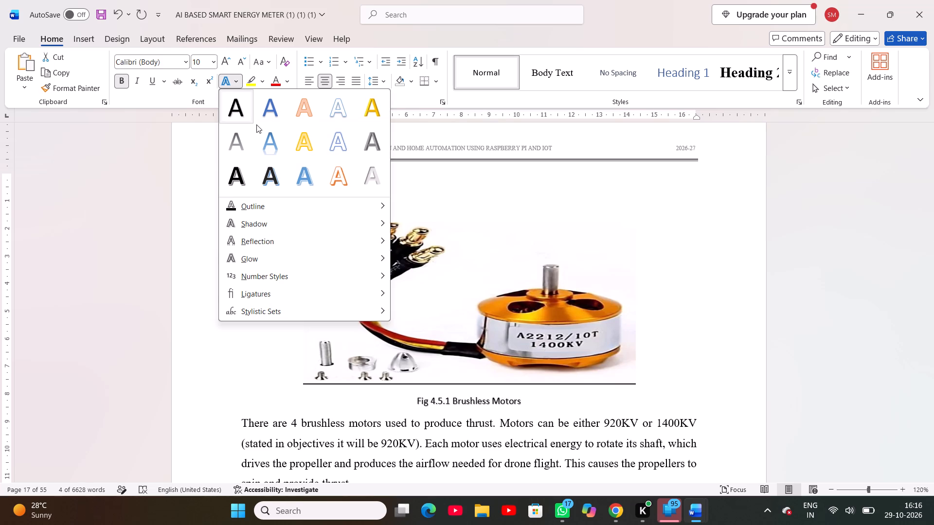
click(265, 116)
click(368, 398)
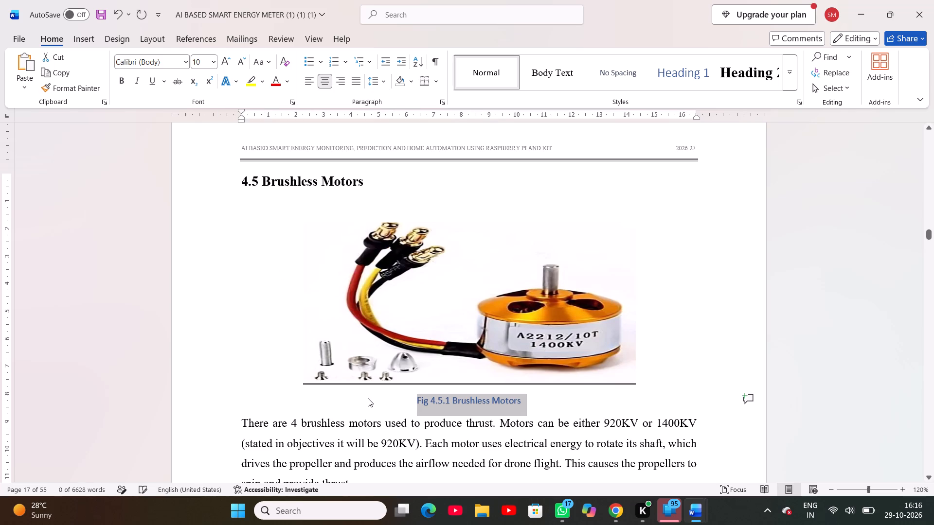
Convert the five-item numbered list under "The drone can:" to round bullets.
scroll(368, 398, down, 1)
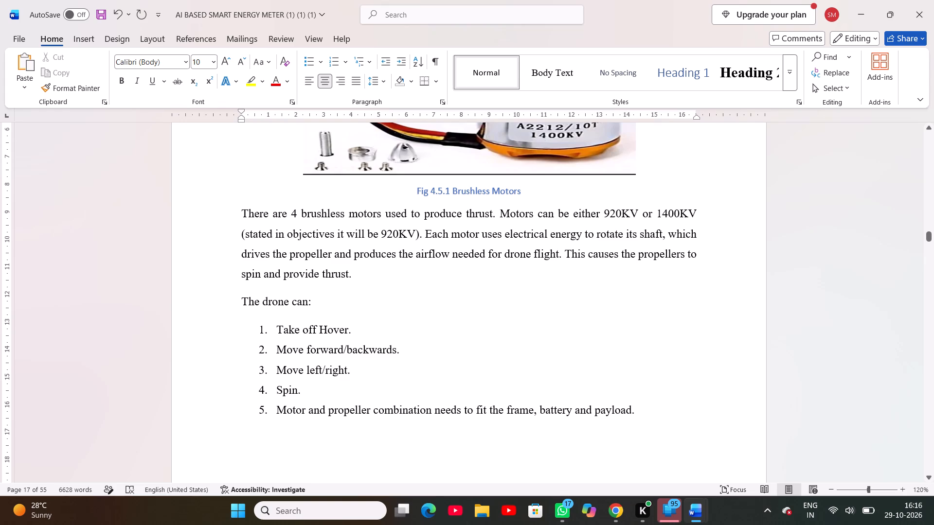
drag(257, 327, 635, 428)
scroll(458, 414, right, 1)
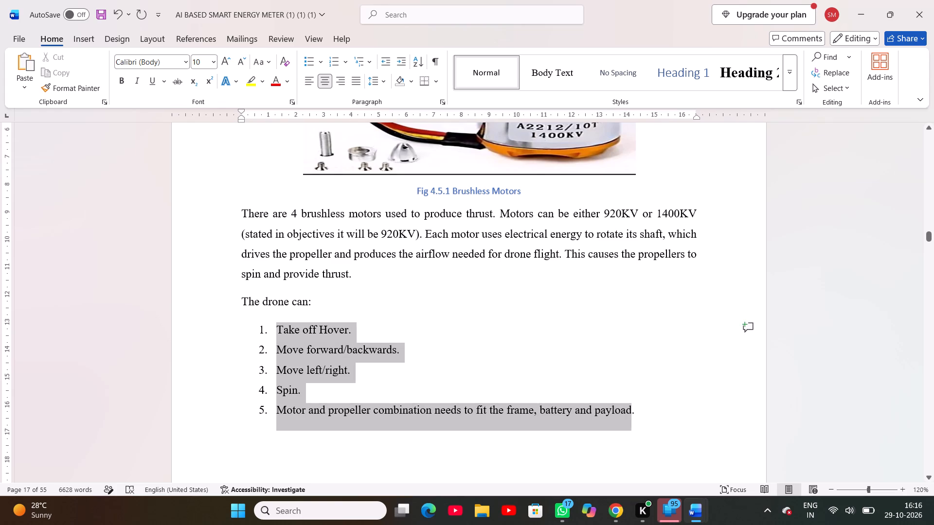
drag(635, 428, 642, 425)
scroll(635, 428, right, 1)
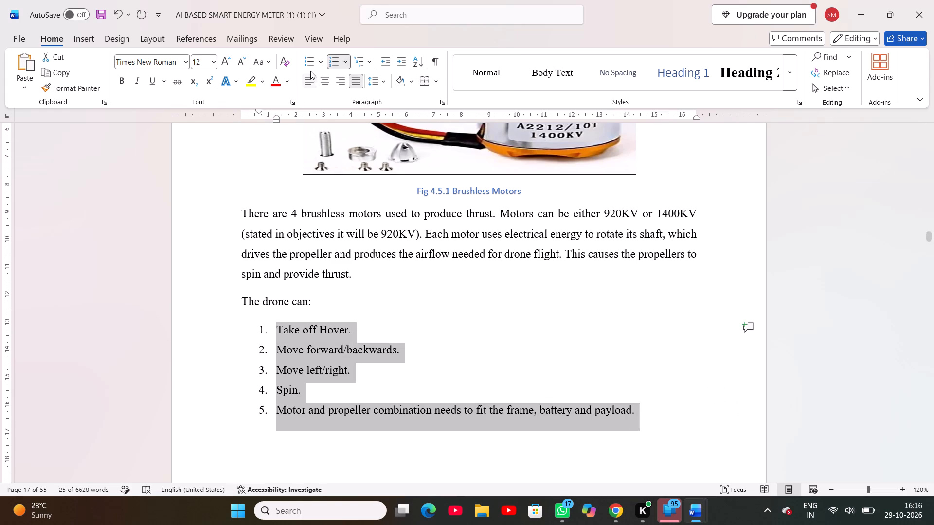
click(316, 63)
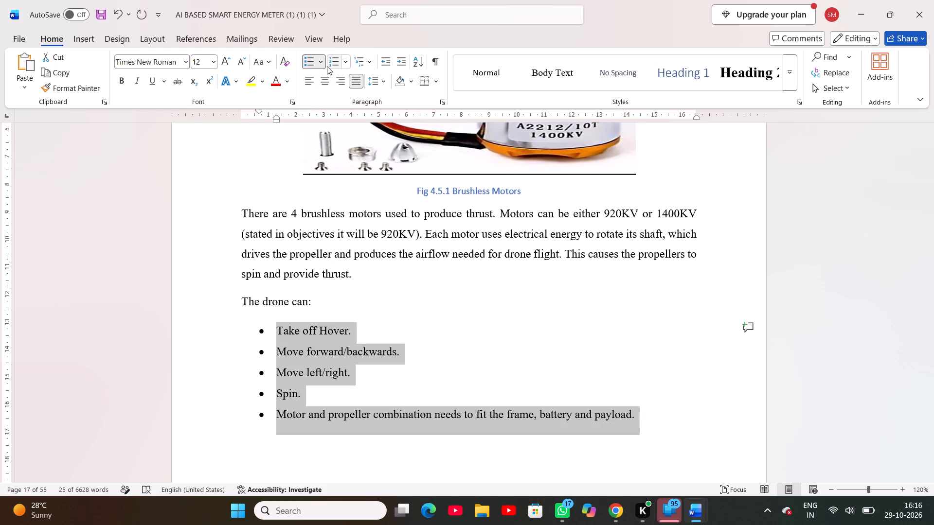
click(359, 326)
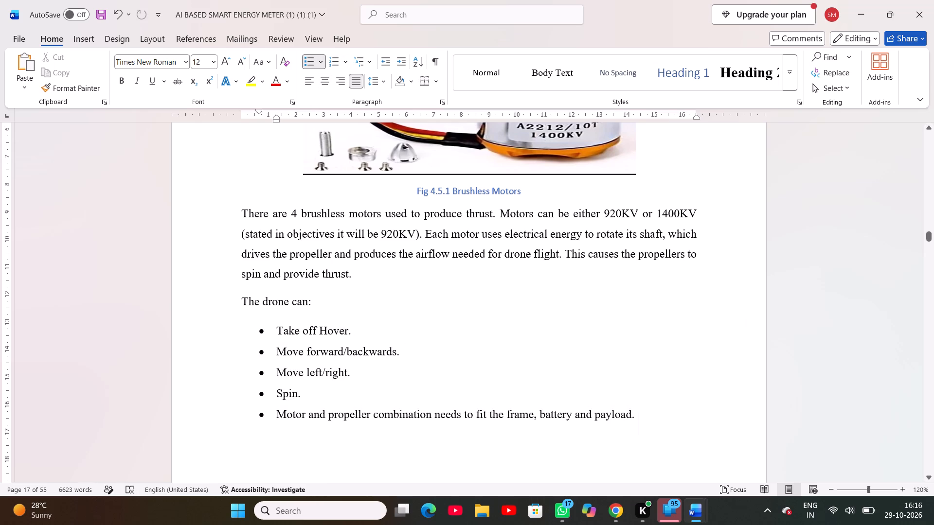
Delete the blank line above the A ESC heading at the start of its page.
scroll(389, 361, down, 3)
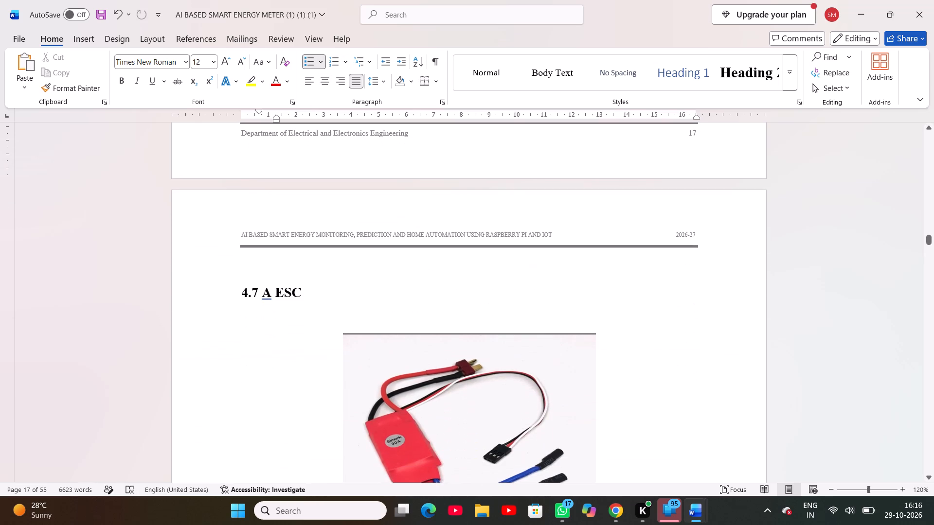
click(240, 291)
key(BackSpace)
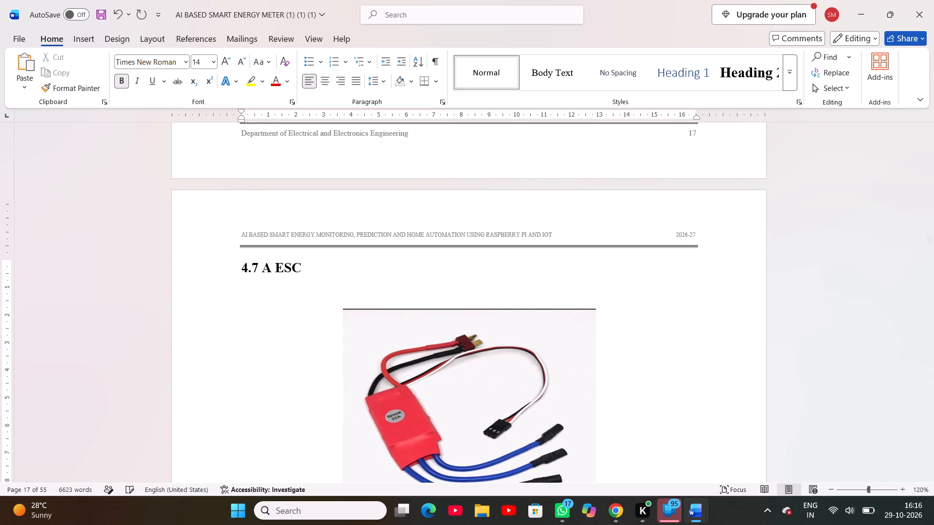
Renumber the A ESC heading as 4.6.
scroll(388, 382, down, 2)
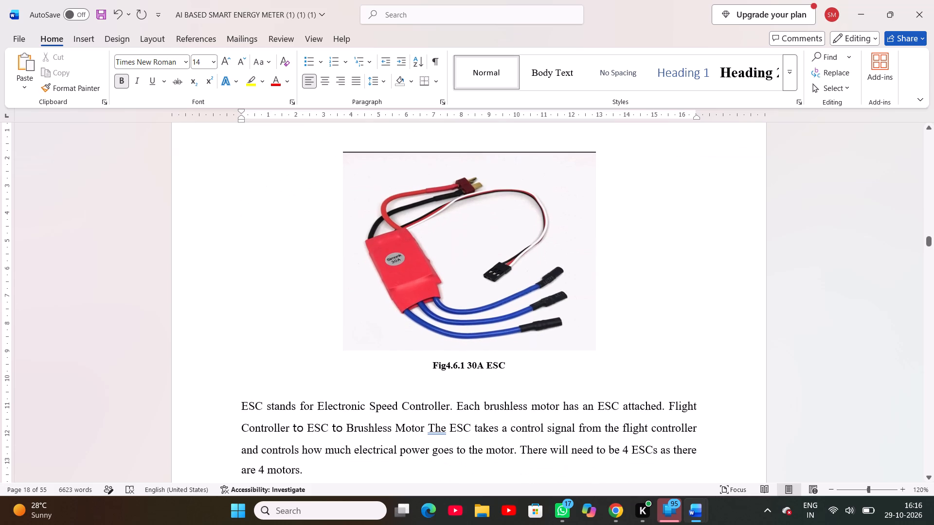
scroll(442, 374, up, 3)
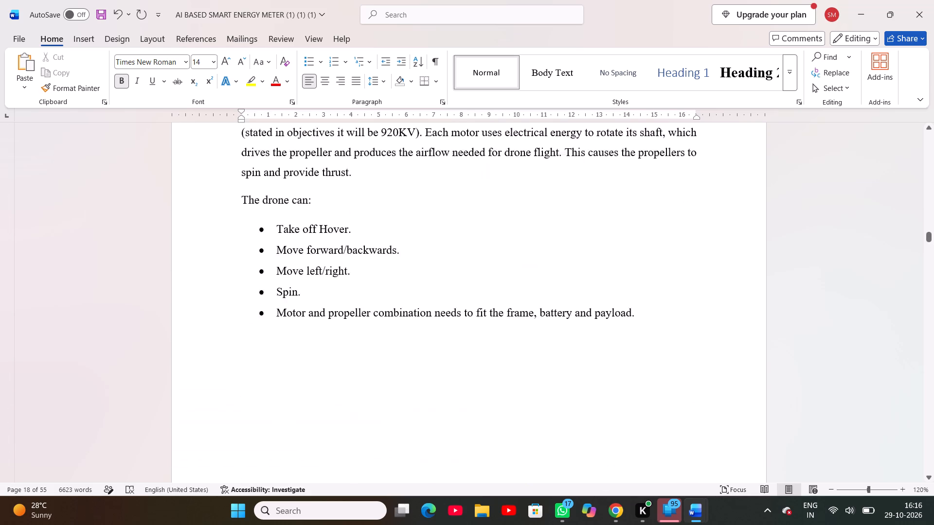
scroll(442, 374, up, 2)
scroll(442, 374, down, 1)
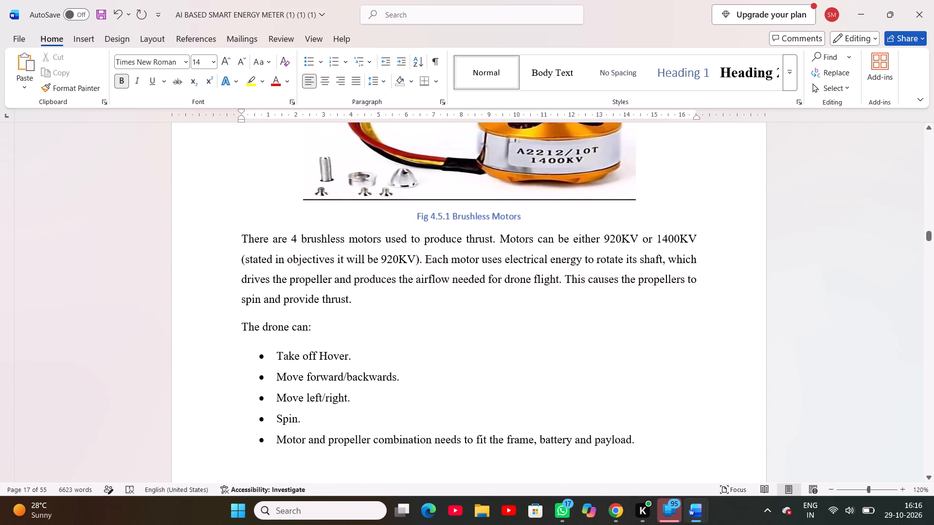
scroll(442, 374, down, 3)
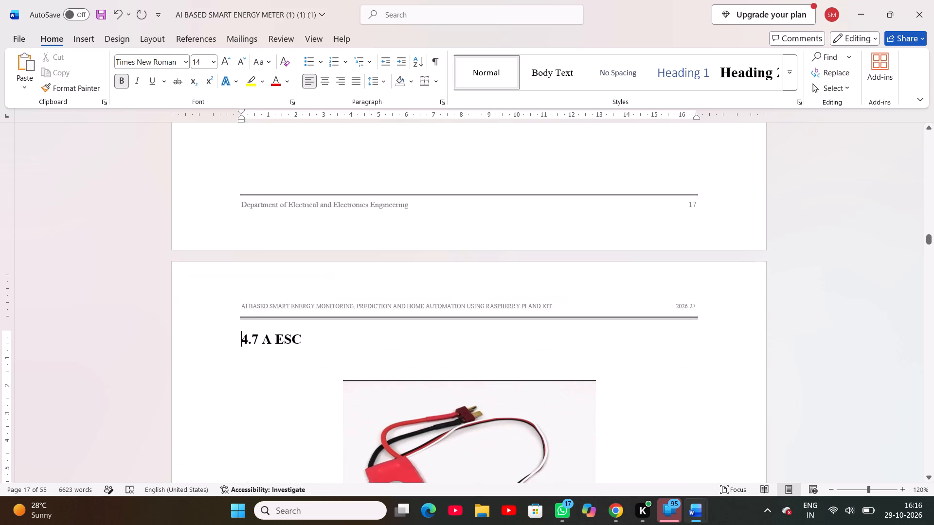
click(258, 338)
key(BackSpace)
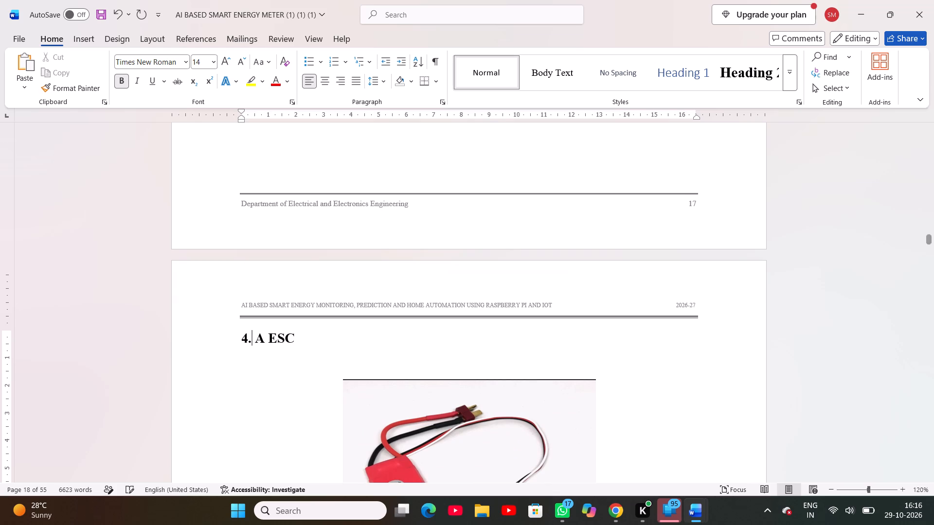
key(6)
Add the missing space so the ESC picture's caption reads Fig 4.6.1 30A ESC, and give it the blue-filled text effect.
scroll(258, 338, down, 2)
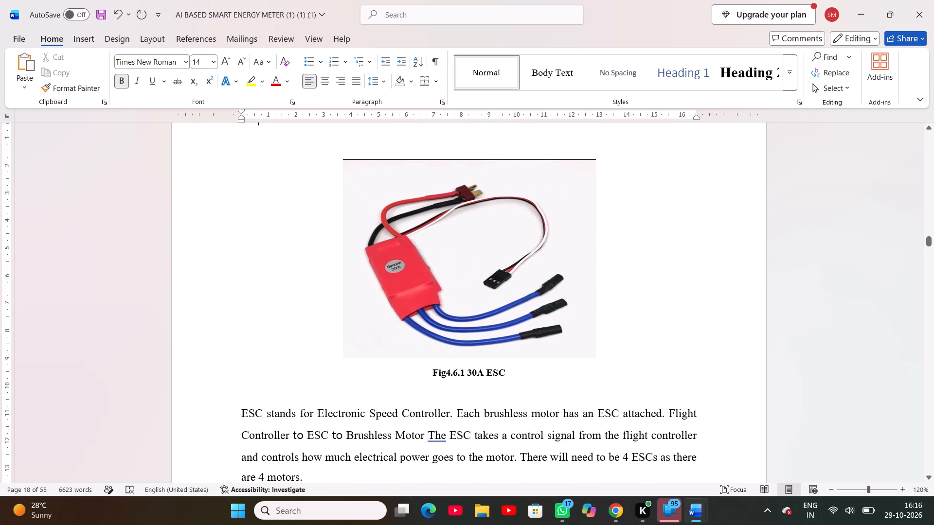
click(446, 374)
key(space)
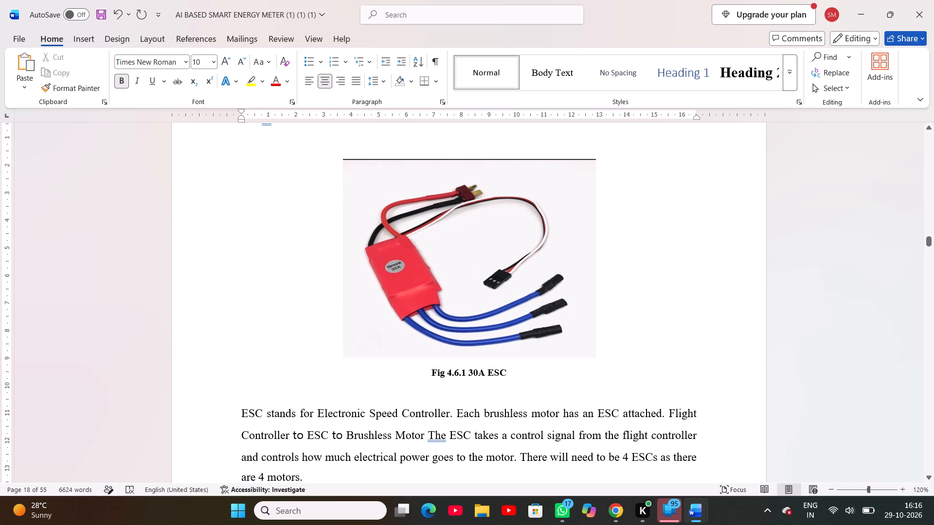
drag(431, 372, 513, 369)
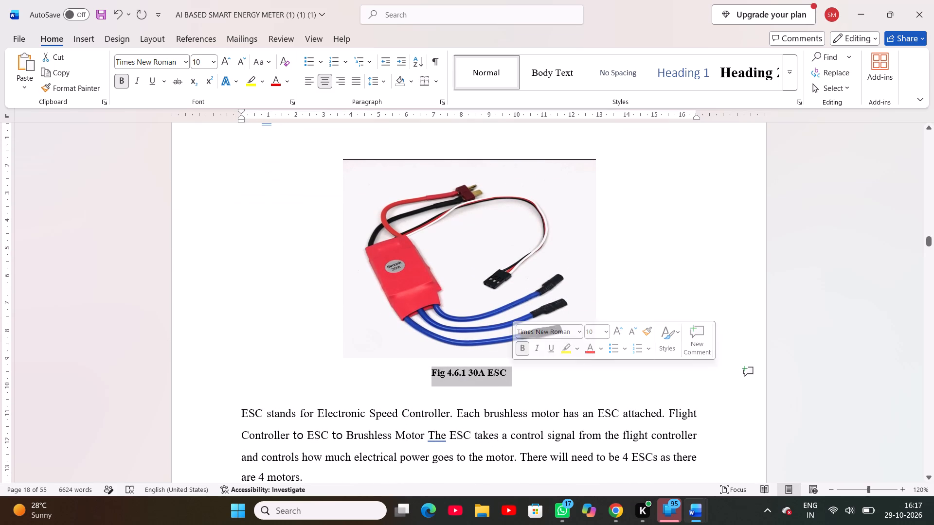
click(228, 82)
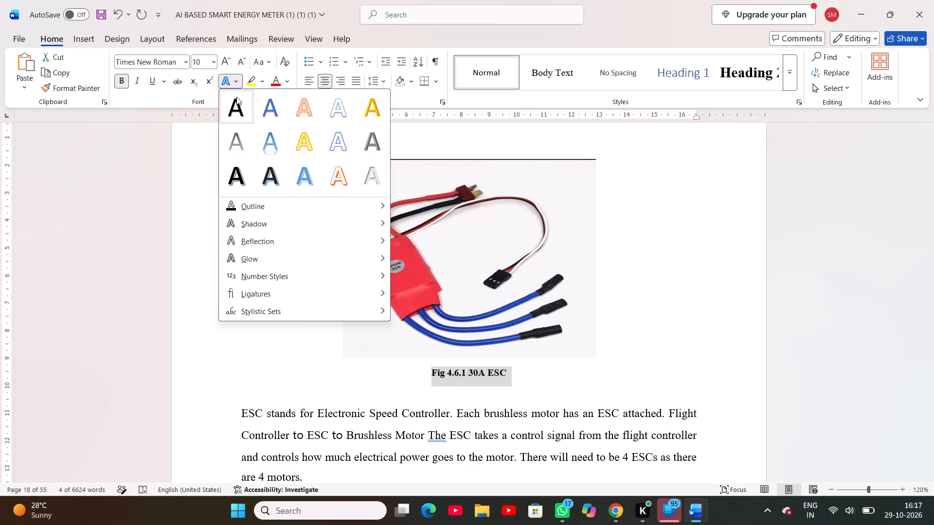
click(267, 102)
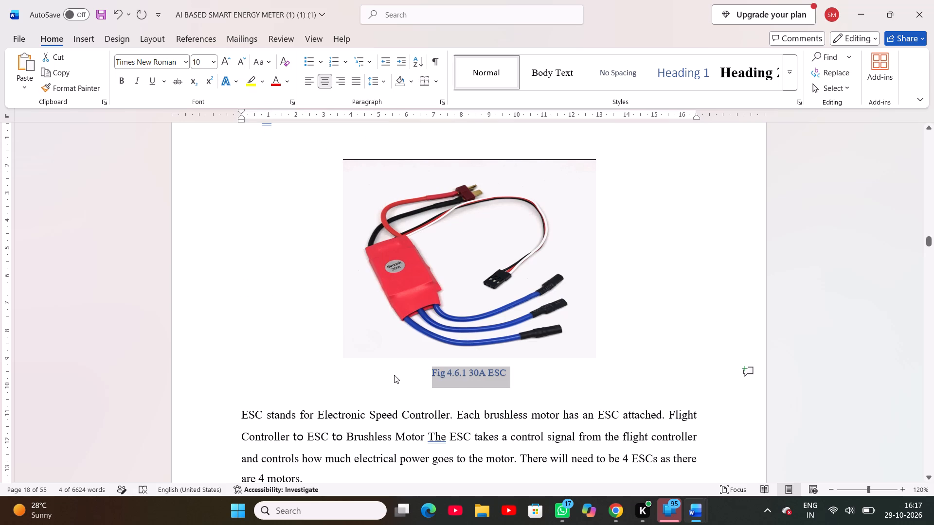
click(394, 375)
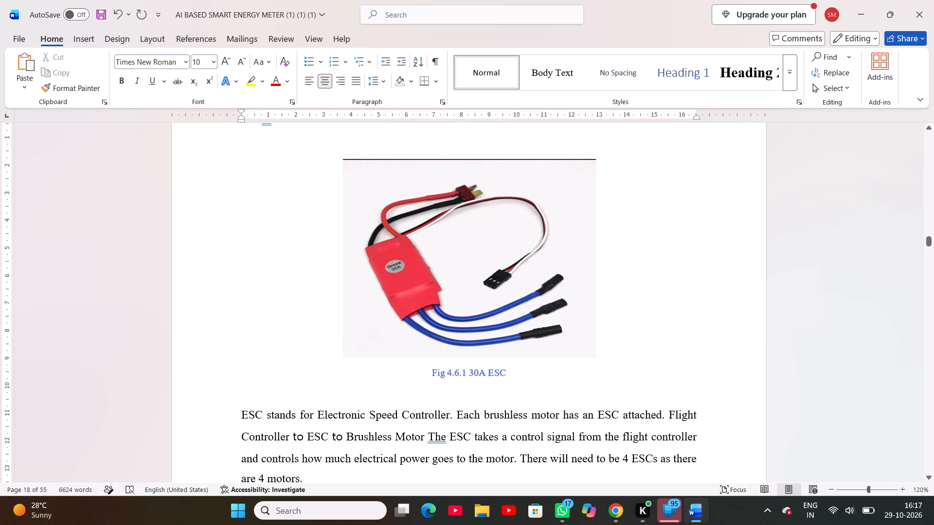
Delete the blank line between the 30A ESC caption and the paragraph below it.
click(242, 412)
key(BackSpace)
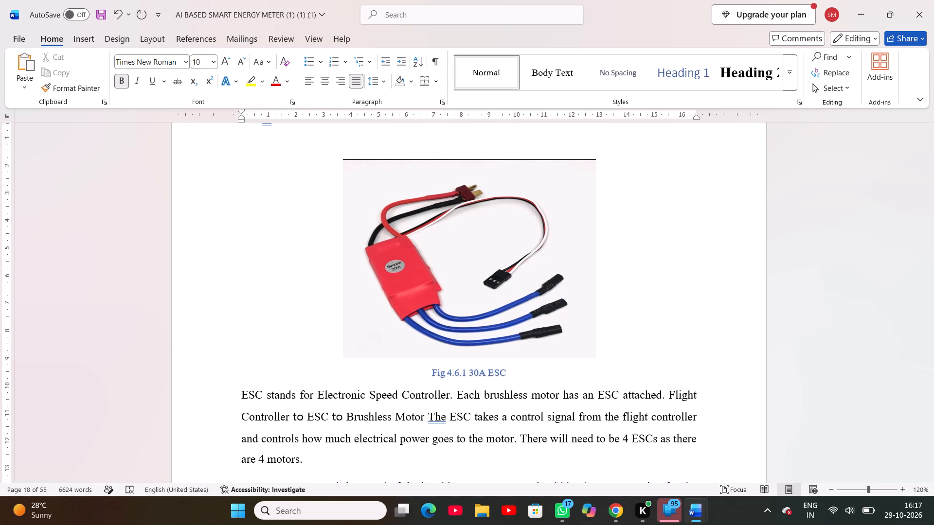
scroll(242, 412, down, 3)
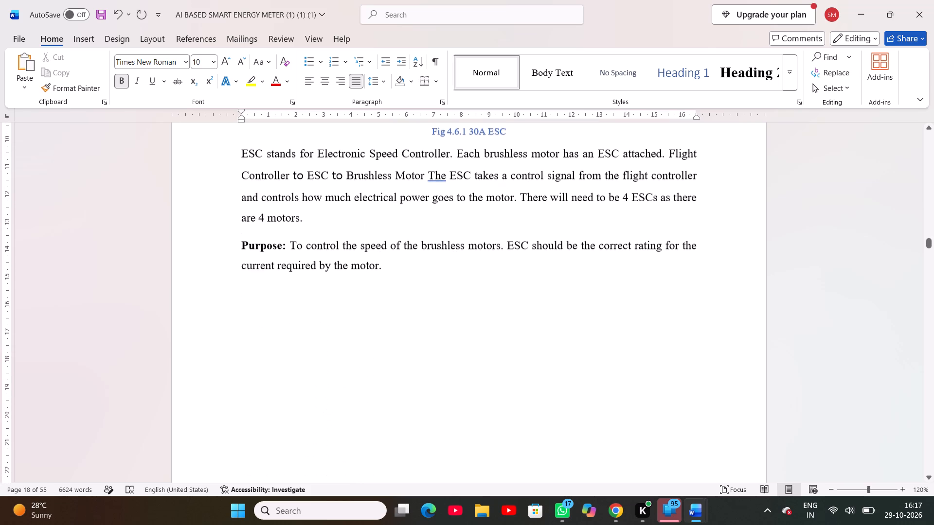
Renumber the Propellers heading as 4.7.
scroll(242, 412, down, 2)
scroll(242, 412, up, 1)
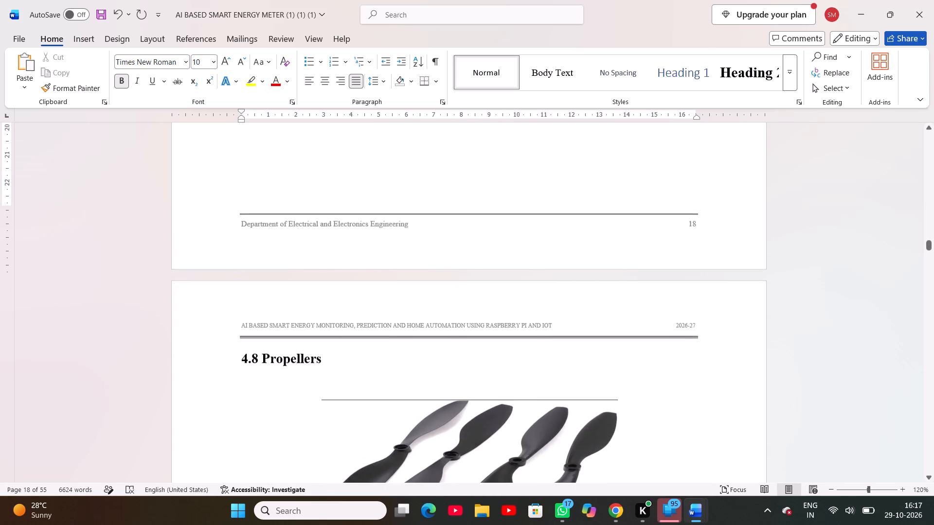
scroll(242, 412, up, 2)
scroll(242, 412, down, 6)
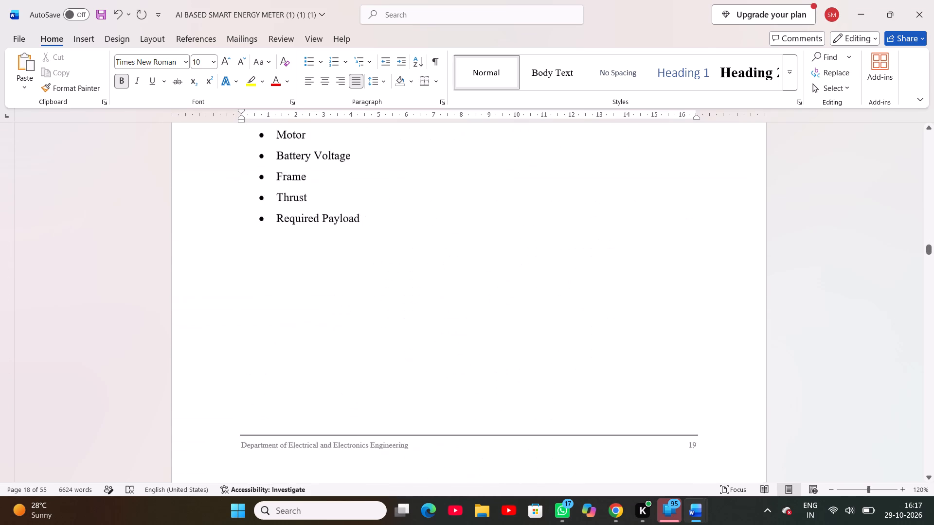
scroll(242, 412, up, 1)
scroll(254, 457, up, 2)
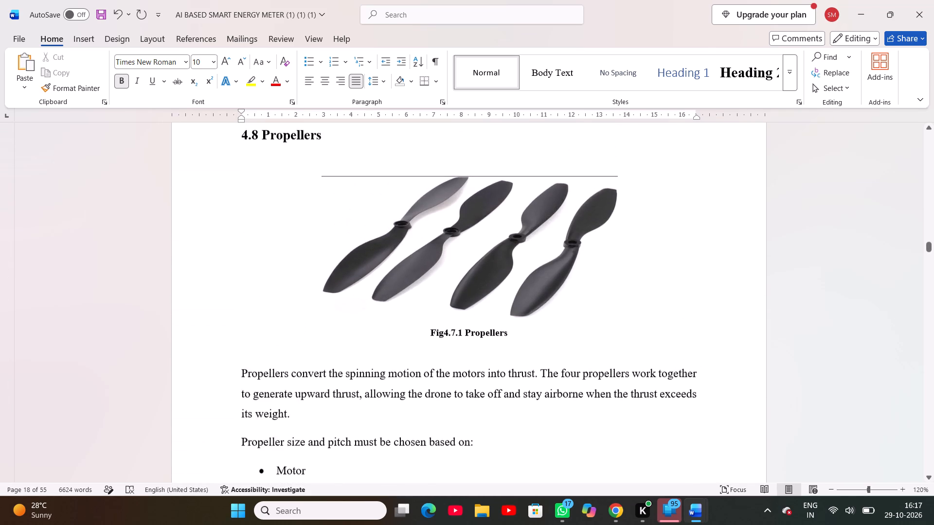
scroll(254, 457, up, 1)
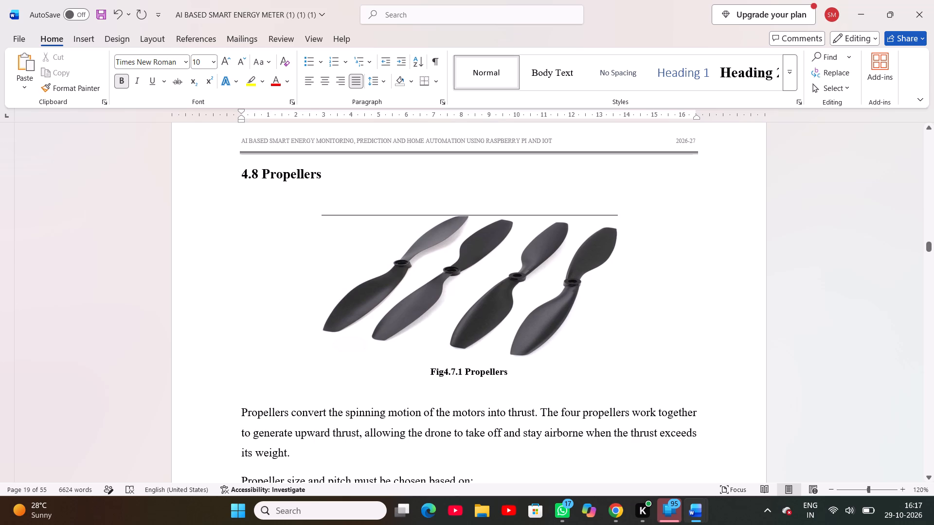
click(257, 176)
key(BackSpace)
key(7)
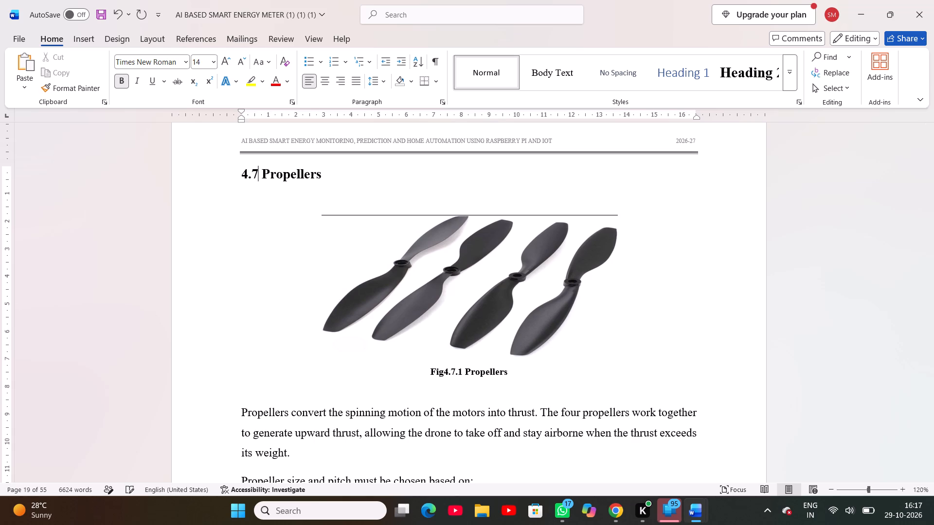
Add the missing space so the propeller picture's caption reads Fig 4.7.1 Propellers, and give it the blue-filled text effect.
click(443, 371)
key(space)
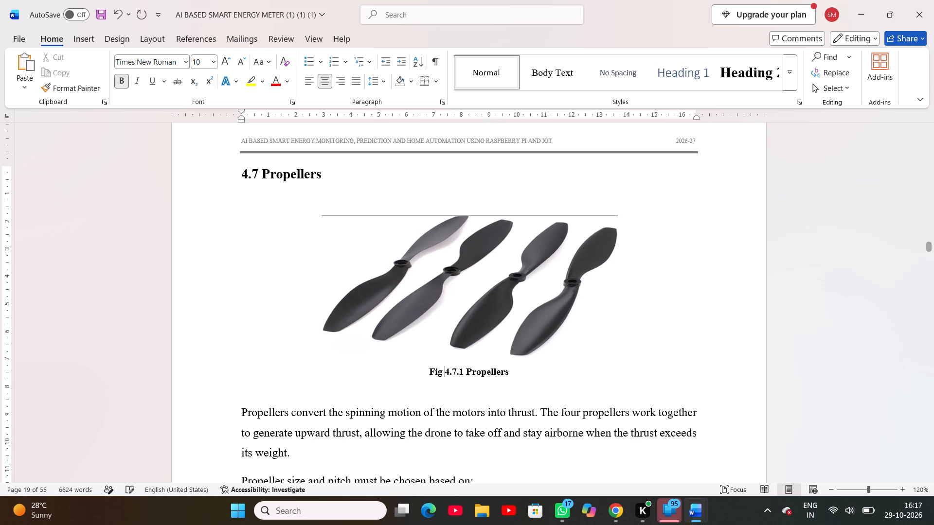
drag(430, 372, 469, 370)
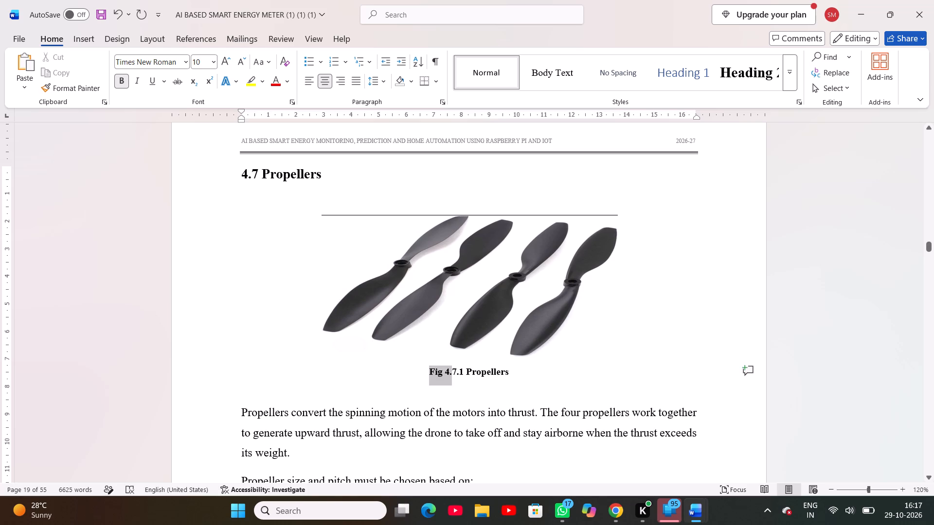
drag(469, 370, 509, 371)
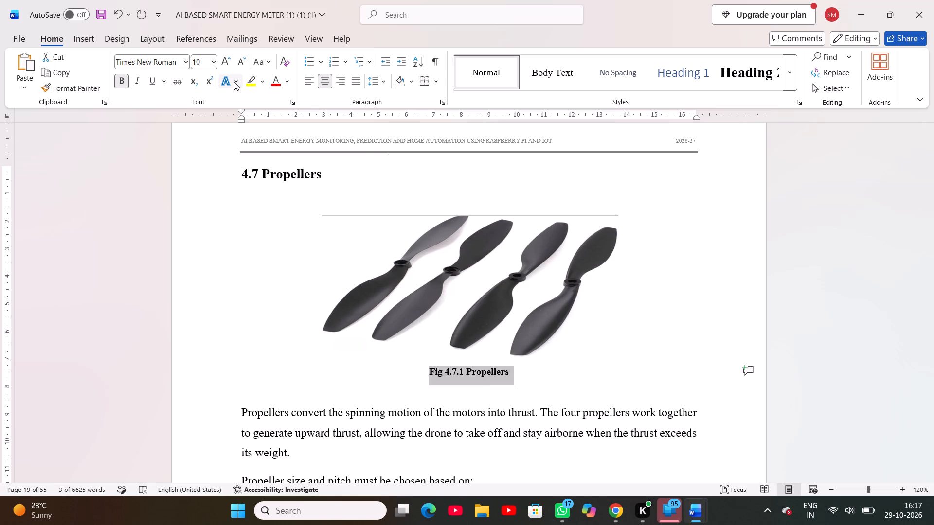
drag(234, 82, 258, 112)
click(258, 112)
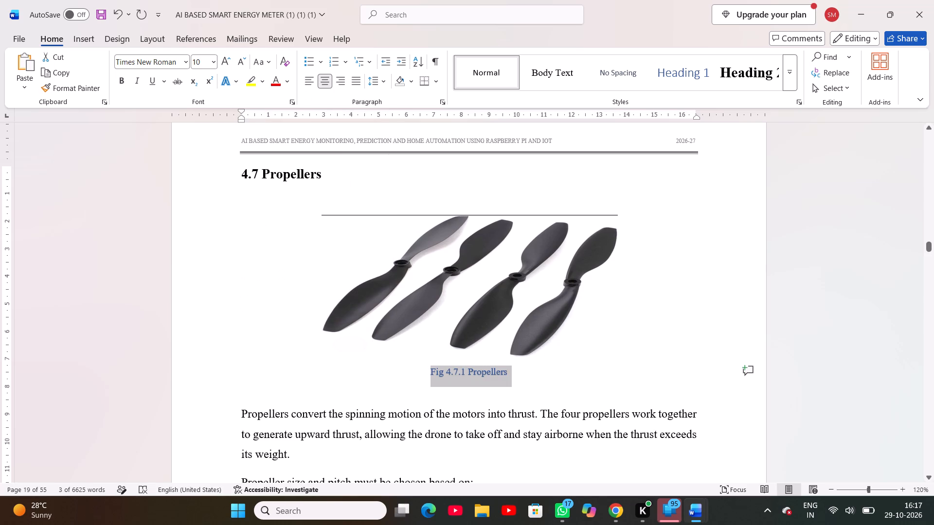
click(409, 411)
Delete the blank line between the Propellers caption and the paragraph below it.
click(241, 415)
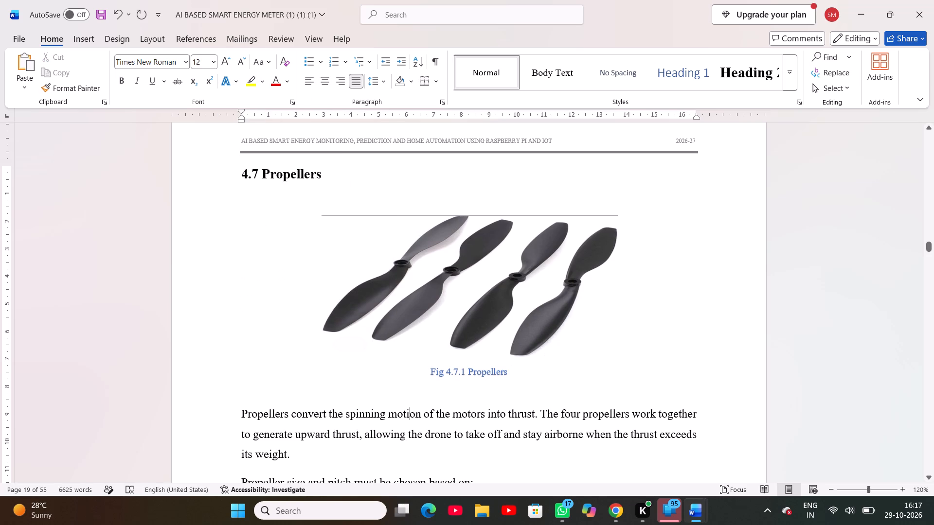
key(BackSpace)
Renumber the Li-ion Battery heading as 4.8.
scroll(241, 415, down, 1)
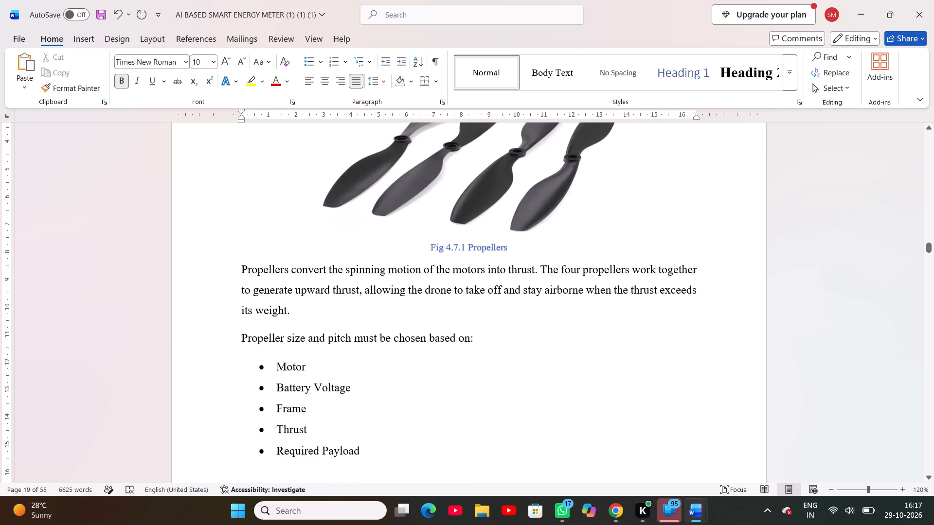
scroll(241, 415, down, 3)
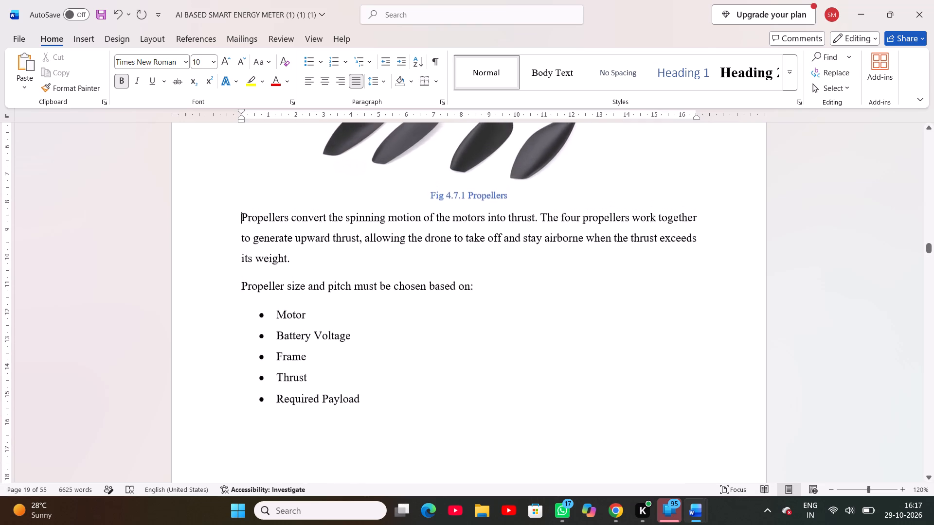
scroll(241, 415, down, 3)
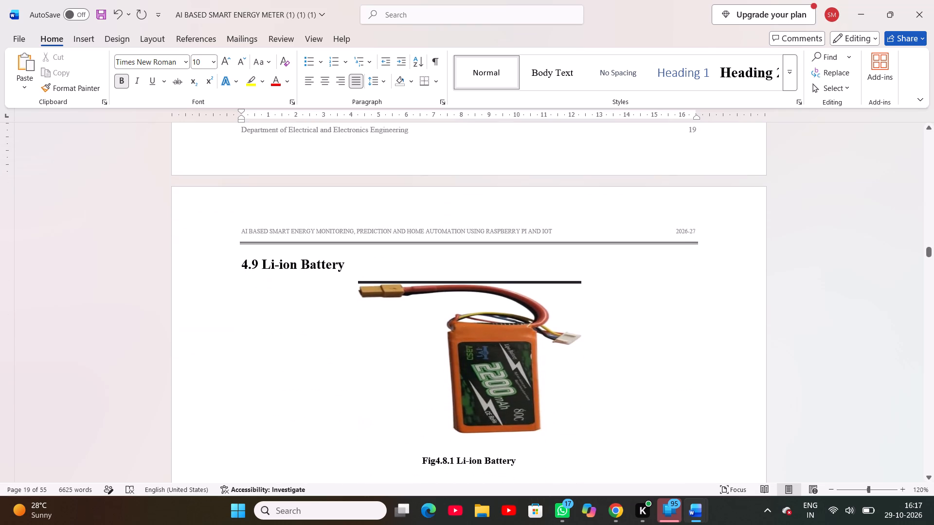
click(257, 265)
key(BackSpace)
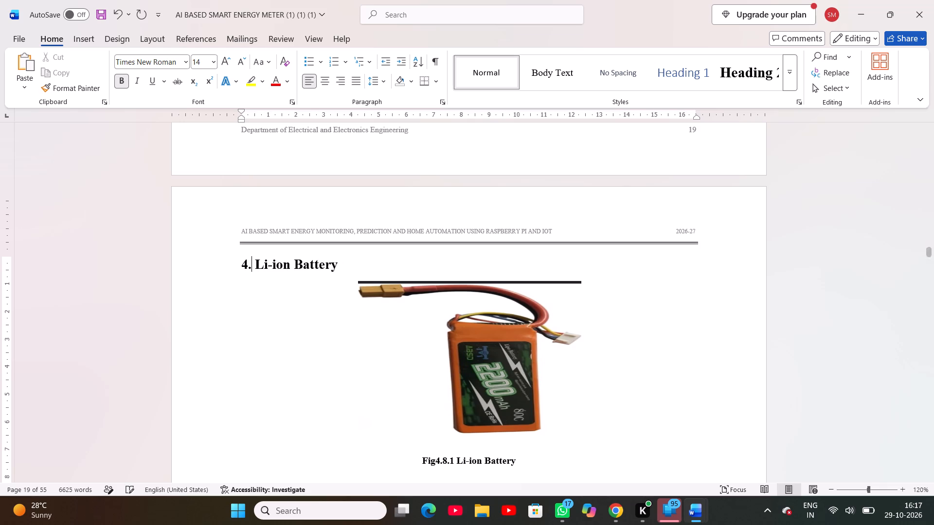
key(8)
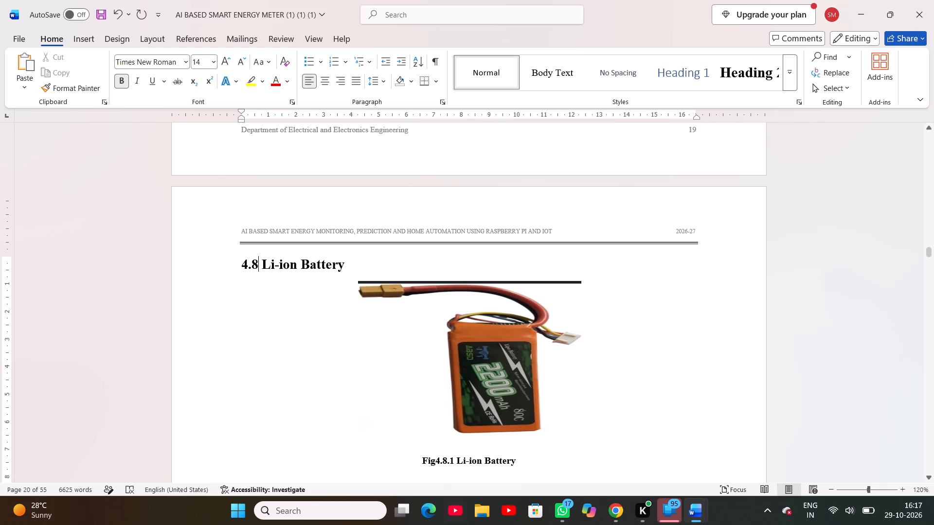
Add the missing space so the battery picture's caption reads Fig 4.8.1 Li-ion Battery, and give it the blue-filled text effect.
click(433, 461)
key(space)
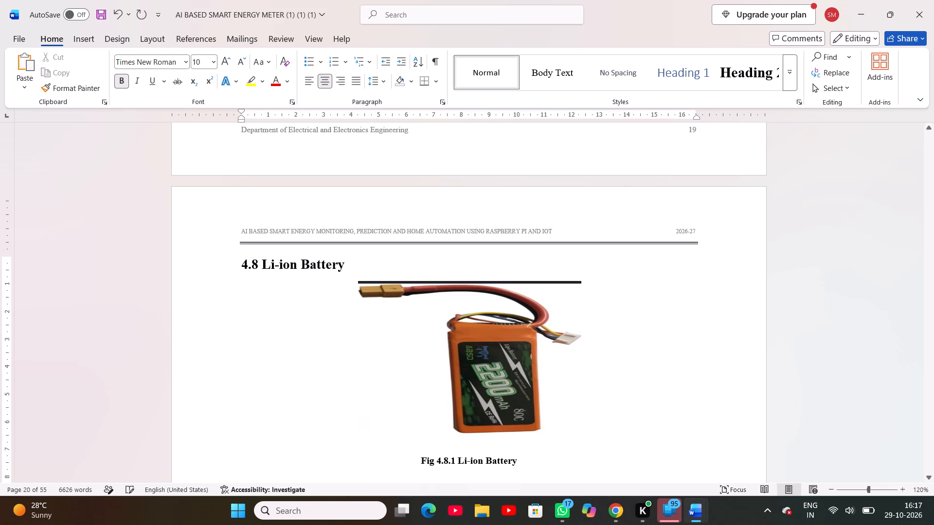
click(416, 462)
drag(416, 462, 499, 458)
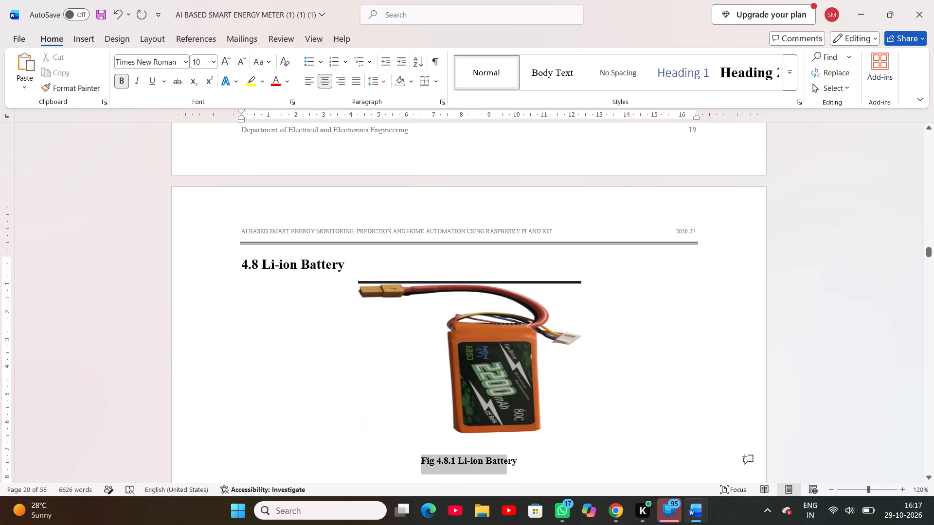
drag(499, 458, 516, 461)
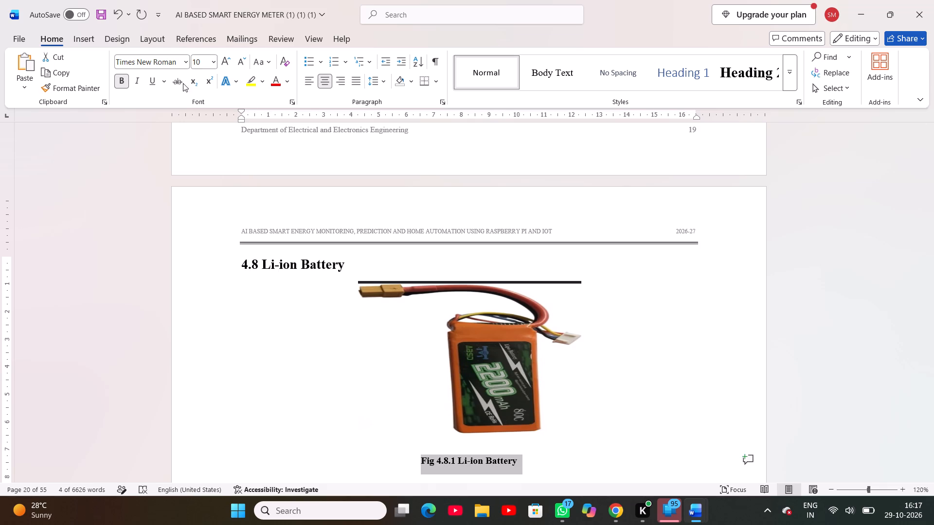
click(233, 87)
click(265, 106)
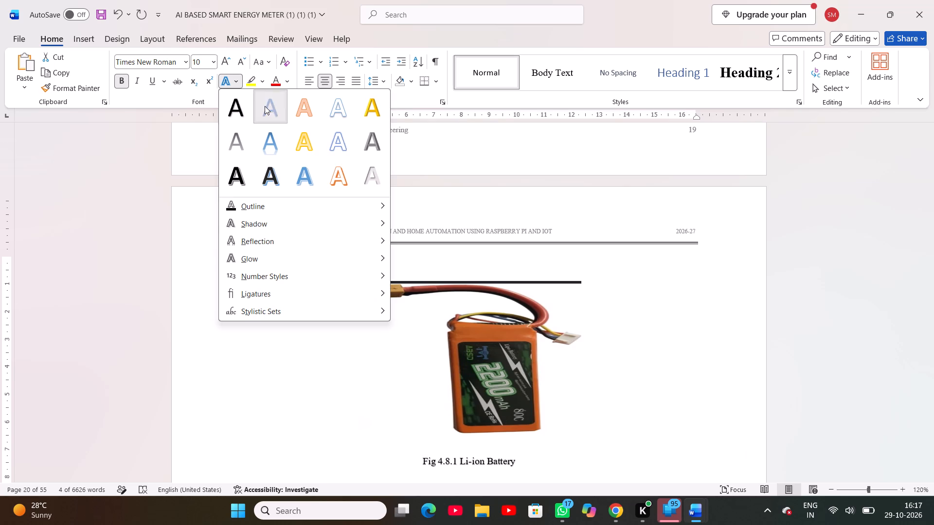
click(348, 338)
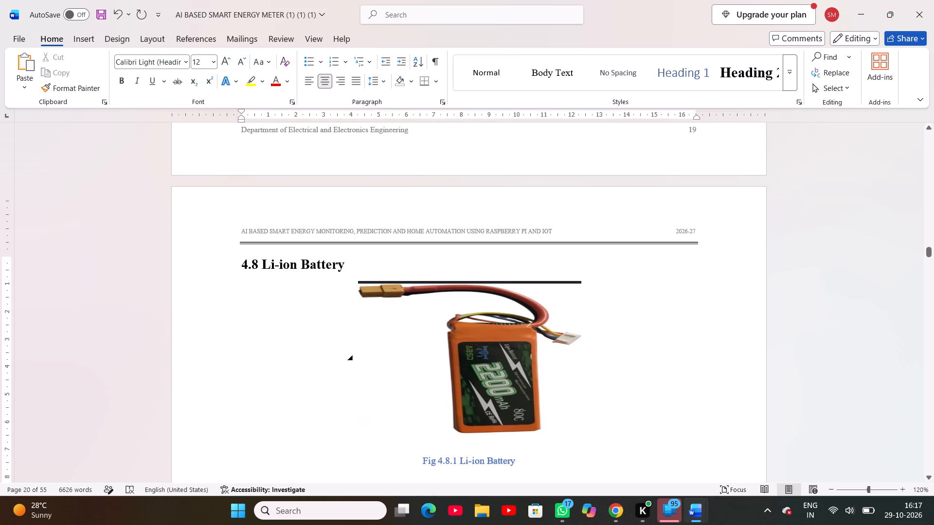
Delete the blank line between the Li-ion Battery caption and the paragraph below it.
scroll(465, 430, down, 2)
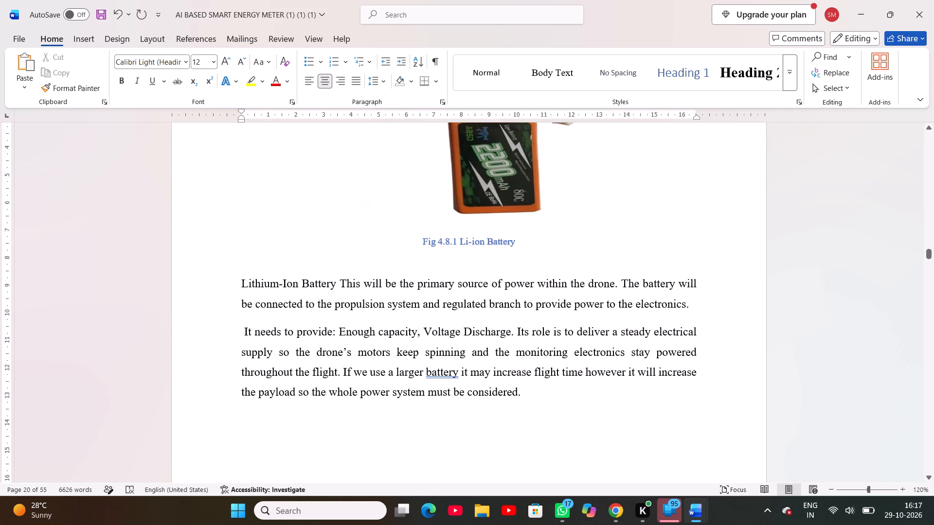
click(240, 280)
key(BackSpace)
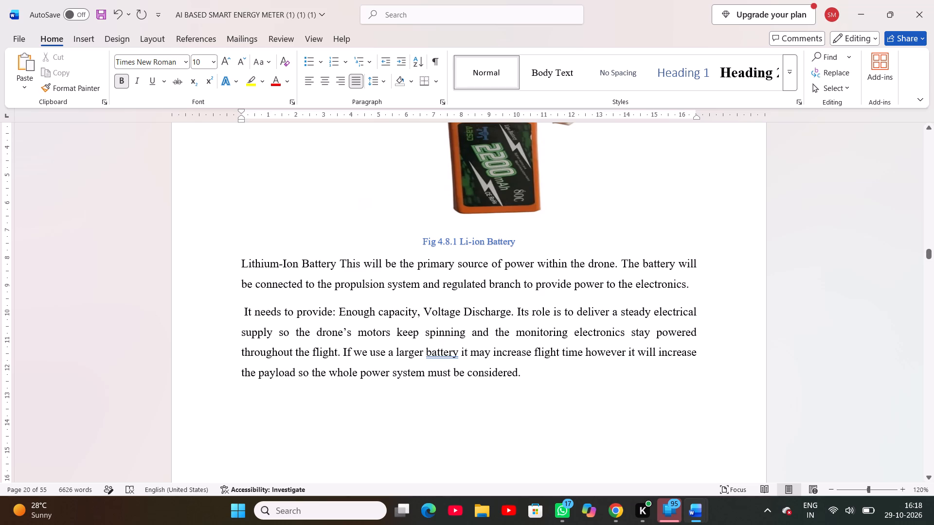
Renumber the Power Distribution Board heading as 4.9.
scroll(398, 381, up, 1)
scroll(398, 381, down, 1)
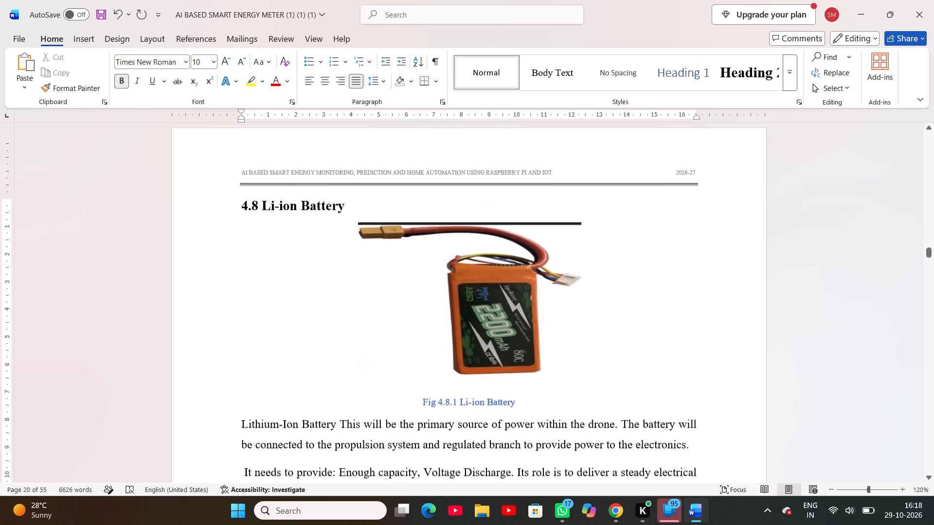
scroll(398, 381, down, 1)
scroll(398, 381, up, 1)
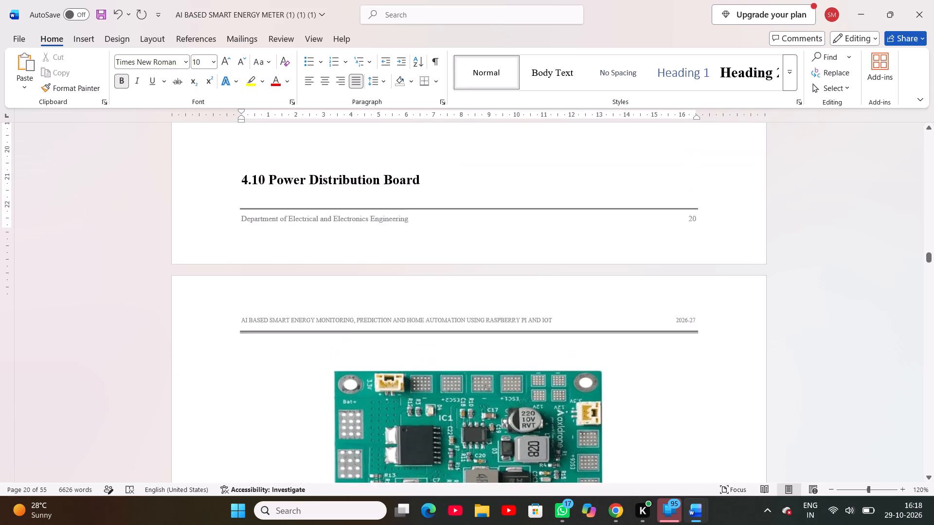
scroll(398, 381, up, 1)
click(266, 217)
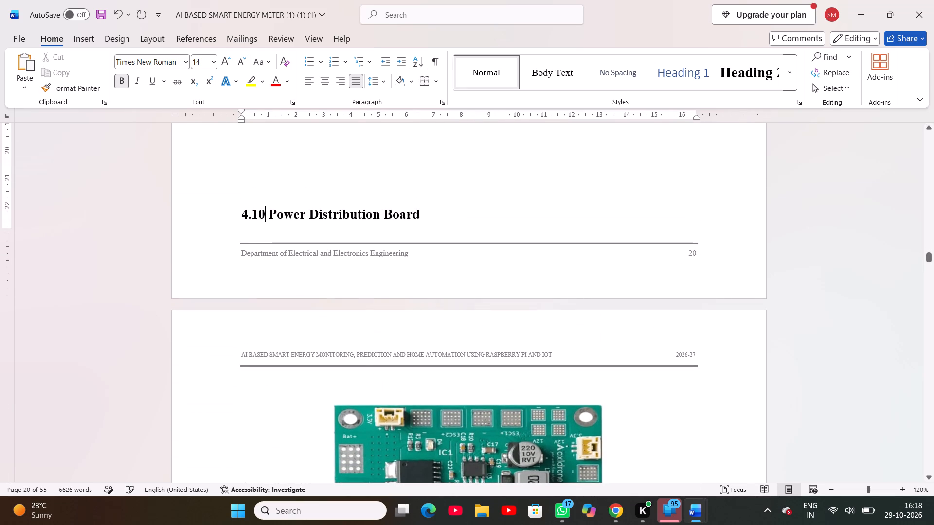
key(BackSpace)
key(BackSpace)
key(9)
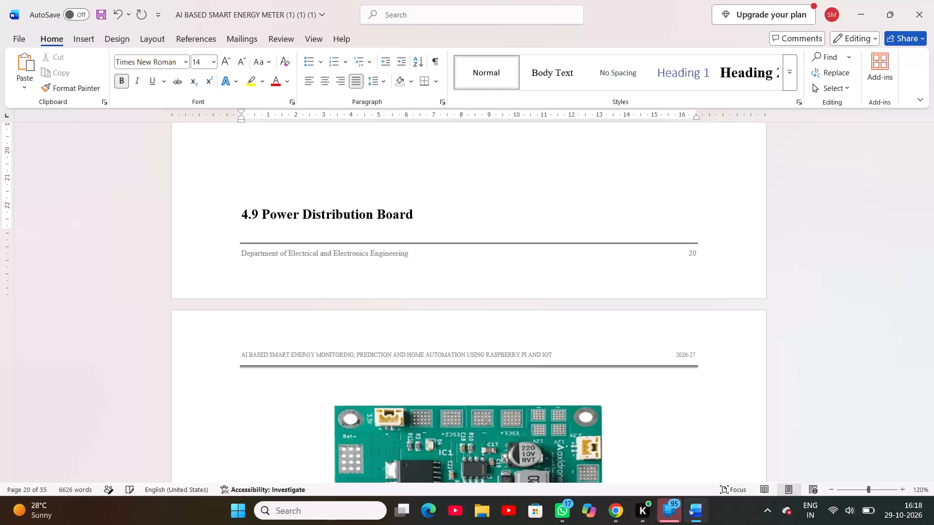
Insert a blank line before the Power Distribution Board heading to move it onto the next page above its picture.
click(242, 215)
key(Return)
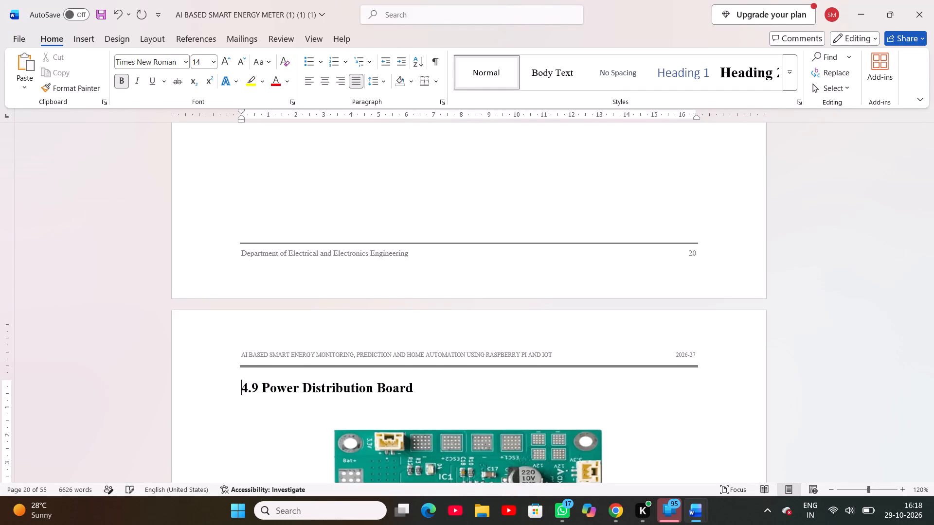
Add the missing spaces so the board's caption reads Fig 4.9.1 Power Distribution Board (PDB), and give it the blue-filled text effect.
scroll(242, 215, down, 3)
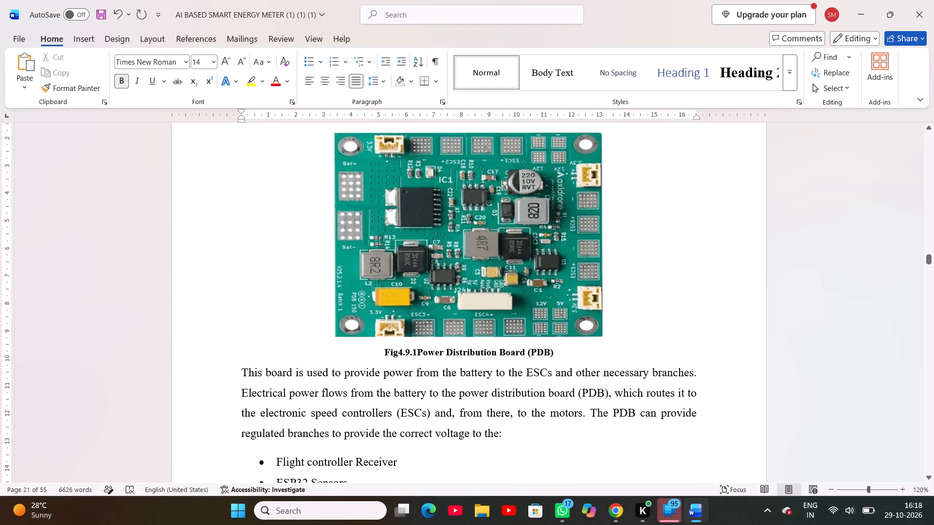
click(399, 354)
key(space)
click(420, 352)
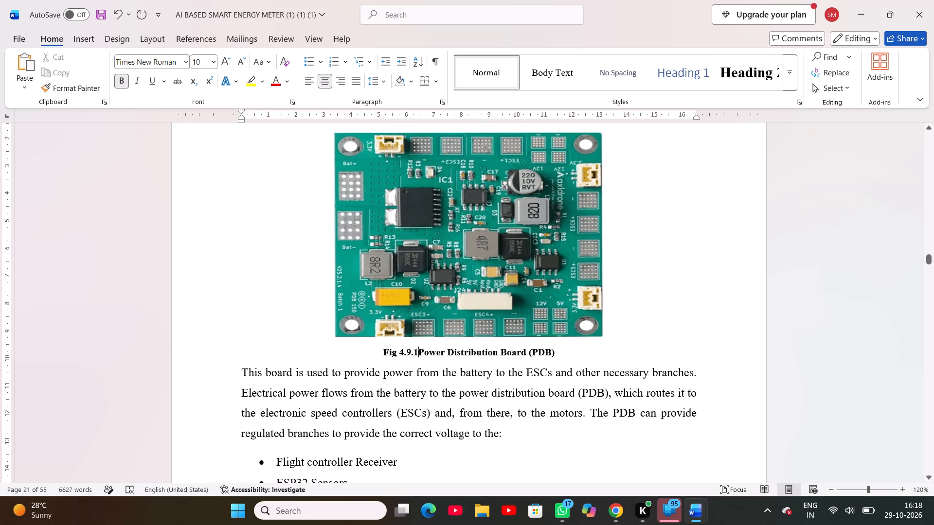
key(space)
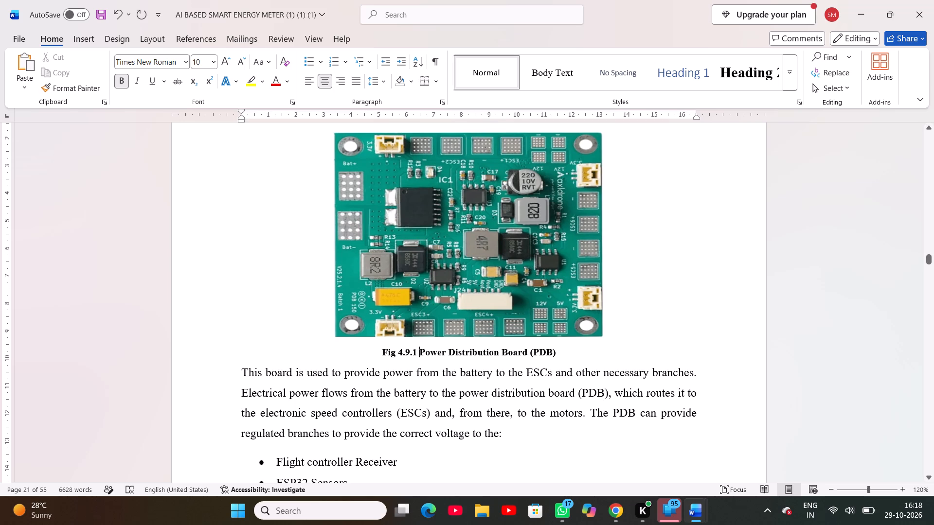
drag(376, 351, 555, 355)
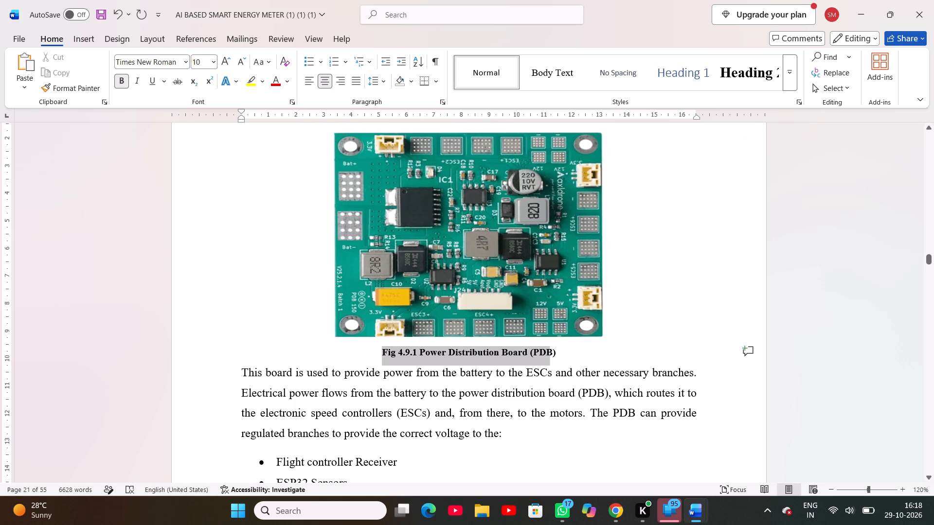
drag(555, 355, 557, 355)
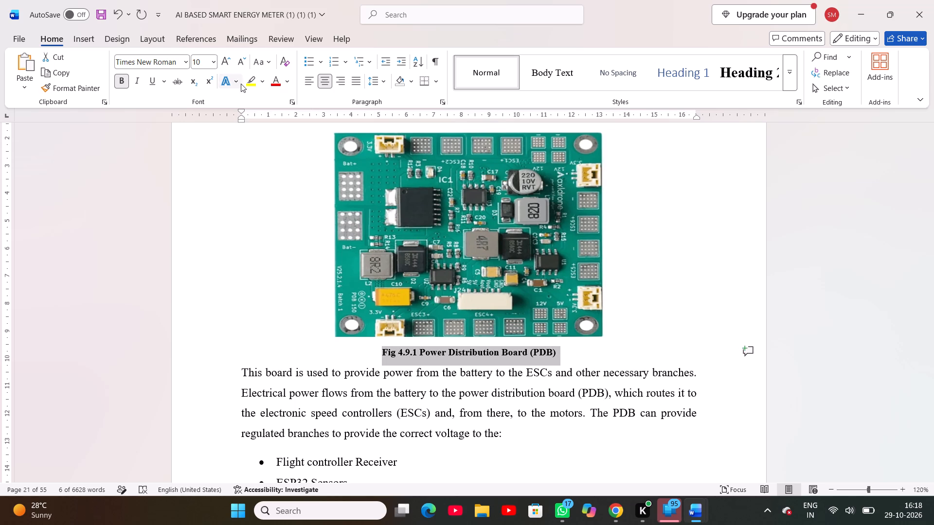
click(241, 84)
click(269, 106)
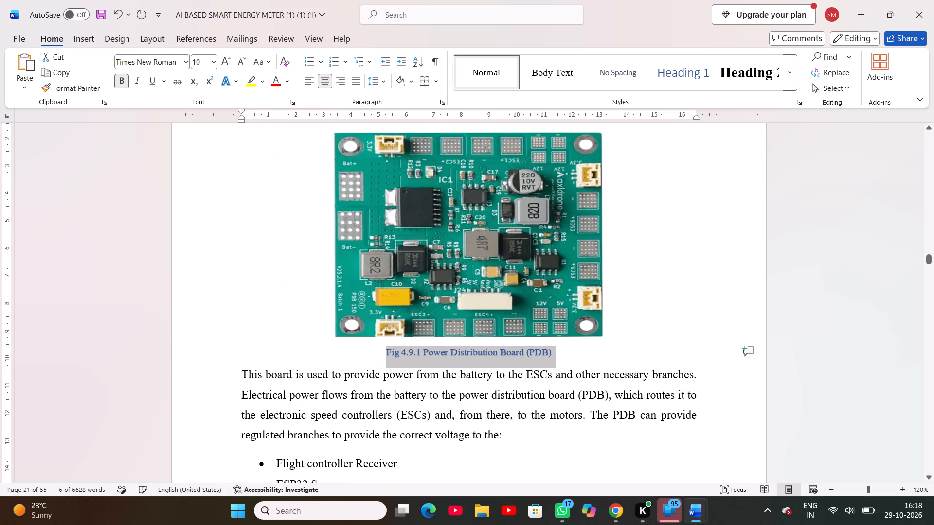
click(479, 426)
scroll(479, 426, down, 3)
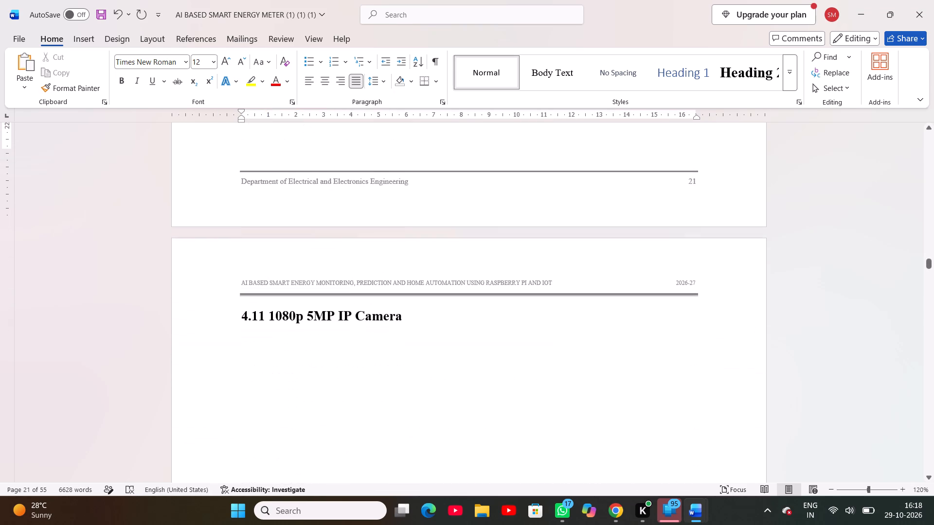
Renumber the 1080p 5MP IP Camera heading as 4.10.
click(265, 309)
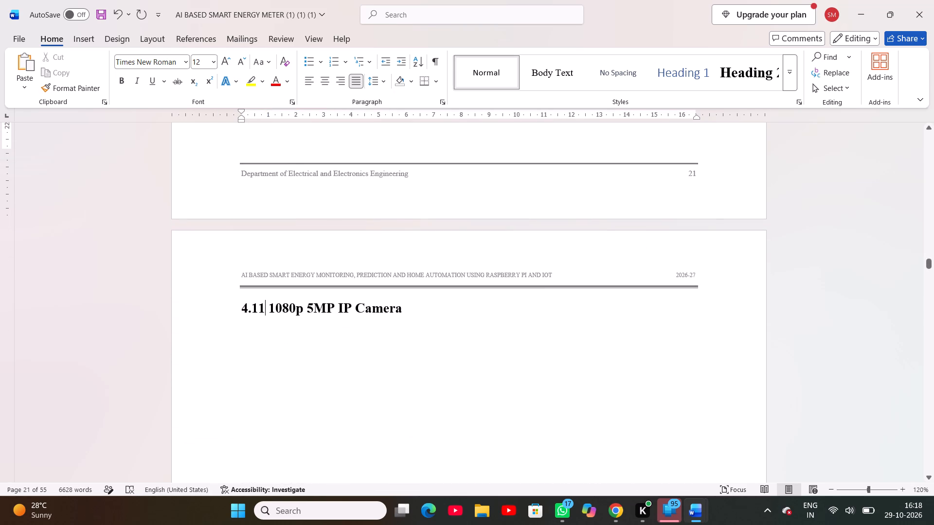
key(BackSpace)
key(0)
Correct the IP camera caption's number and spacing so it reads Fig 4.10.1 1080 5MP IP Camera.
scroll(265, 309, down, 1)
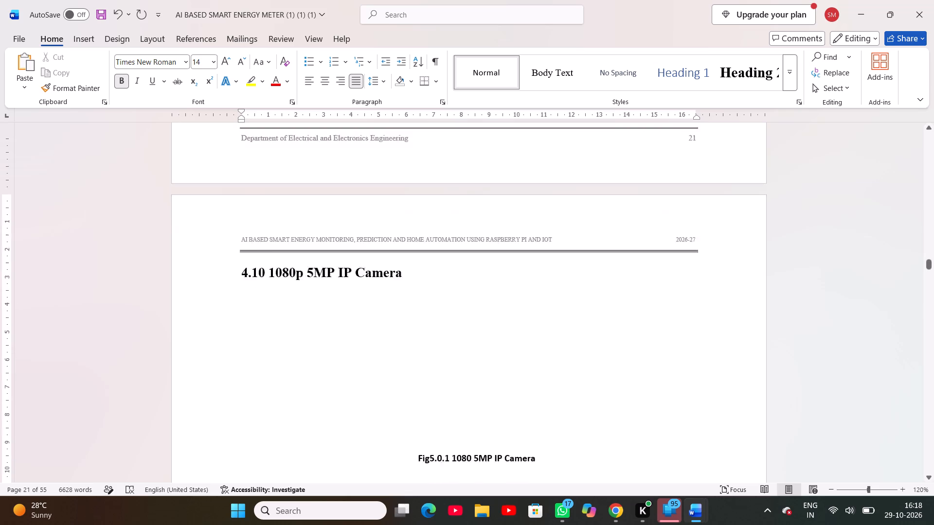
scroll(265, 309, down, 1)
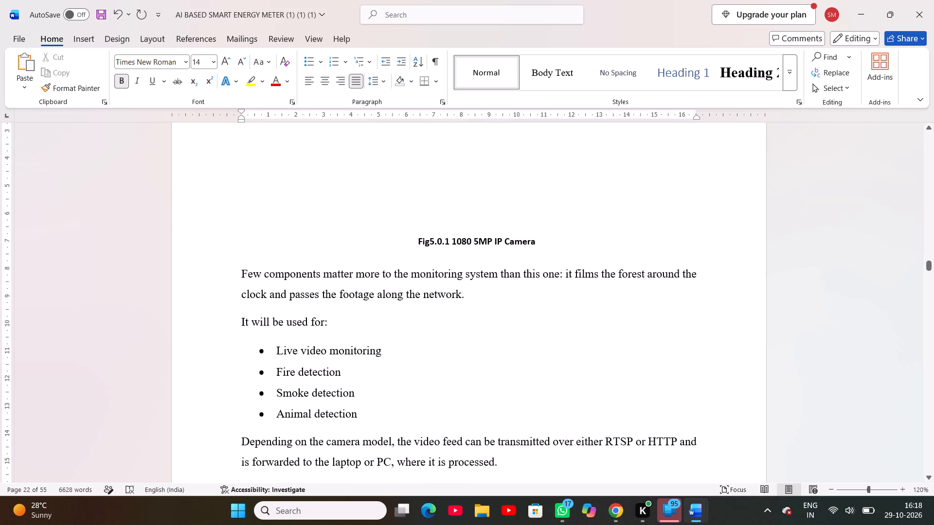
click(449, 244)
key(BackSpace)
key(BackSpace)
key(BackSpace)
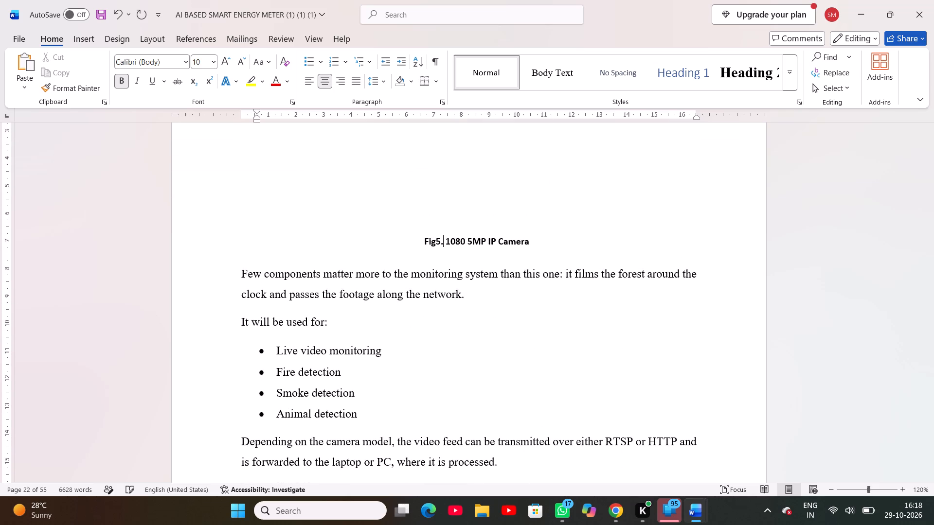
key(BackSpace)
key(BackSpace)
key(space)
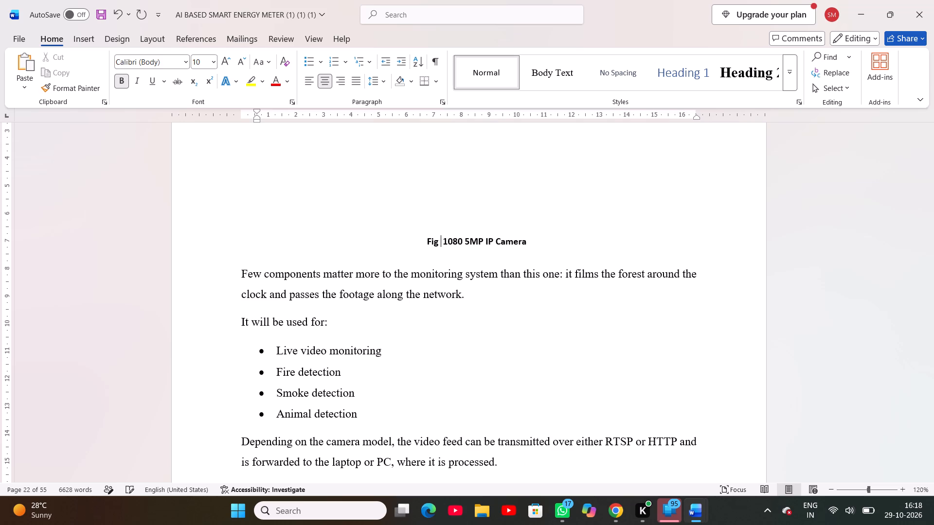
key(4)
text(.1)
key(0)
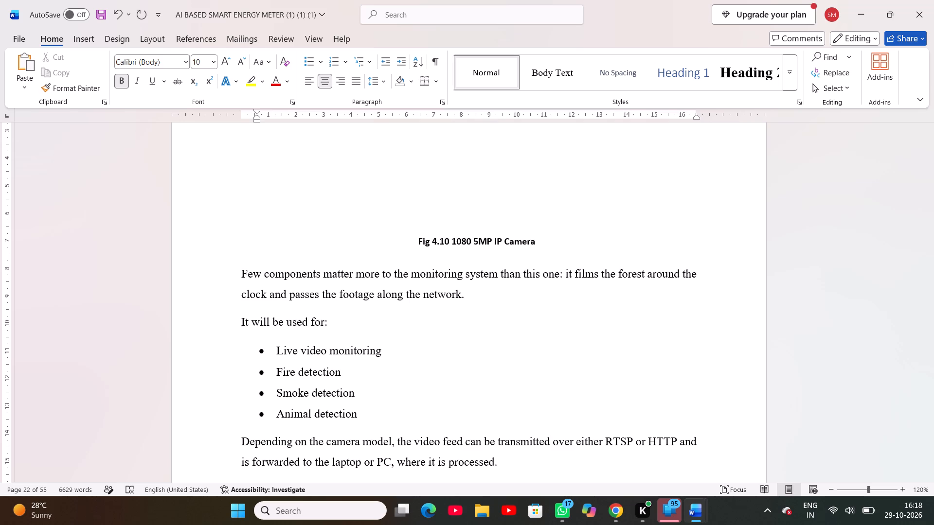
text(.0)
scroll(449, 244, up, 2)
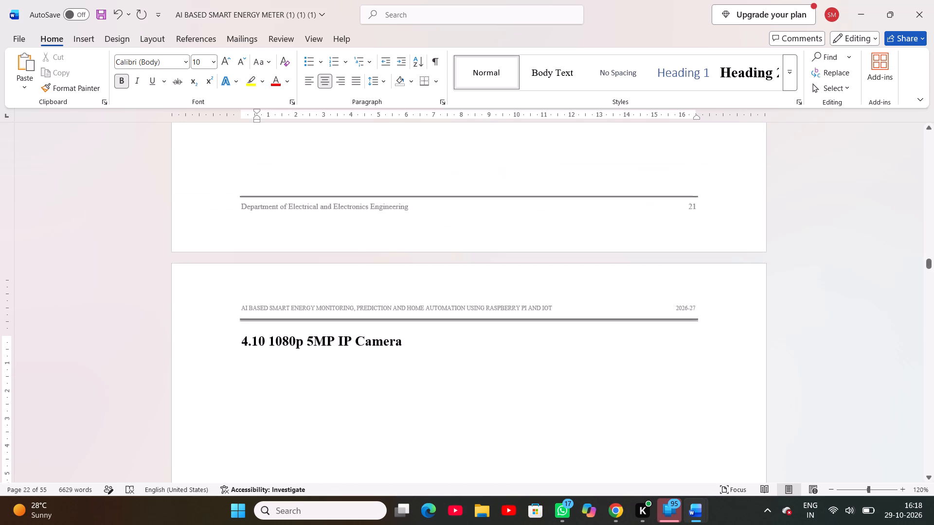
scroll(449, 244, up, 1)
scroll(449, 244, down, 2)
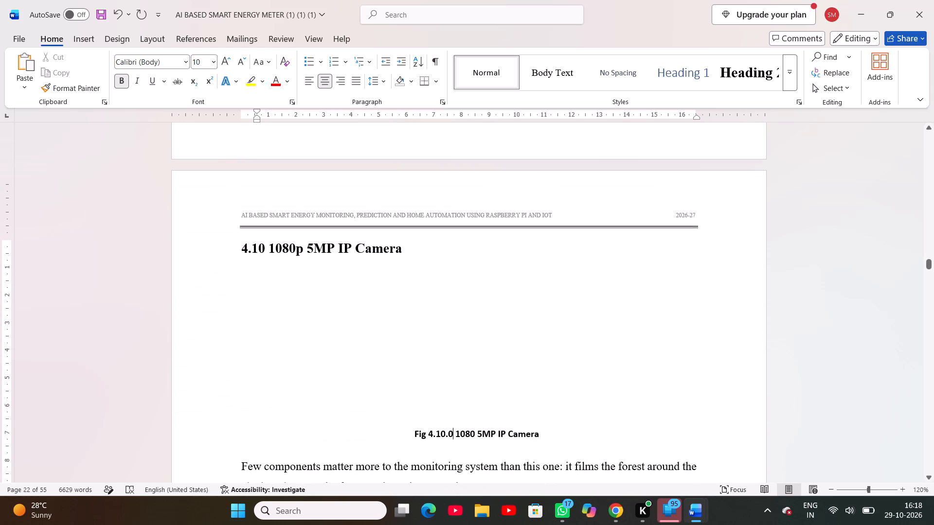
key(BackSpace)
key(1)
Review the Power Distribution Board and IP Camera pages, checking their numbering, captions and layout.
scroll(449, 244, up, 1)
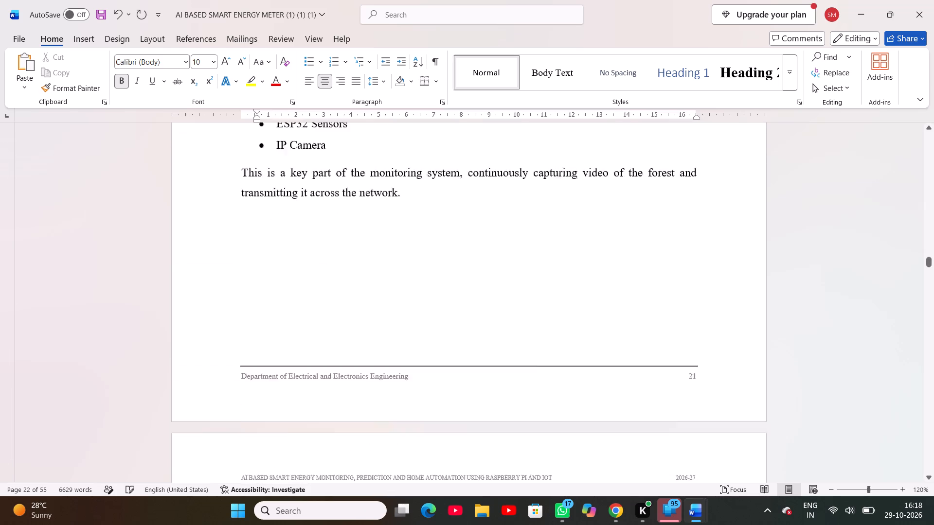
scroll(449, 244, up, 3)
scroll(449, 244, down, 1)
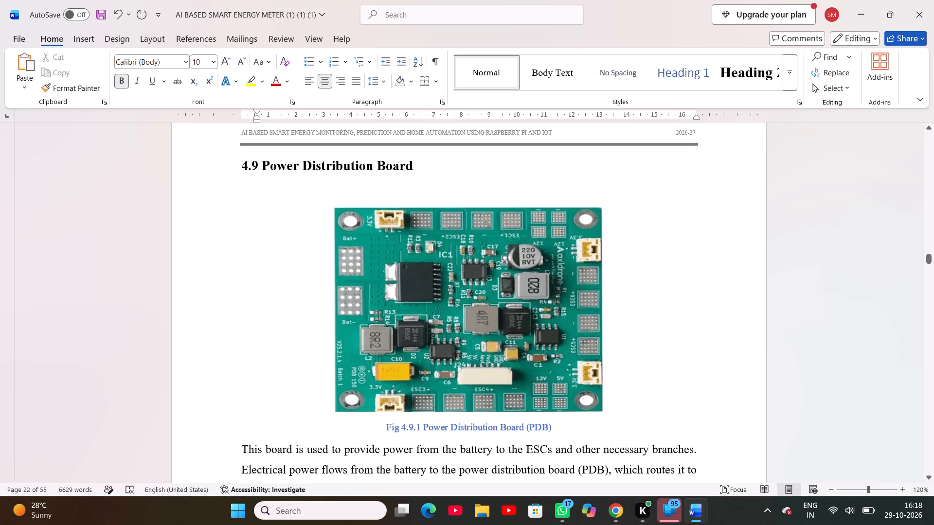
scroll(449, 244, down, 3)
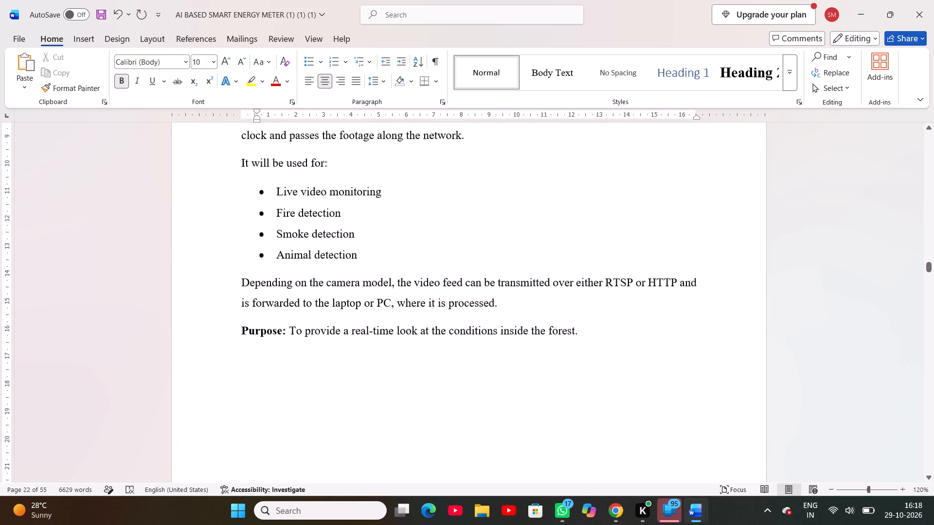
scroll(449, 244, down, 3)
scroll(449, 244, up, 1)
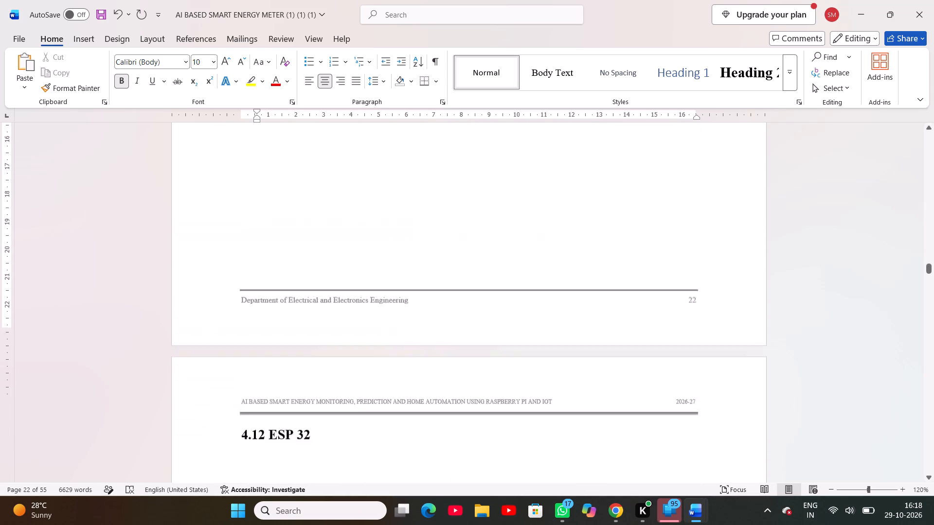
scroll(449, 244, up, 2)
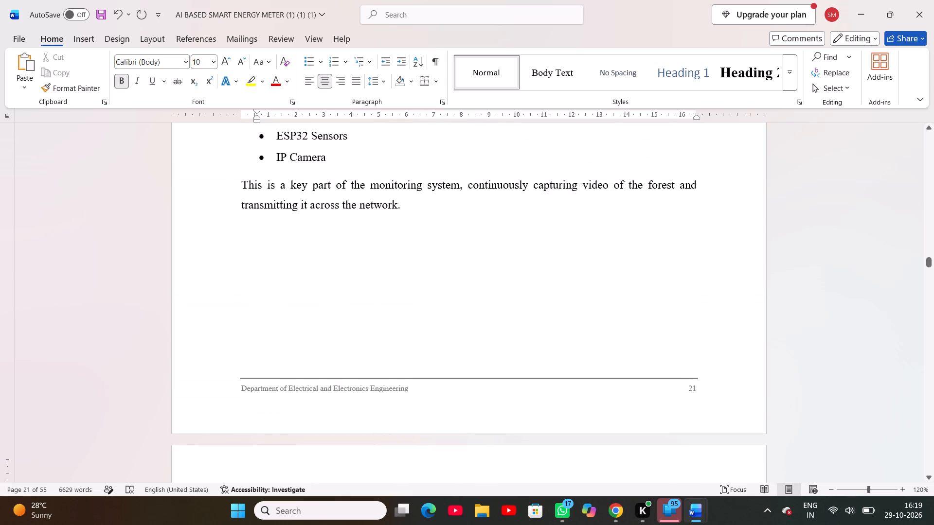
scroll(488, 294, down, 1)
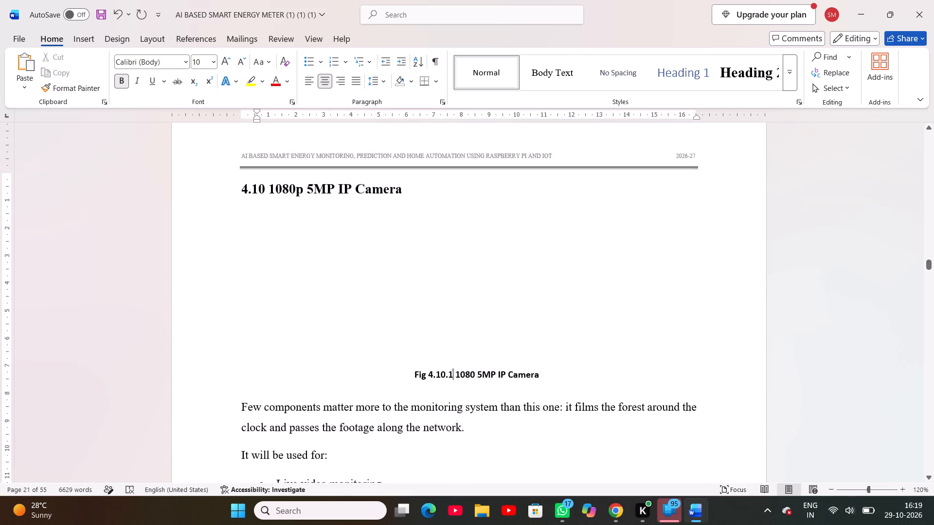
scroll(488, 294, down, 1)
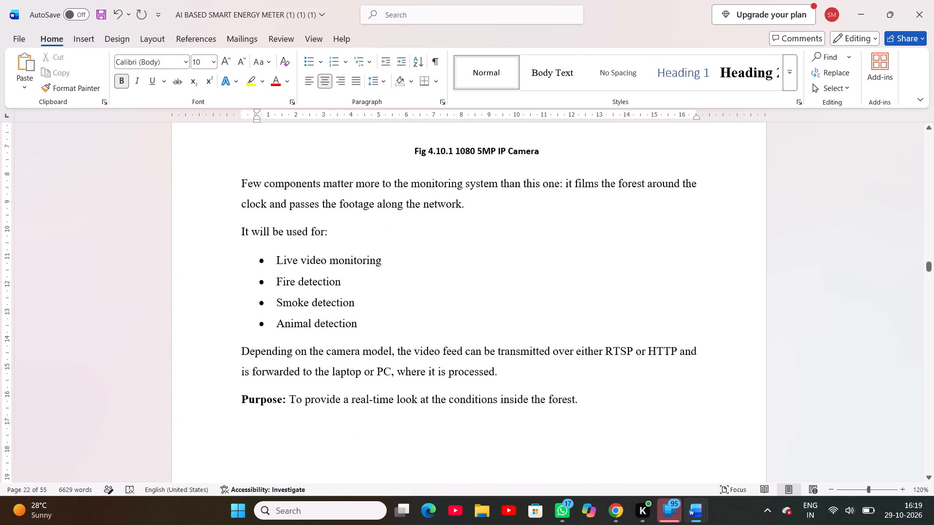
Delete the last digit of the ESP 32 heading's number.
scroll(488, 294, down, 2)
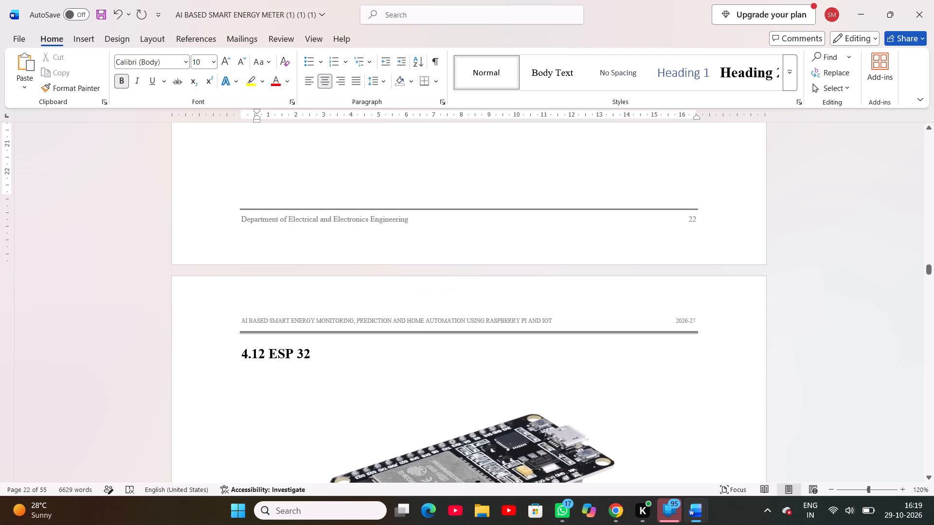
click(266, 358)
key(BackSpace)
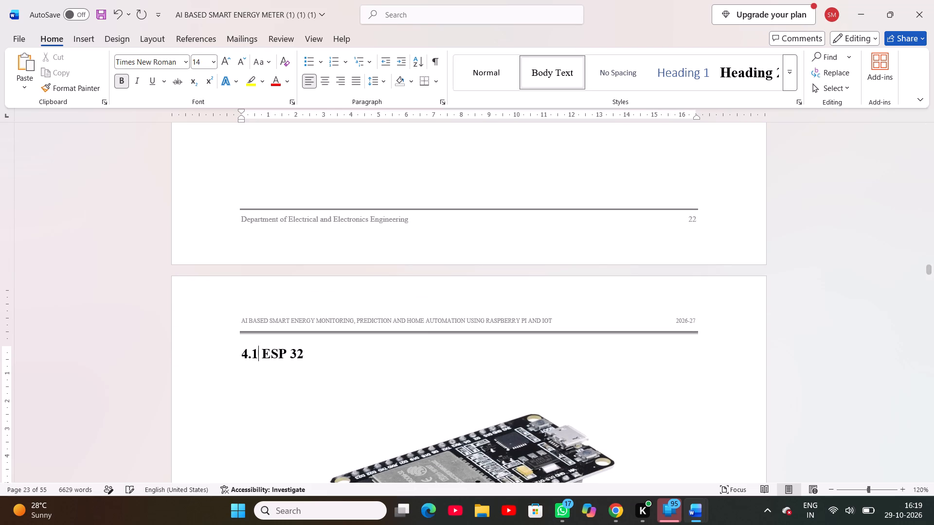
Complete the ESP 32 heading's number as 4.11.
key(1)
Correct the ESP32 figure caption's number and spacing so it reads Fig 4.11.1 ESP32.
scroll(266, 362, down, 1)
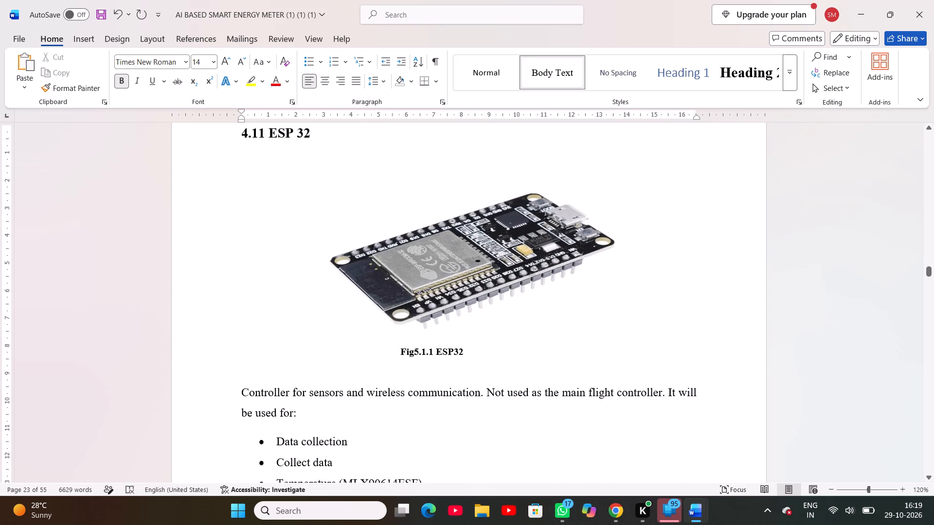
click(434, 351)
key(BackSpace)
key(BackSpace)
key(BackSpace)
key(BackSpace)
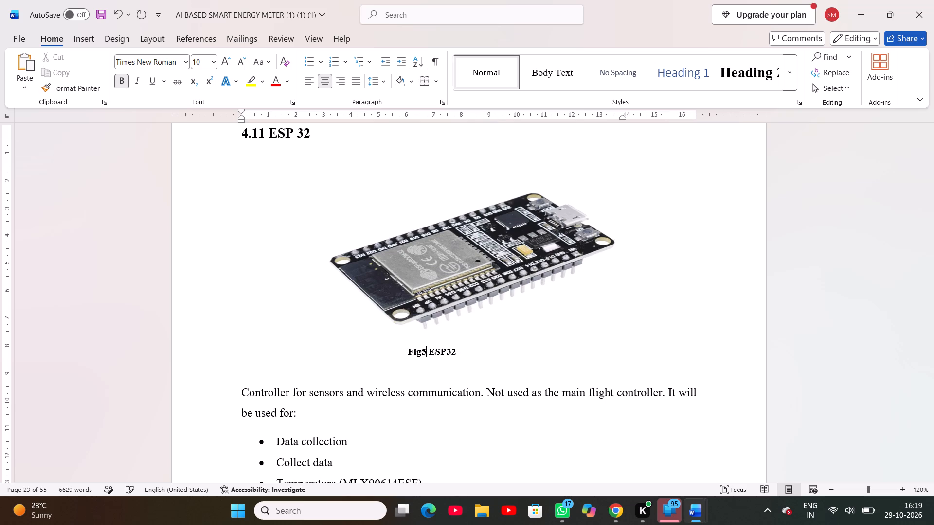
key(BackSpace)
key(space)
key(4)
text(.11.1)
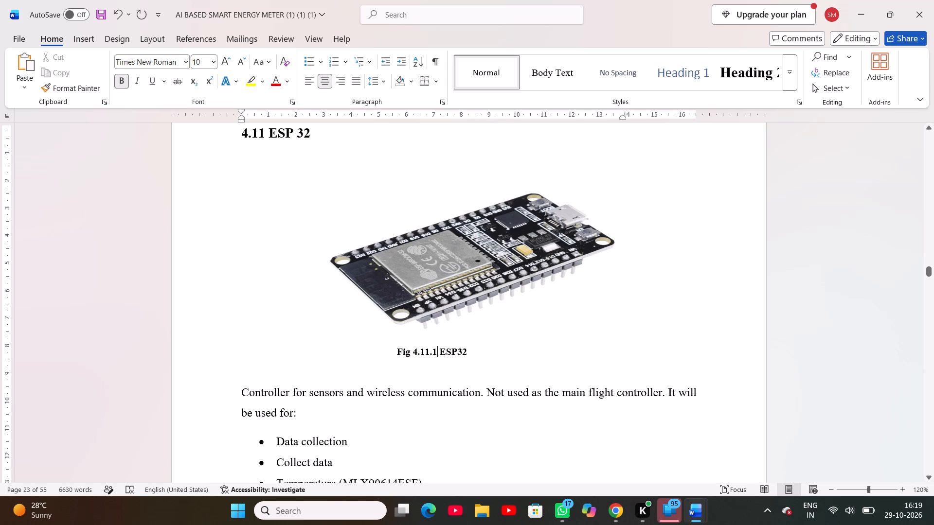
Apply the plain blue text effect to the whole ESP32 figure caption.
drag(396, 351, 473, 348)
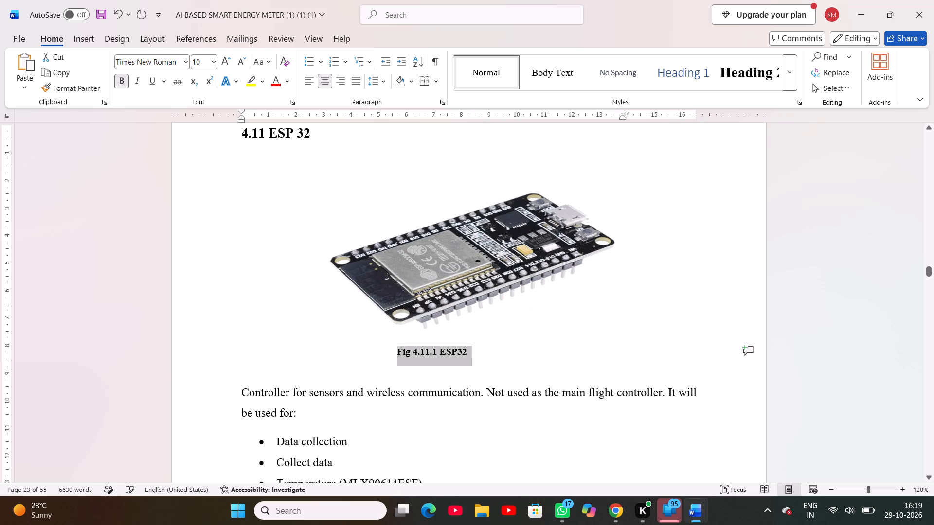
click(236, 84)
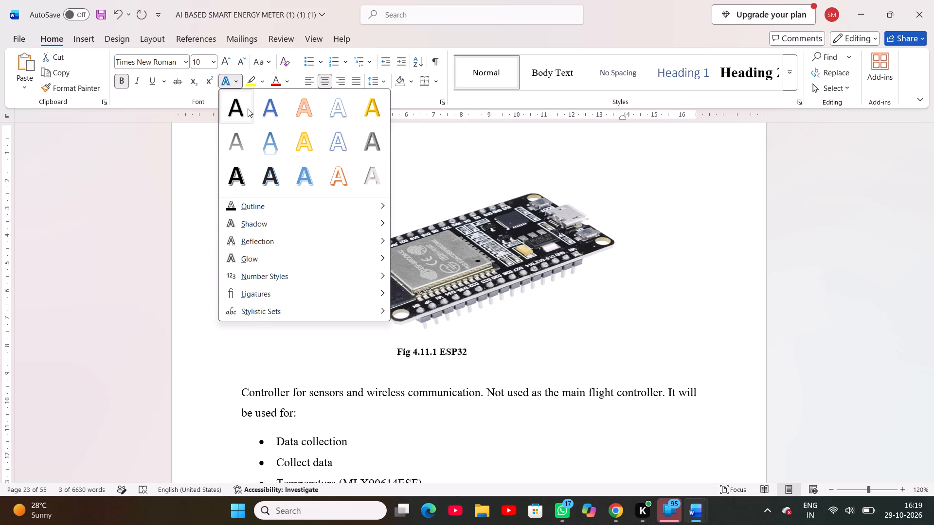
click(269, 111)
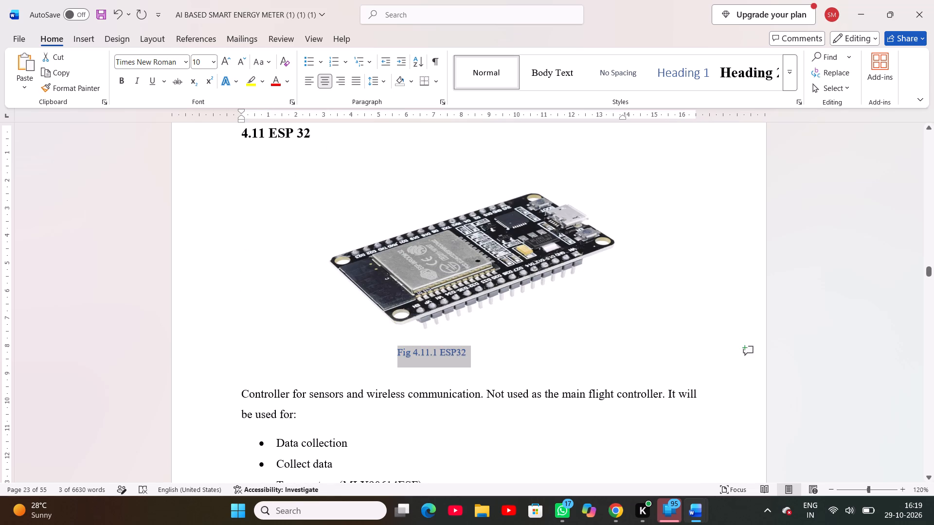
Remove the blank line between the ESP32 caption and the paragraph starting with Controller for sensors.
click(242, 394)
key(BackSpace)
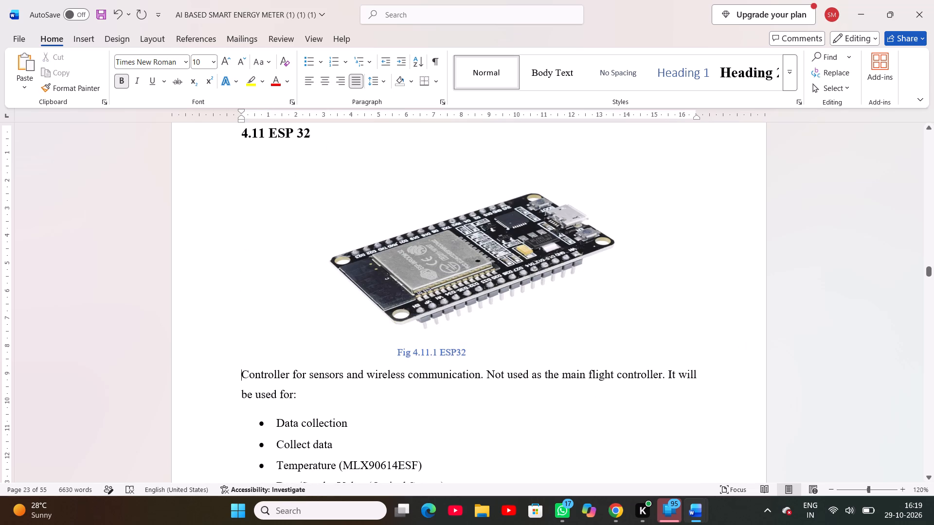
Renumber the MLX90614ESF Temperature Sensor heading as 4.12.
scroll(269, 457, down, 2)
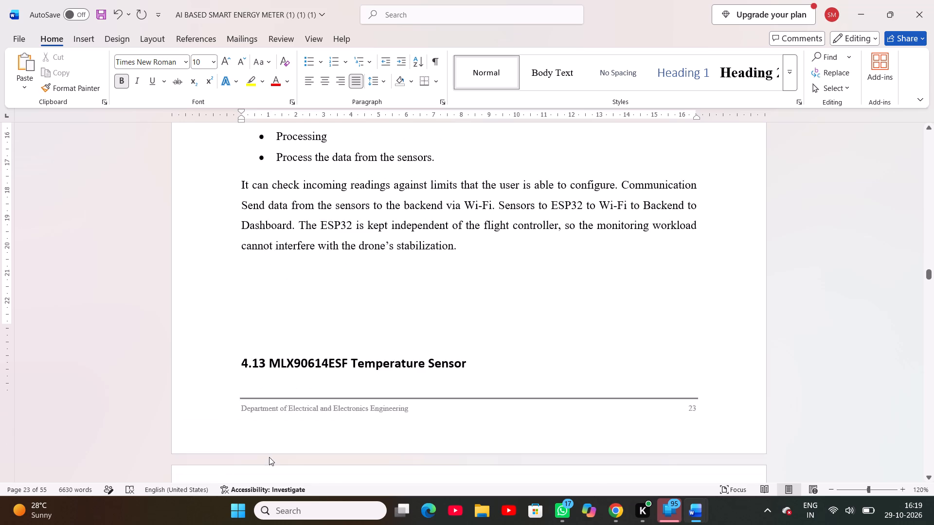
scroll(269, 457, down, 1)
click(267, 306)
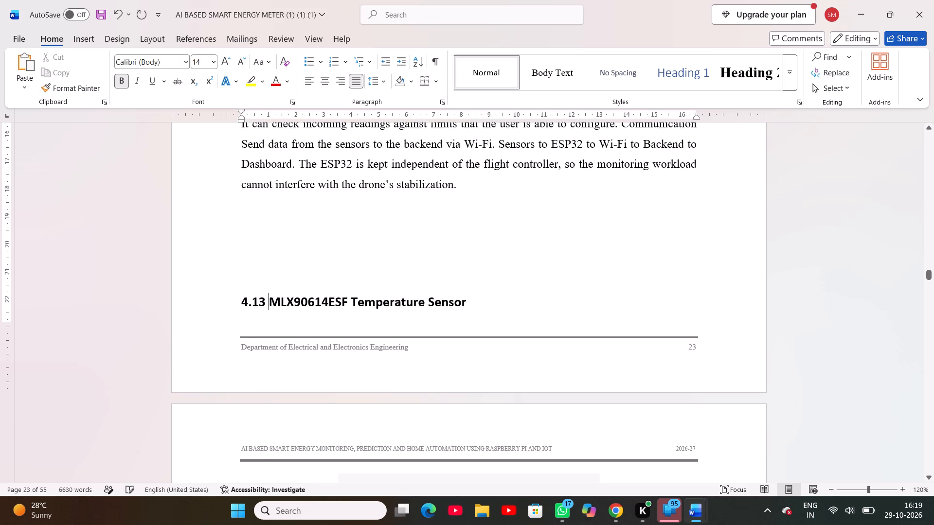
click(266, 299)
key(BackSpace)
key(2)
Insert a blank line before the MLX90614ESF Temperature Sensor heading to push it onto the page with its picture.
scroll(266, 299, up, 1)
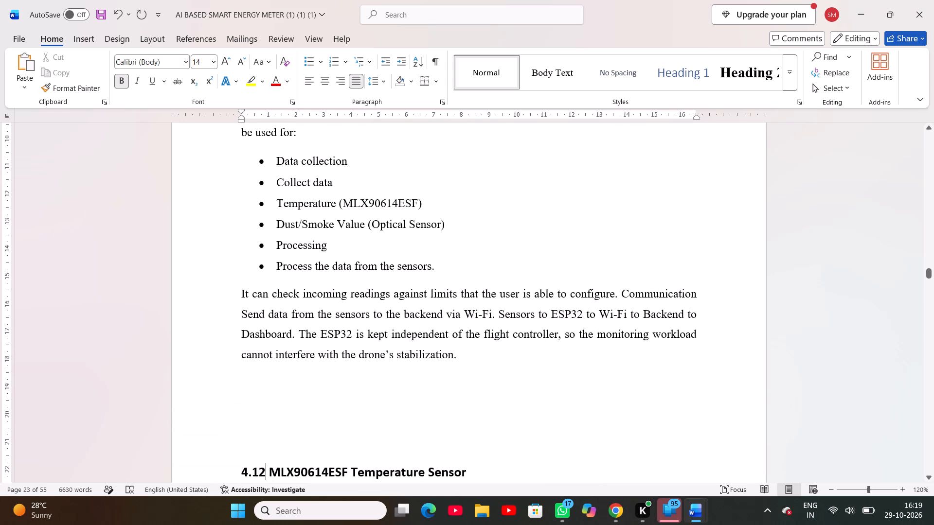
scroll(245, 424, down, 1)
click(240, 365)
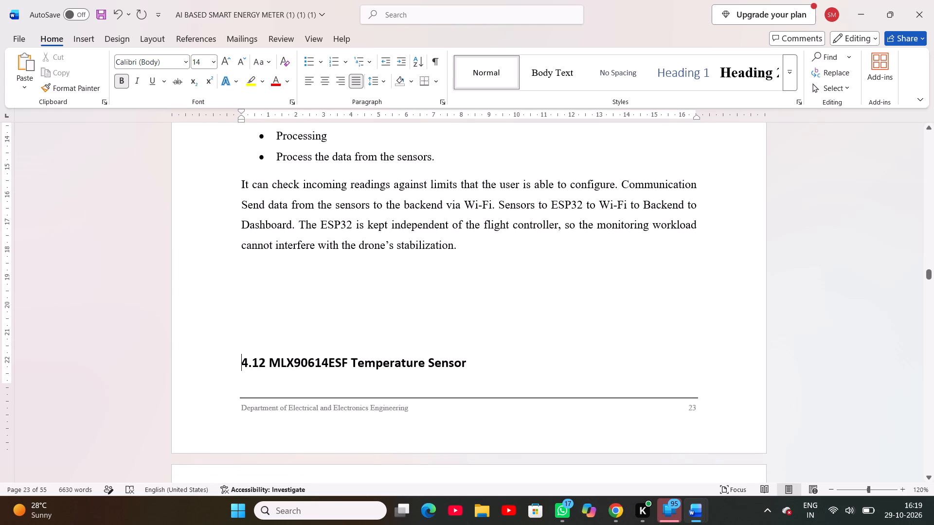
key(Return)
Remove the old figure number from the MLX90614ESF Temperature Sensor caption.
scroll(240, 365, down, 2)
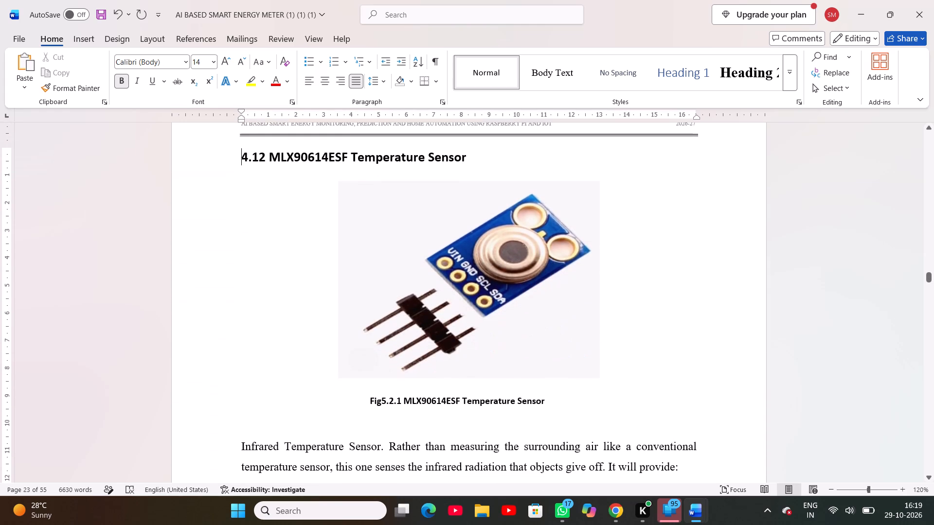
click(403, 401)
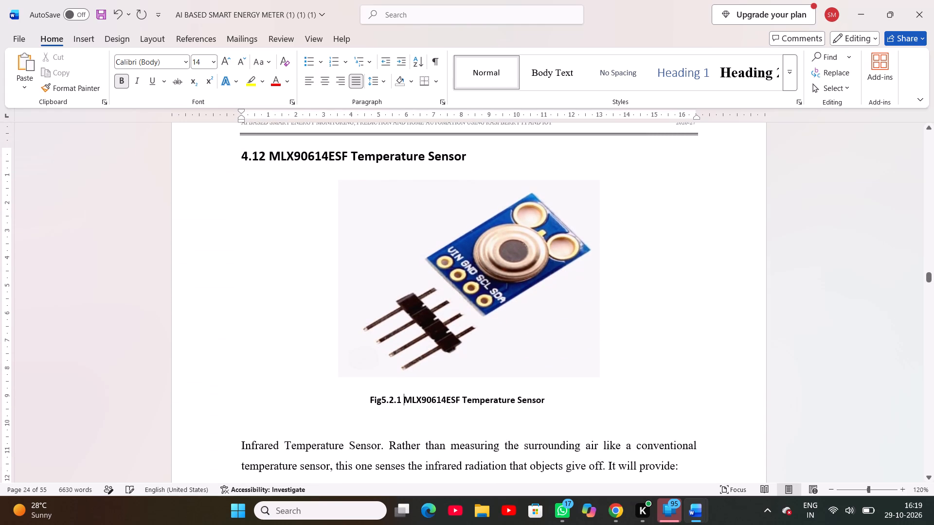
click(401, 400)
Correct the temperature sensor caption's number and spacing so it reads Fig 4.12.1 MLX90614ESF Temperature Sensor.
key(BackSpace)
key(BackSpace)
key(BackSpace)
key(BackSpace)
key(BackSpace)
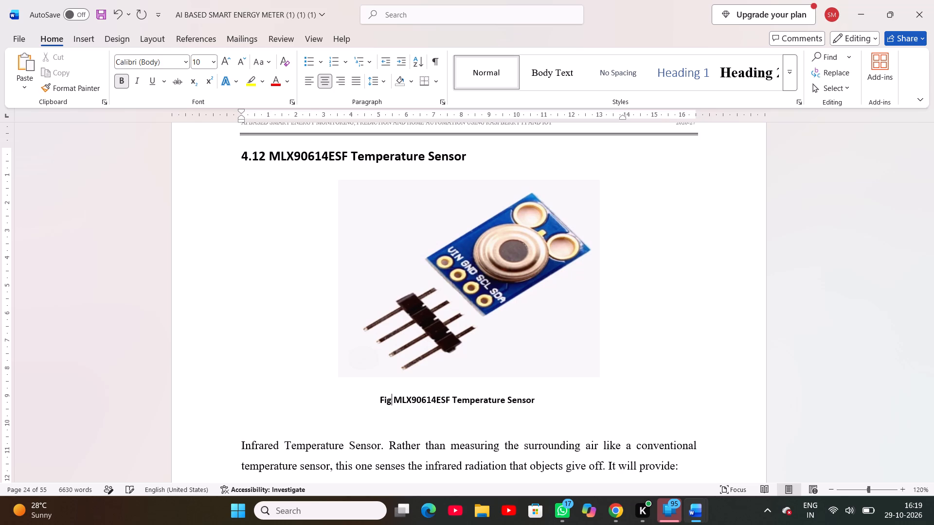
key(space)
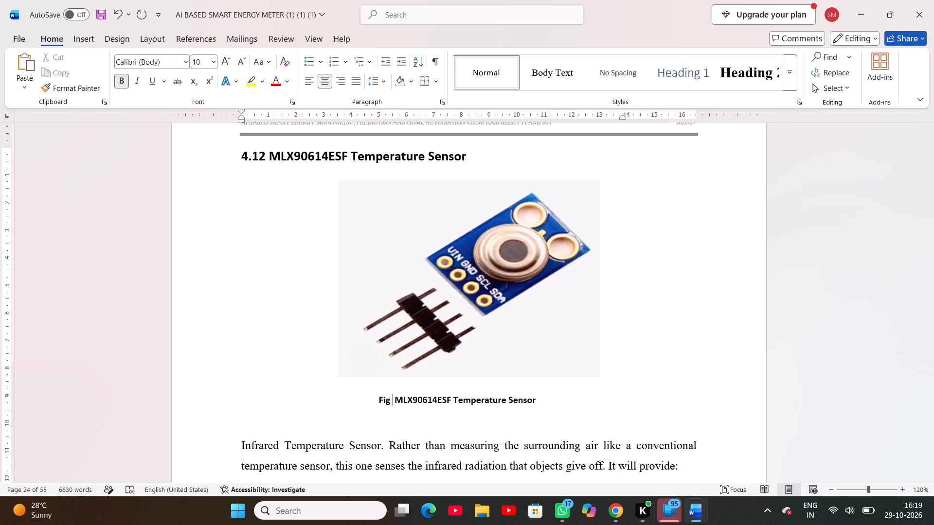
key(4)
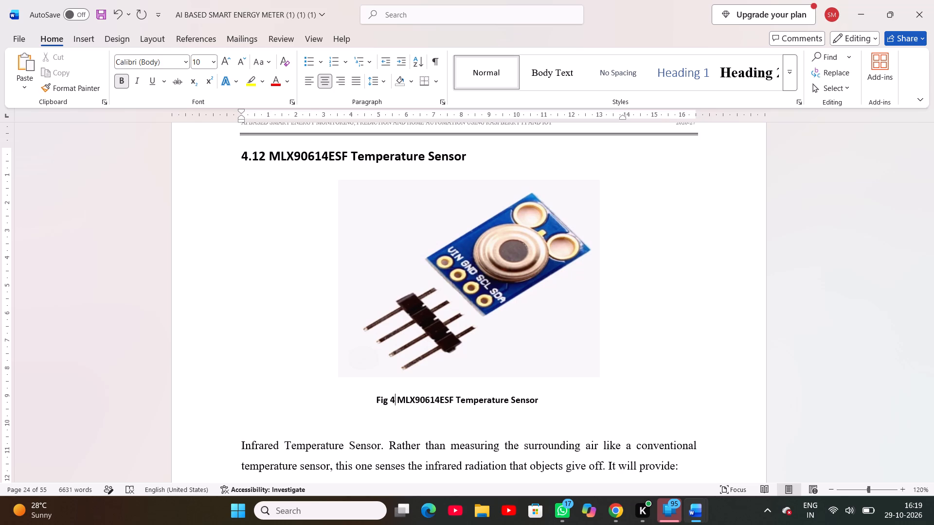
text(.12.1)
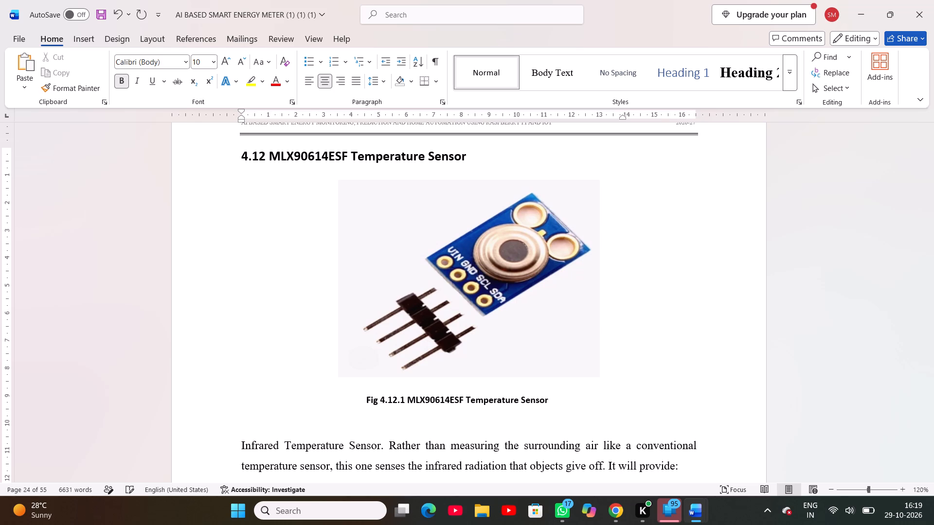
Give the MLX90614ESF Temperature Sensor caption the blue-filled text effect.
drag(364, 397, 542, 399)
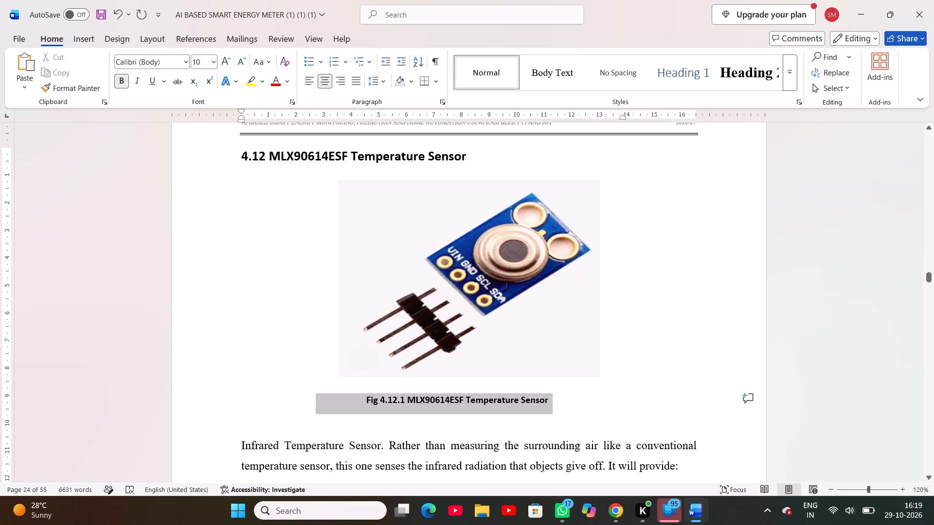
drag(542, 399, 551, 401)
click(235, 84)
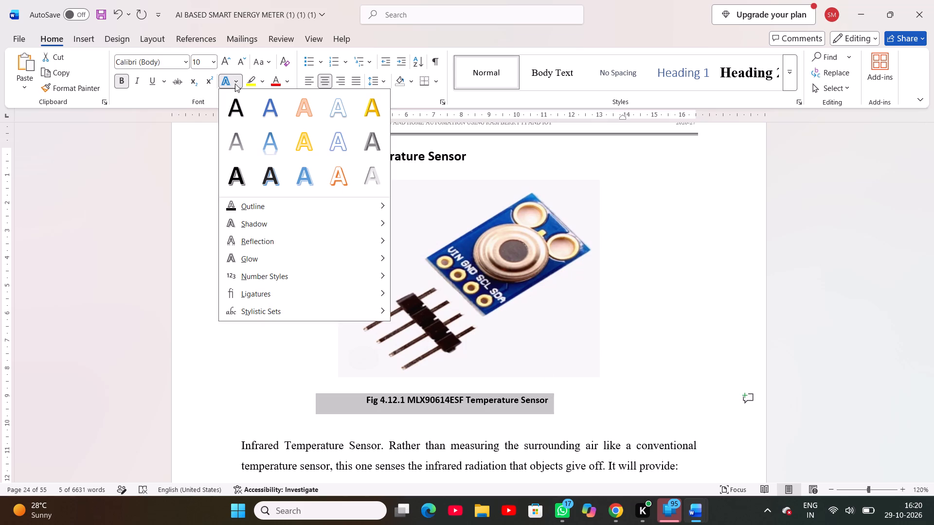
click(269, 112)
click(259, 367)
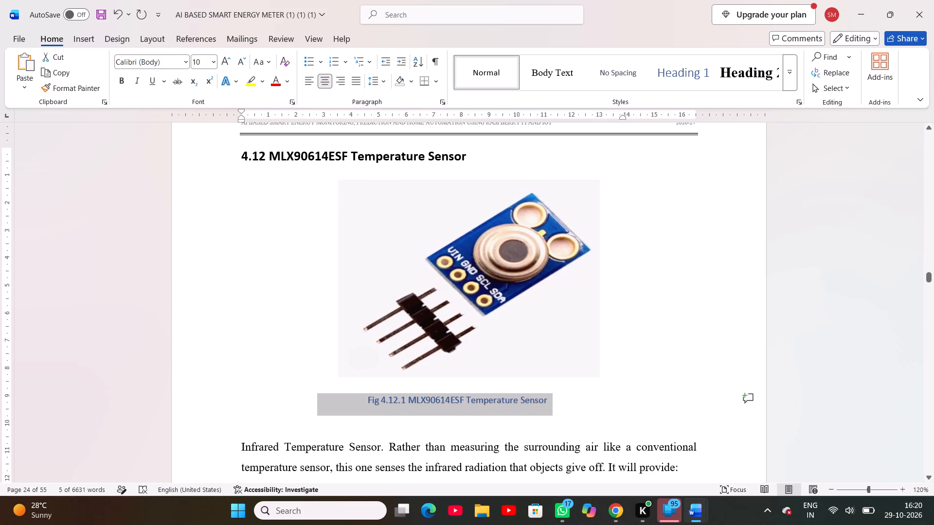
Delete the blank line between the temperature sensor caption and the paragraph below it.
click(238, 453)
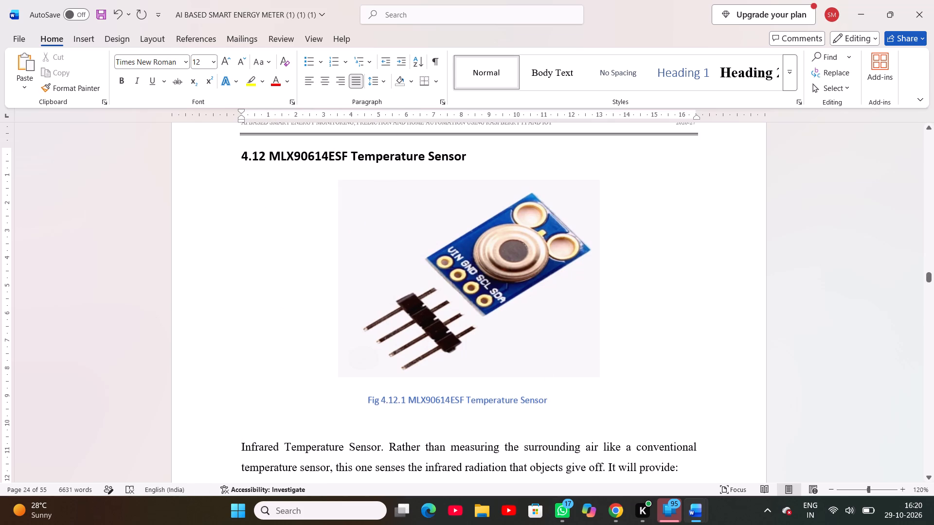
key(BackSpace)
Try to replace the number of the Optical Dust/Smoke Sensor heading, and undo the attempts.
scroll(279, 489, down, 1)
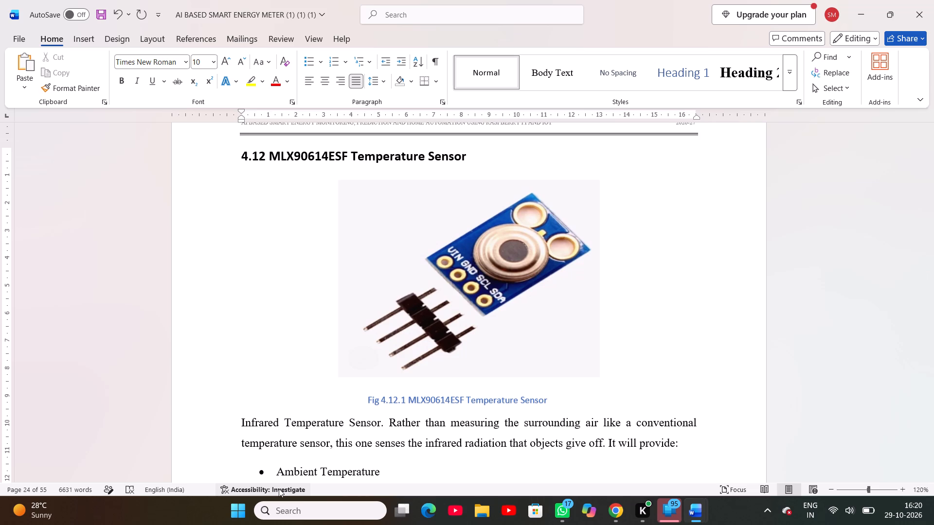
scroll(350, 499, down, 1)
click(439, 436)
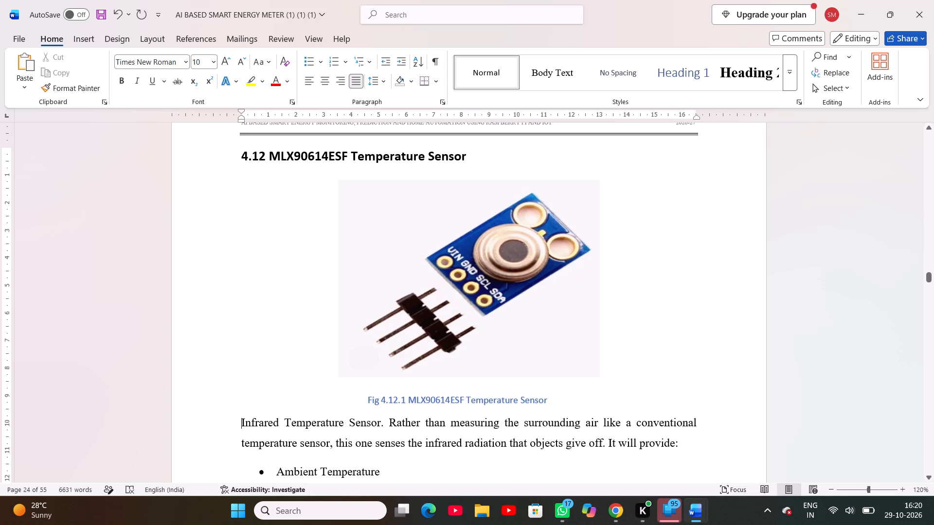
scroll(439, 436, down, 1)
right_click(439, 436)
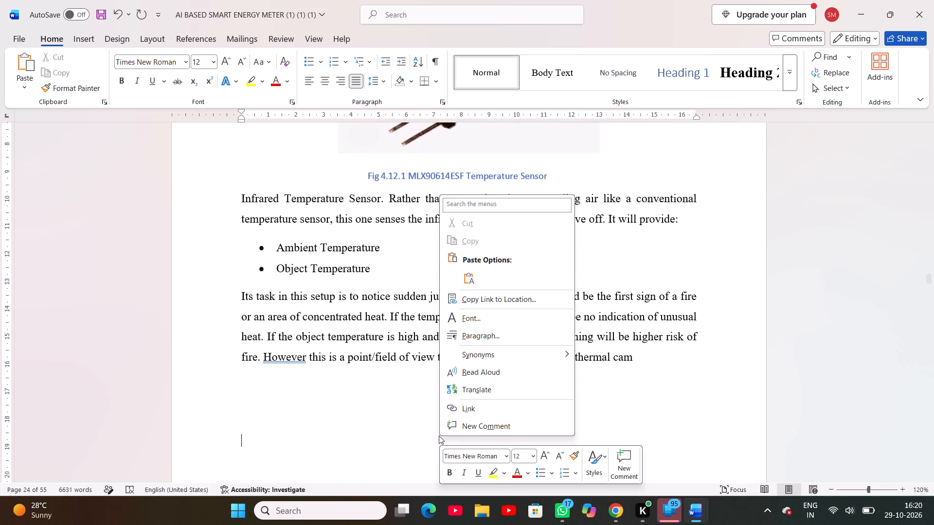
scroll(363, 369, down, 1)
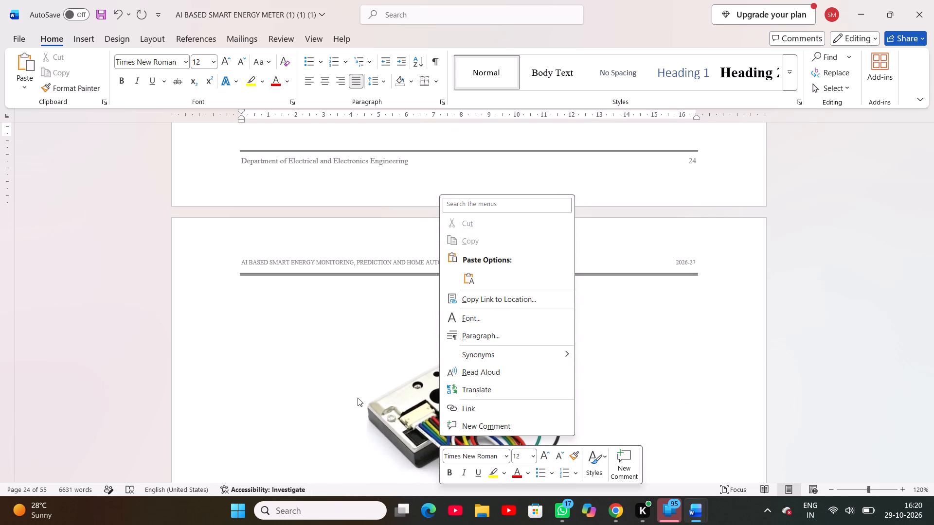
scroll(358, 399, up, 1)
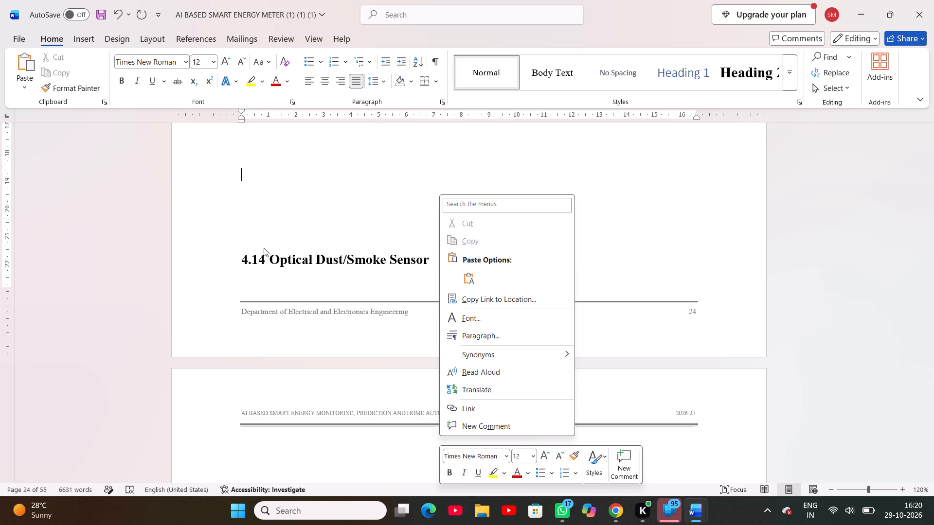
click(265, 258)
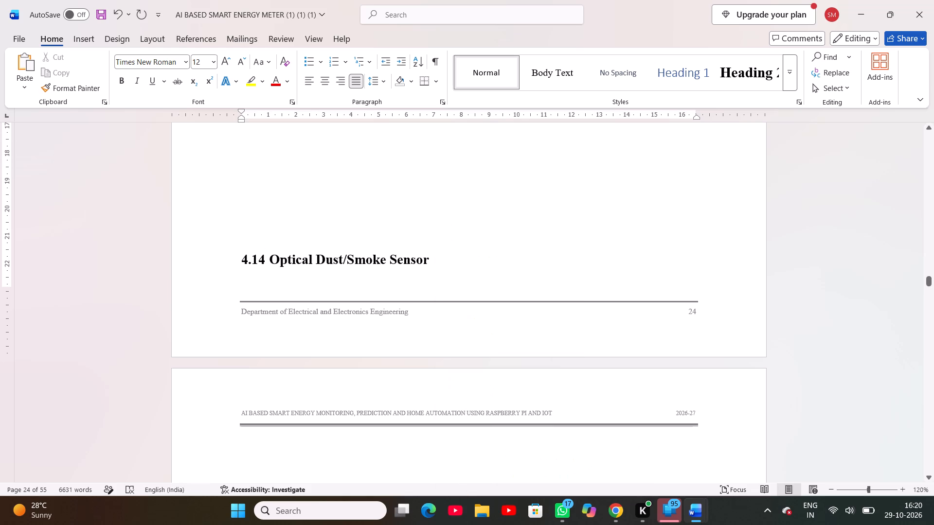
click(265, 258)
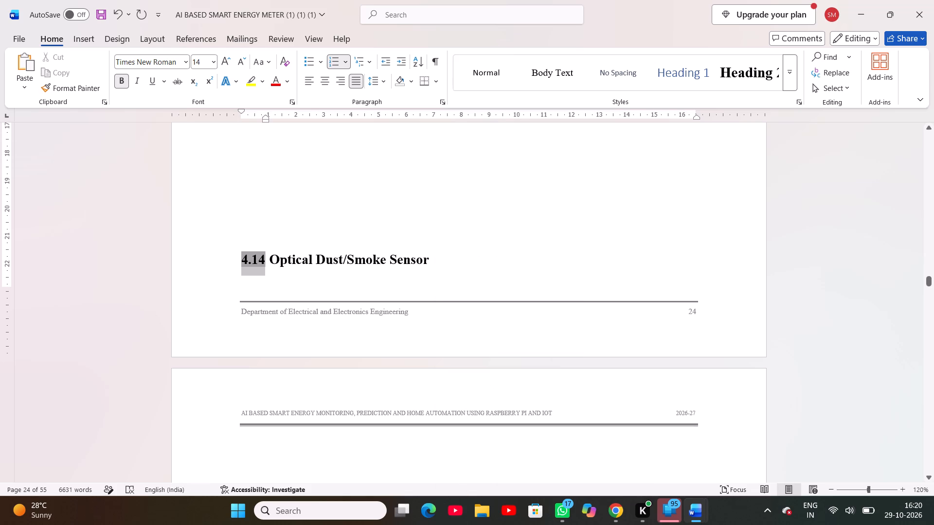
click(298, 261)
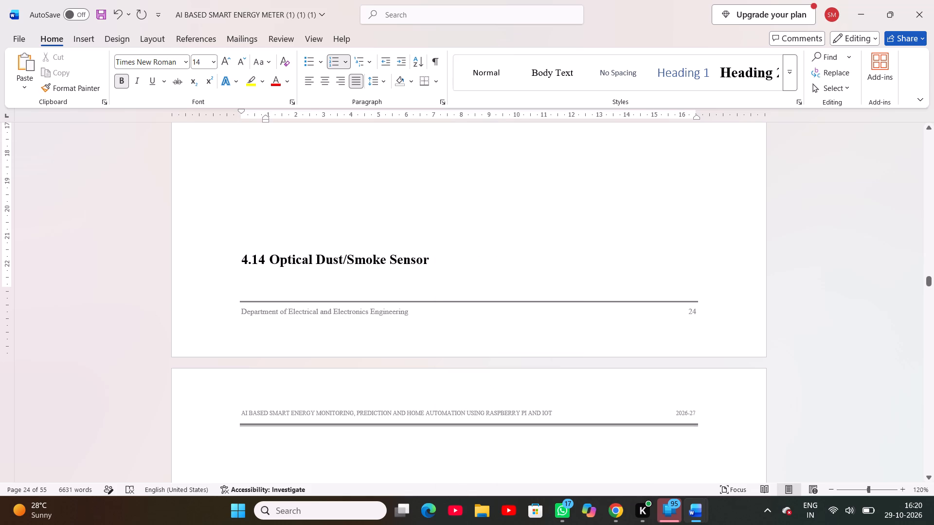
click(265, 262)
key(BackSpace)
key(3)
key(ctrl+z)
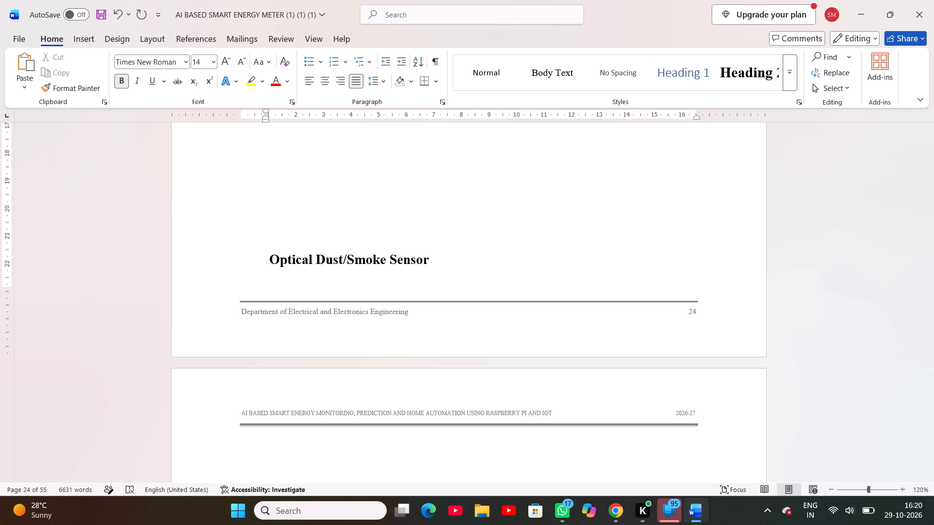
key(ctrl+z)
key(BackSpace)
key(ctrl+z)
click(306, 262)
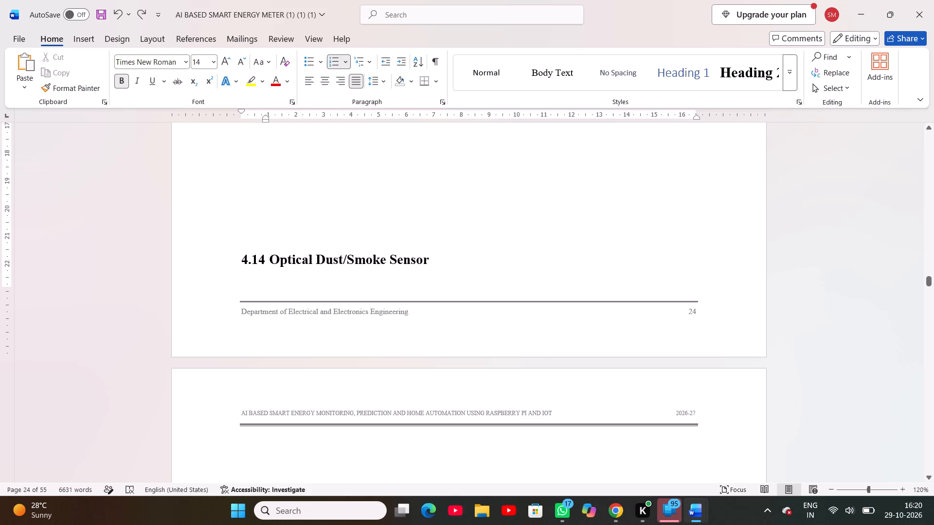
Remove the list number from the Optical Dust/Smoke Sensor heading and push the heading down to the top of the following page.
scroll(306, 262, up, 4)
scroll(306, 262, down, 2)
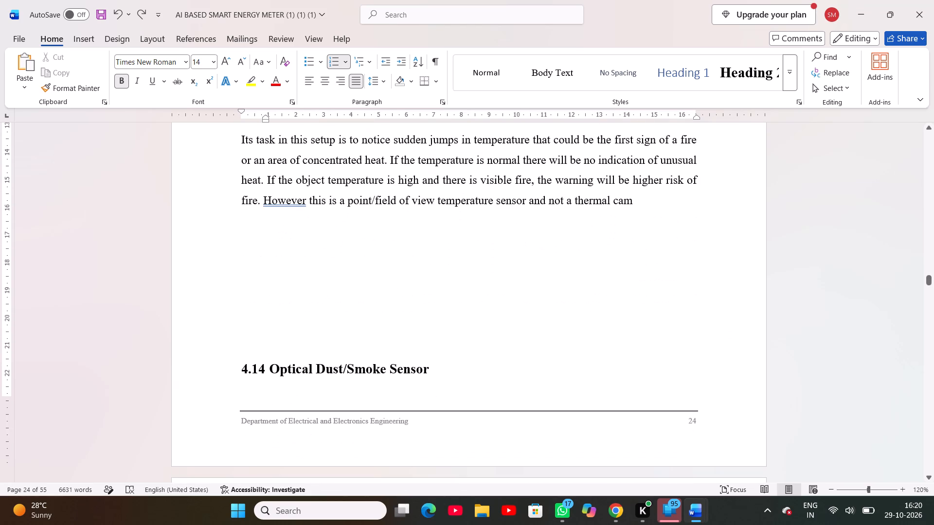
click(238, 370)
click(238, 370)
key(BackSpace)
key(BackSpace)
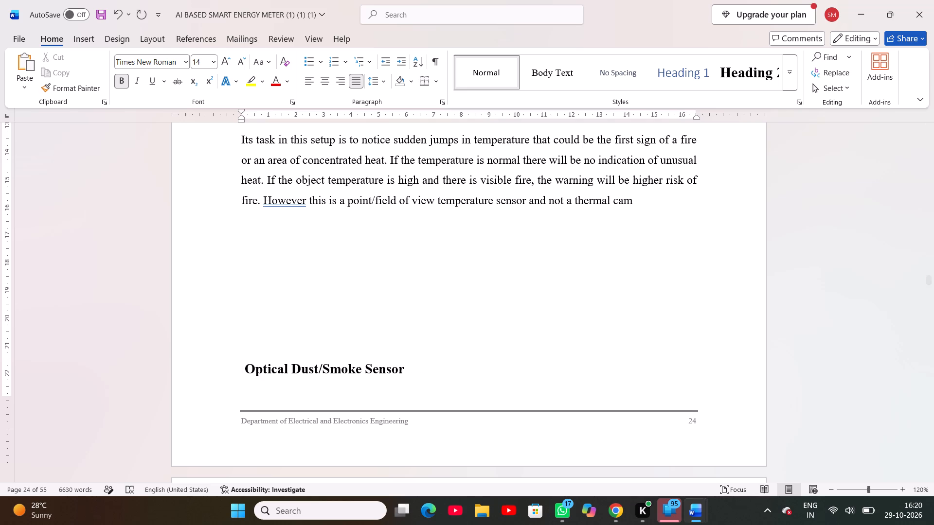
key(BackSpace)
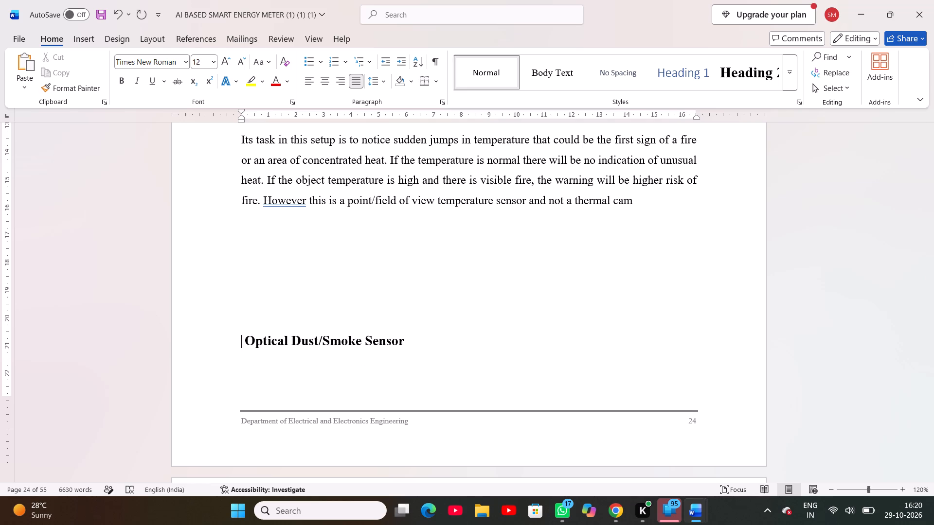
key(Return)
key(Return)
key(Return)
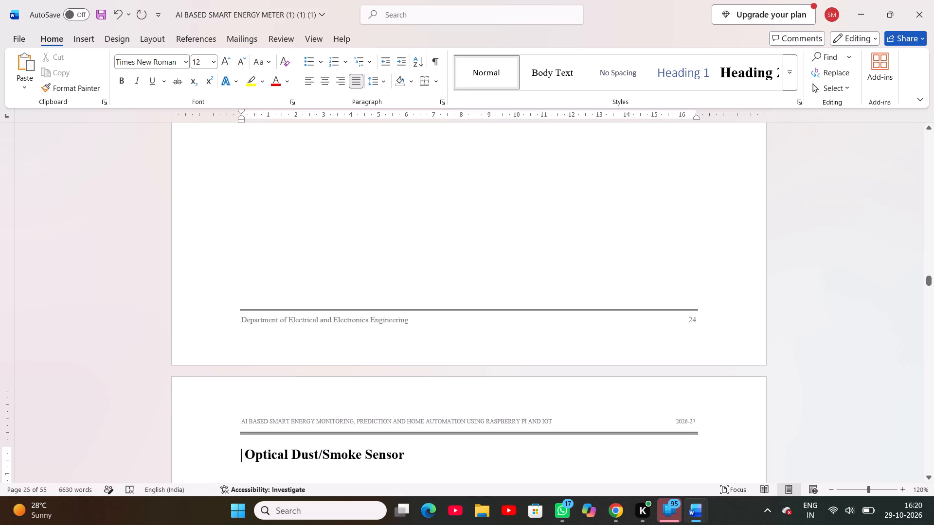
Number the Optical Dust/Smoke Sensor heading 4.13 and make the number bold at size 14.
key(4)
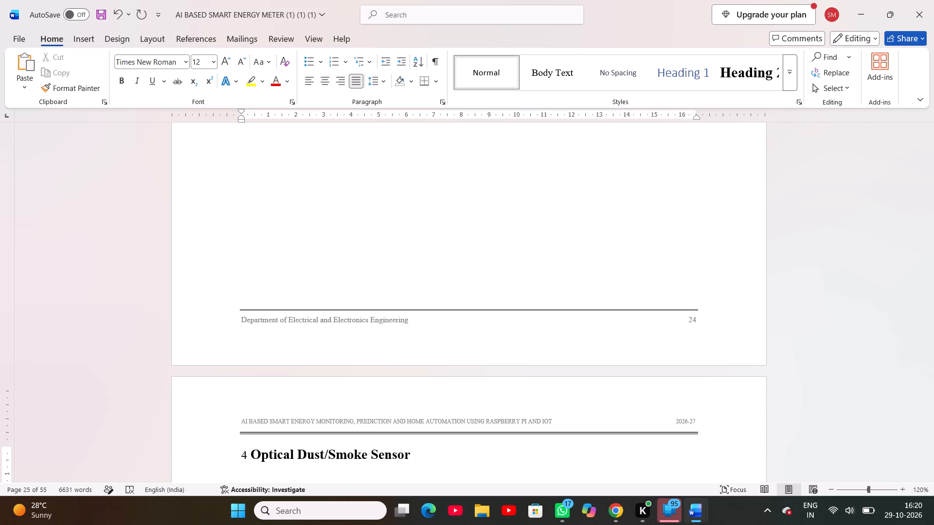
text(.13)
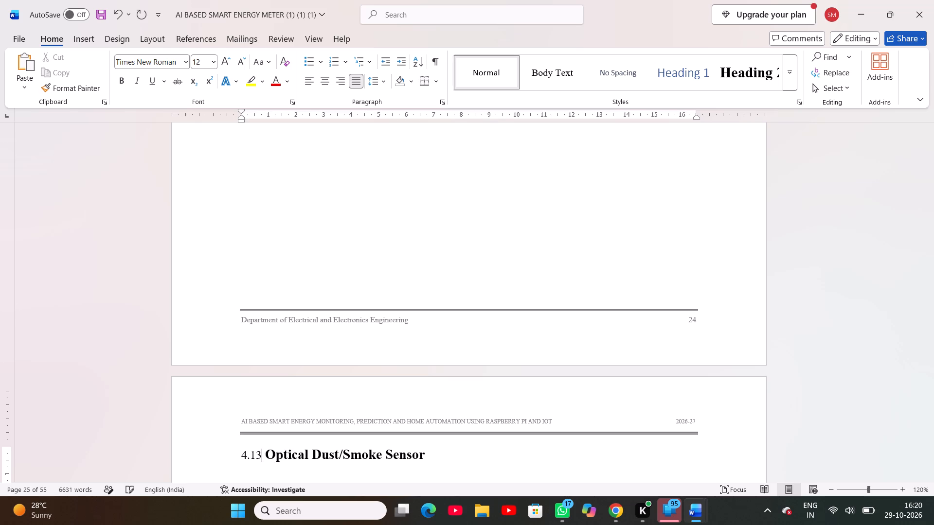
scroll(238, 370, up, 1)
scroll(238, 370, down, 2)
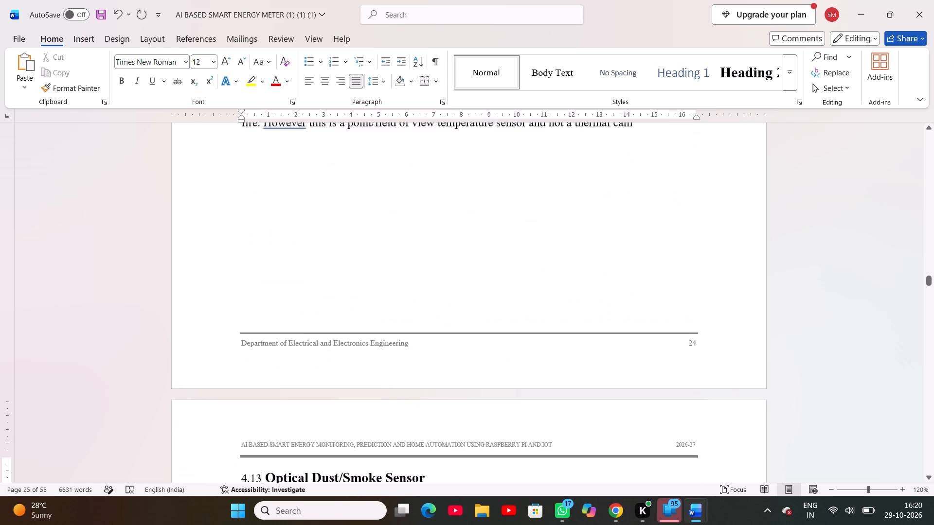
scroll(238, 370, down, 1)
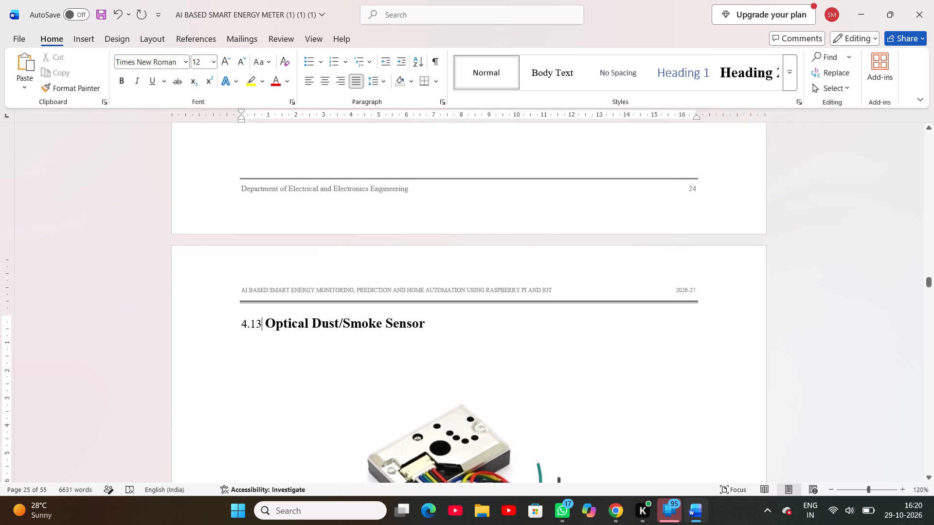
drag(236, 321, 263, 327)
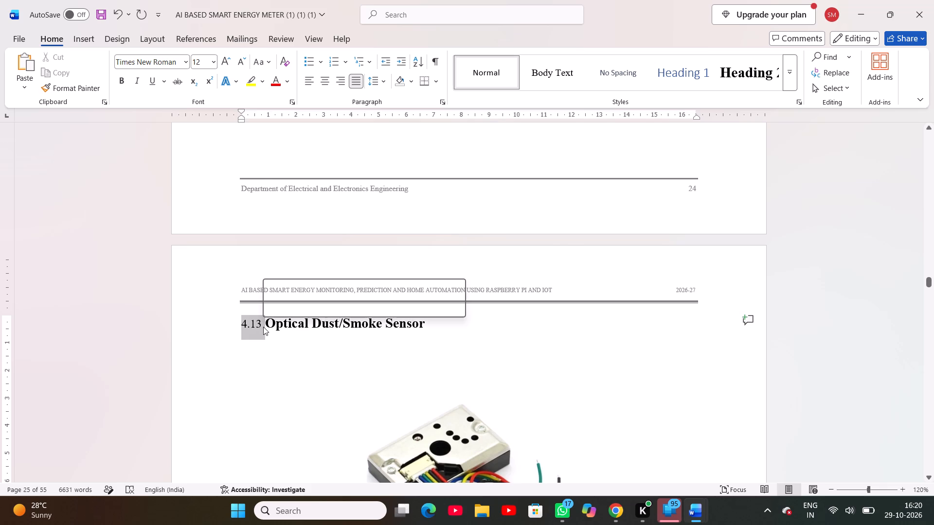
click(121, 79)
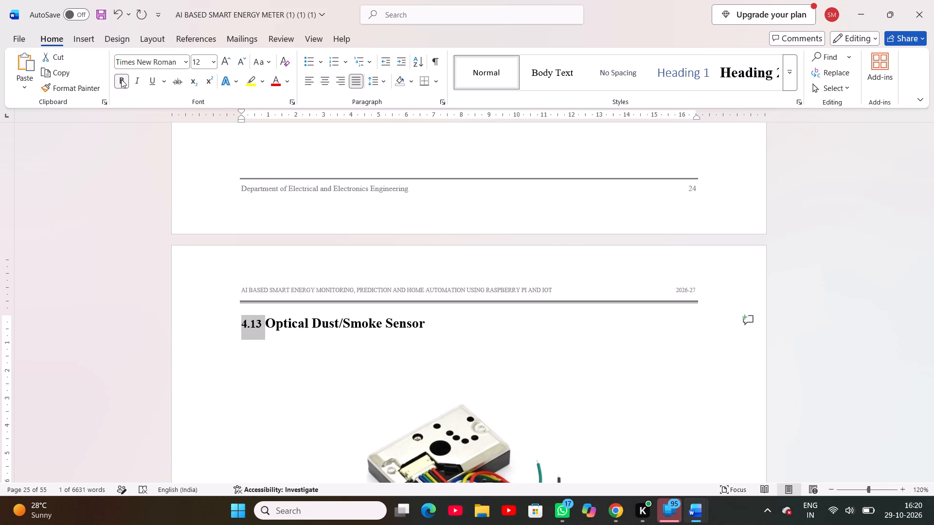
click(210, 68)
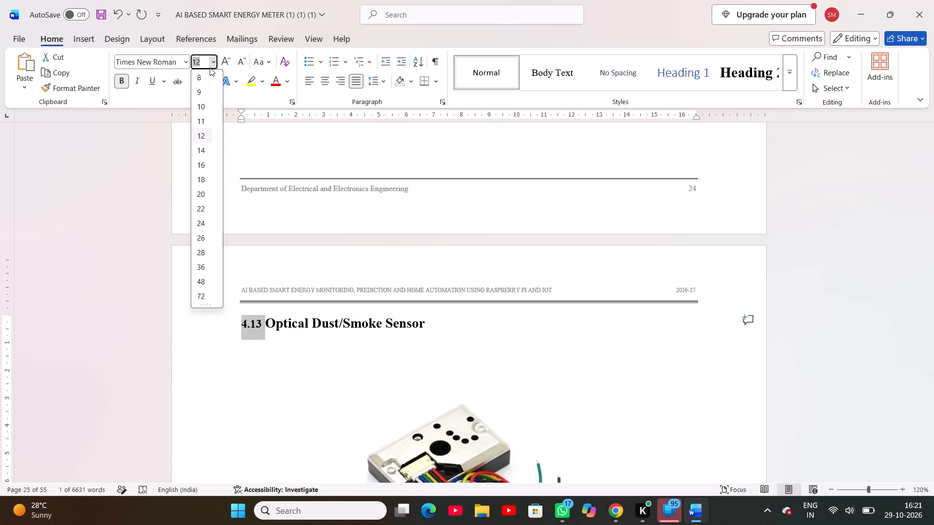
click(199, 153)
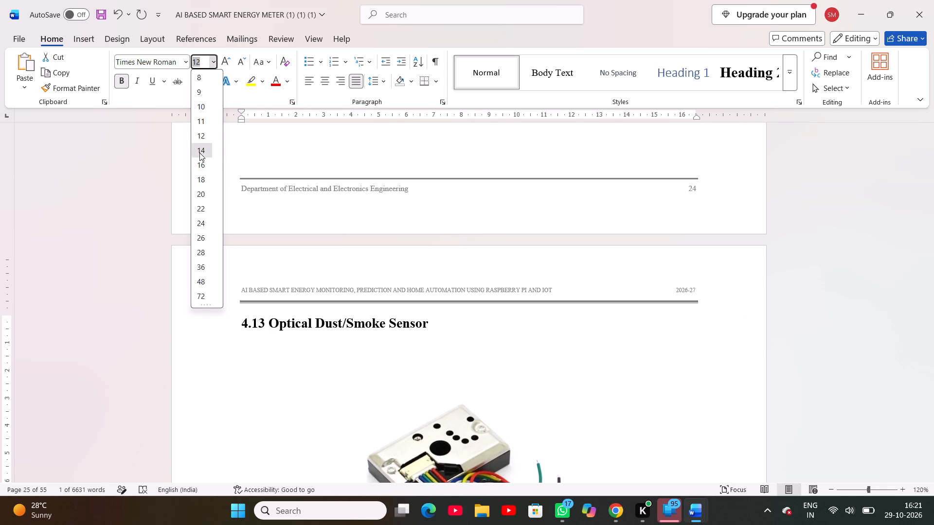
Correct the dust sensor caption's number and spacing so it reads Fig 4.13.1 Optical Dust/Smoke Sensor.
scroll(294, 366, down, 1)
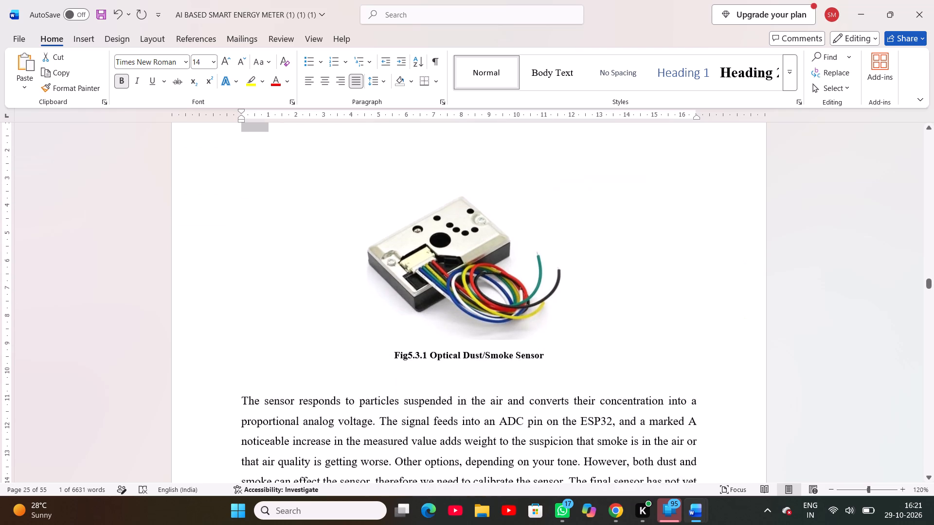
scroll(294, 366, down, 1)
click(427, 343)
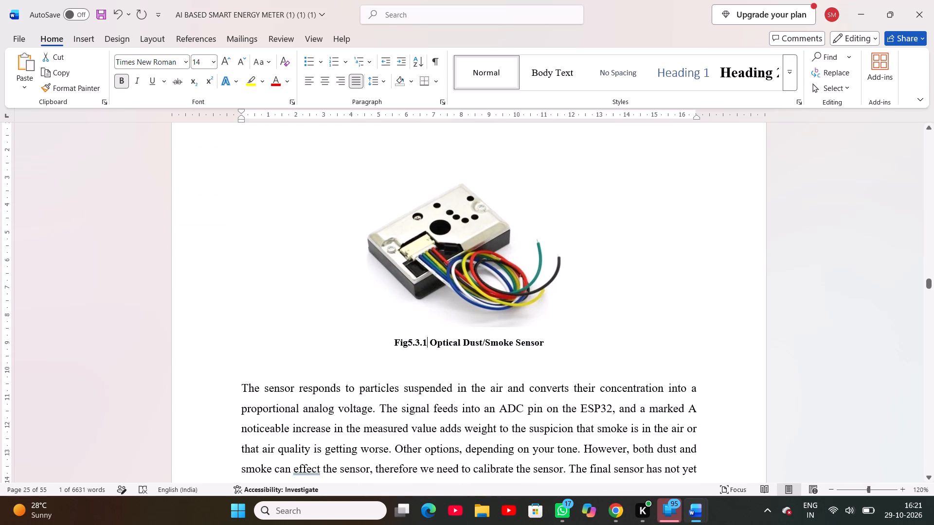
key(BackSpace)
key(BackSpace)
key(BackSpace)
key(BackSpace)
key(BackSpace)
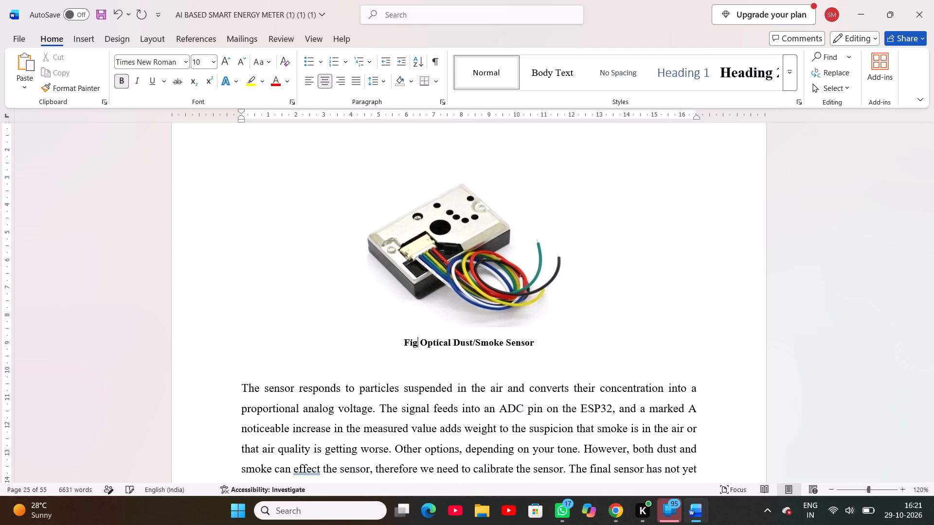
key(space)
key(4)
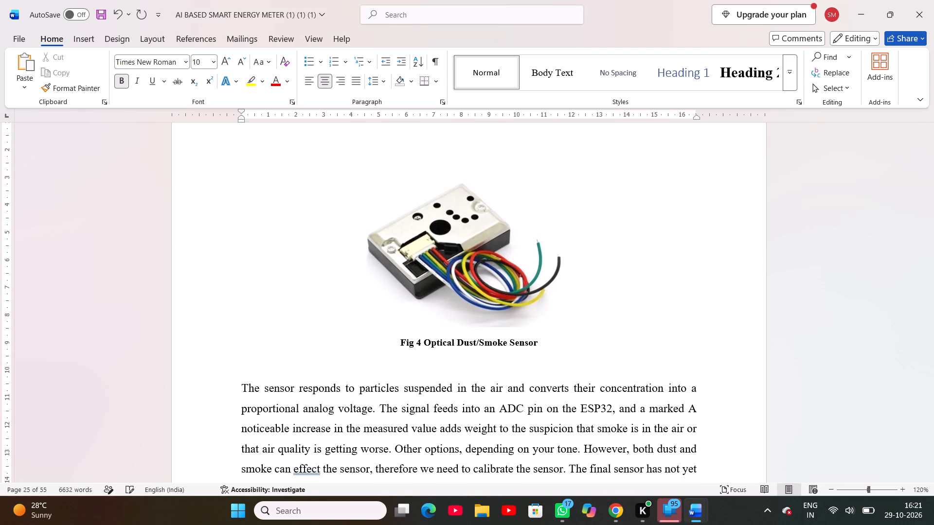
text(.13)
text(.1)
Give the Optical Dust/Smoke Sensor caption the blue-filled text effect.
drag(390, 343, 548, 341)
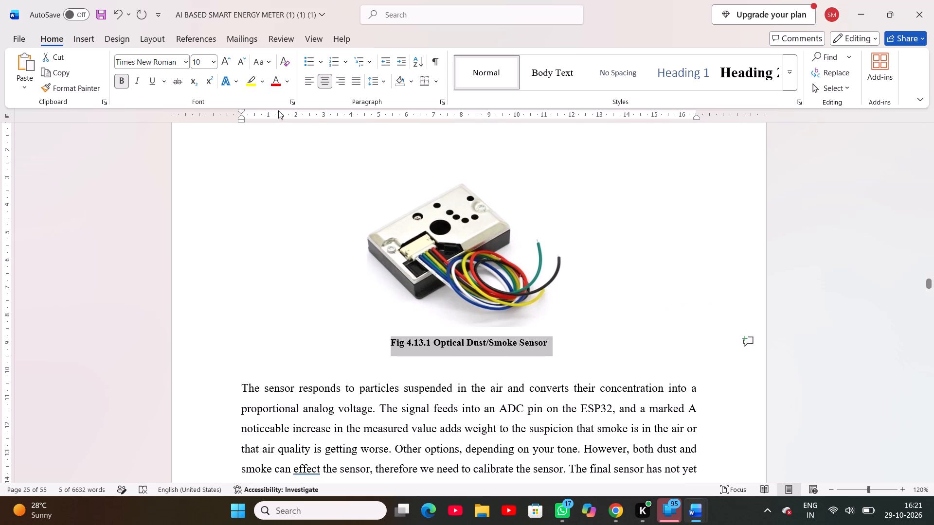
click(233, 85)
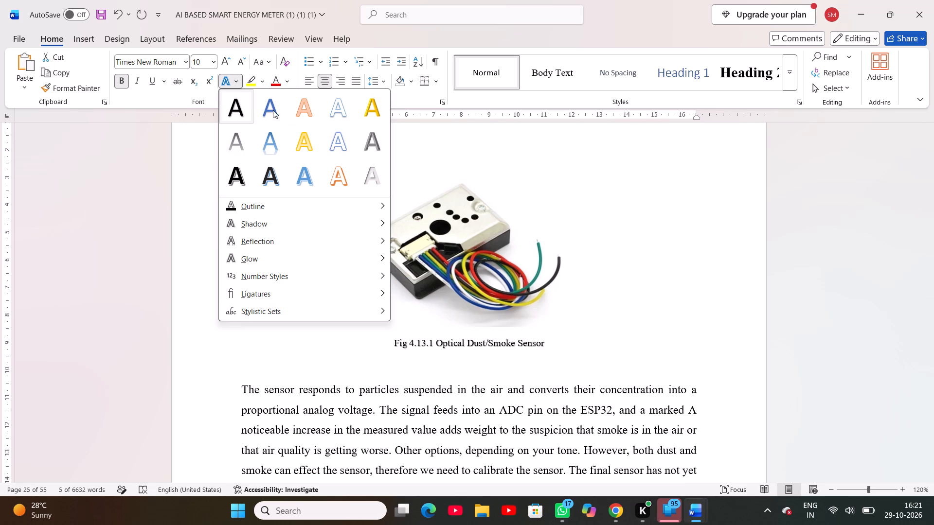
click(273, 110)
Delete the blank line between the Optical Dust/Smoke Sensor caption and the paragraph below it.
click(244, 387)
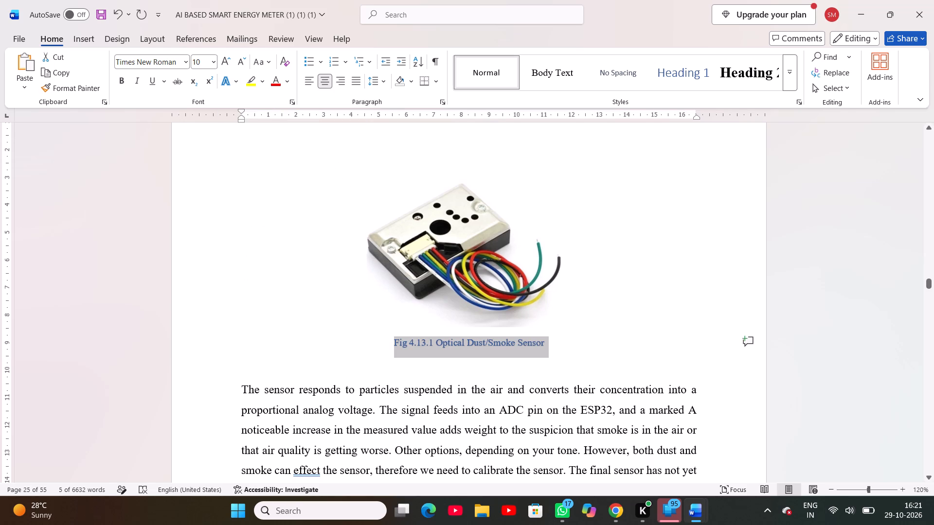
key(BackSpace)
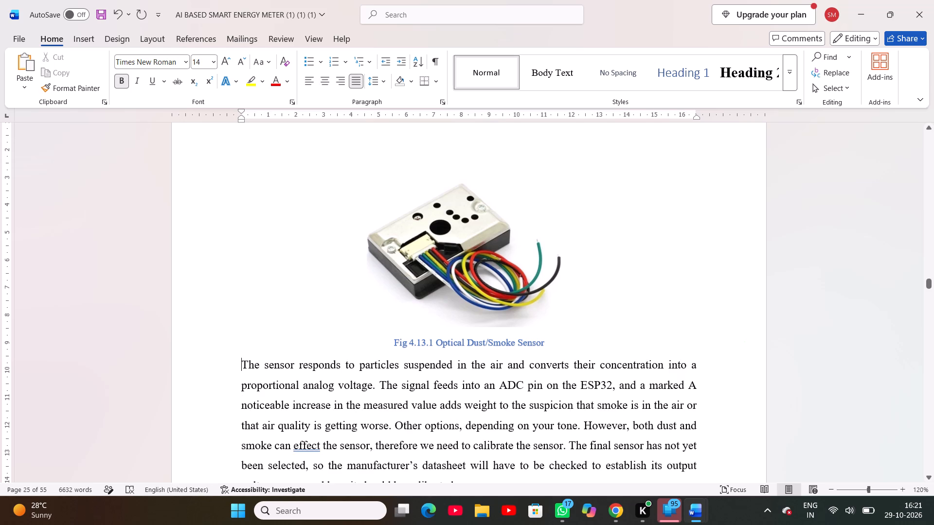
Change the Voltage Regulator heading's number to 4.14.
scroll(293, 454, down, 2)
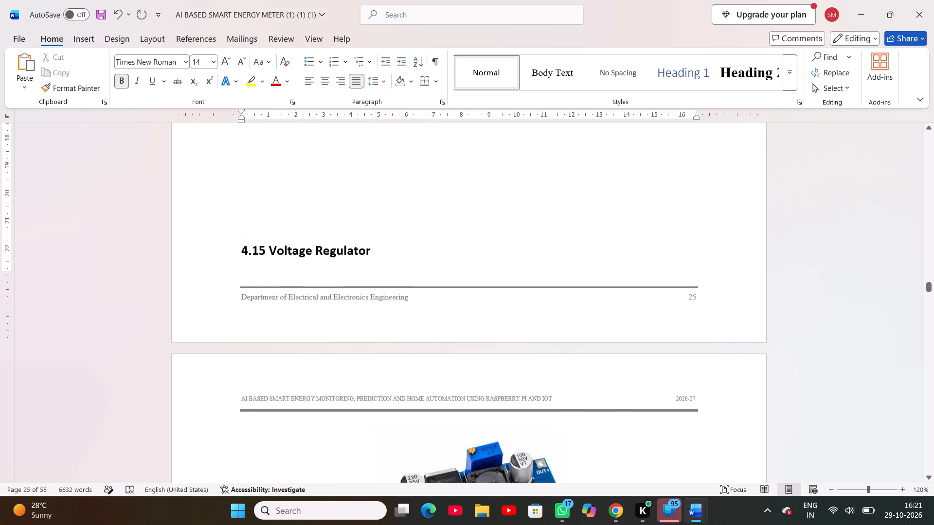
scroll(270, 298, up, 3)
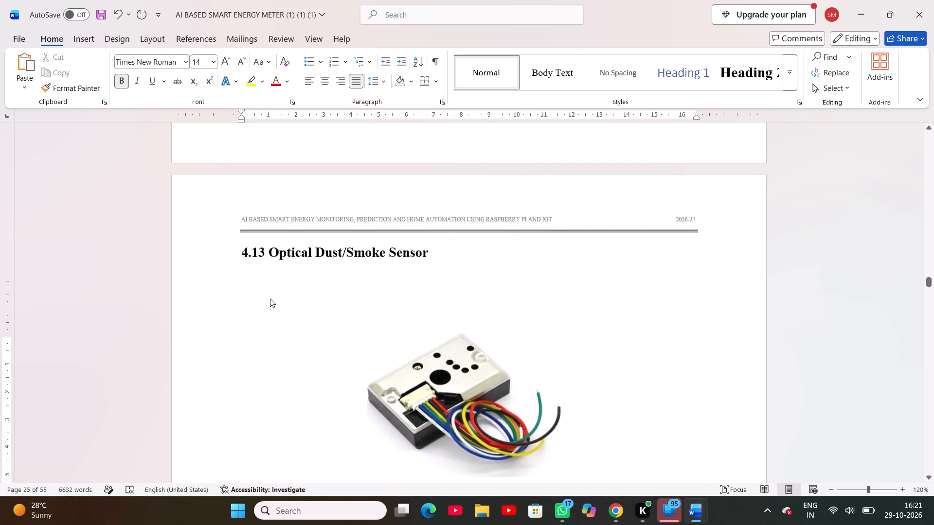
scroll(270, 298, down, 1)
scroll(270, 298, up, 1)
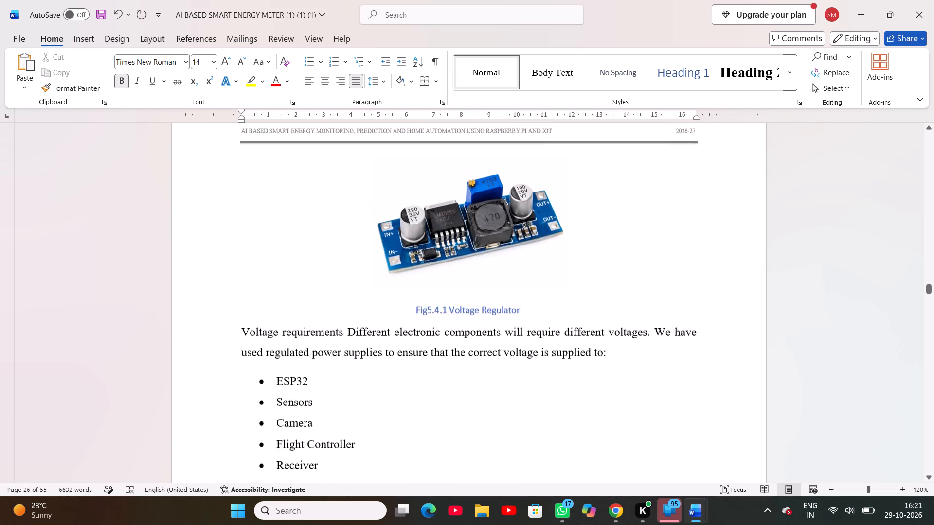
scroll(270, 298, up, 2)
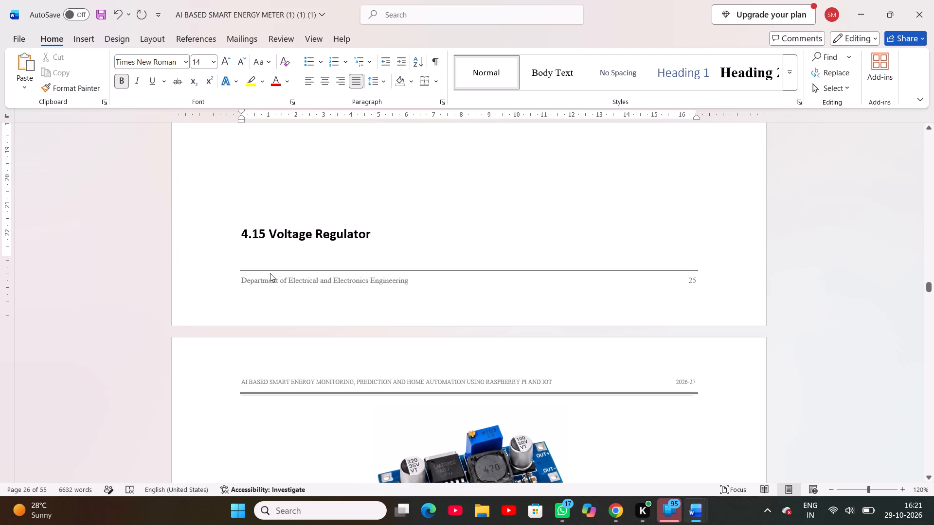
click(266, 233)
key(BackSpace)
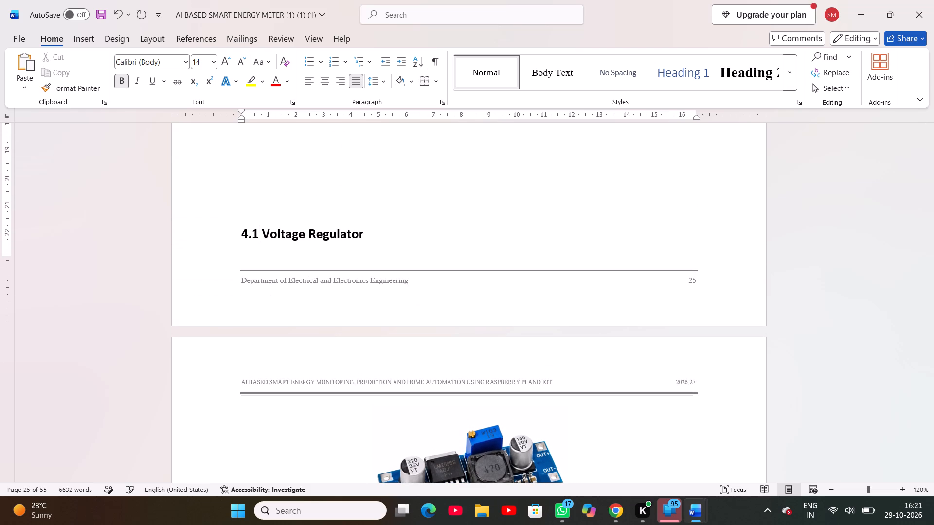
key(4)
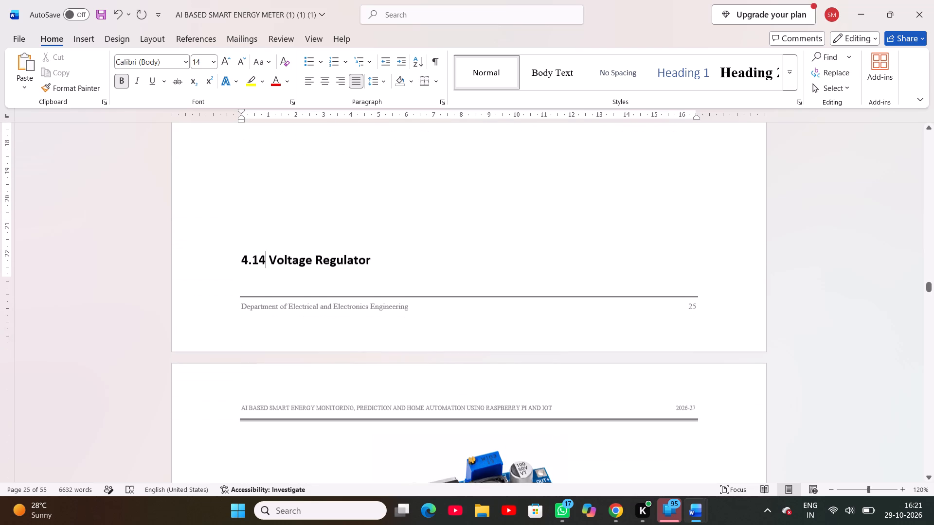
Insert a blank line before the 4.14 Voltage Regulator heading to move it onto the page with its picture.
click(241, 257)
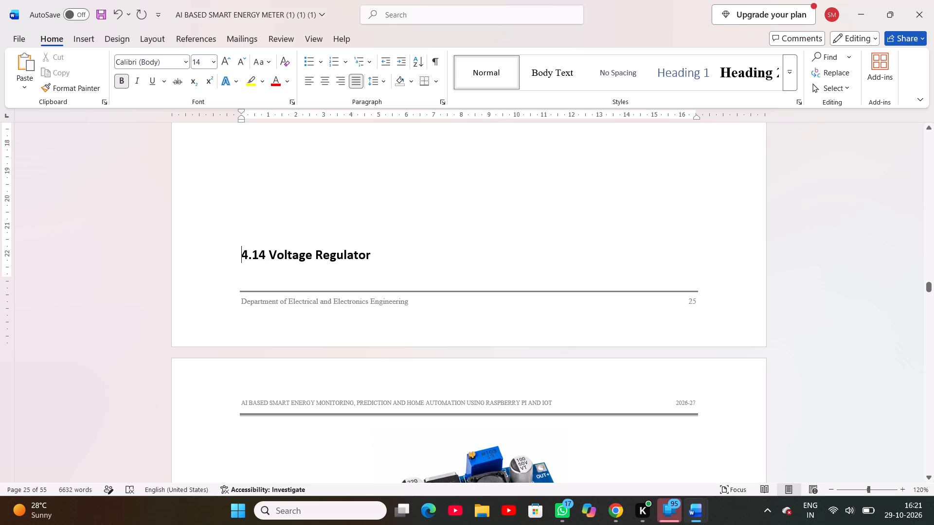
key(Return)
Correct the voltage regulator caption's number and spacing so it reads Fig 4.14.1 Voltage Regulator.
scroll(241, 257, down, 2)
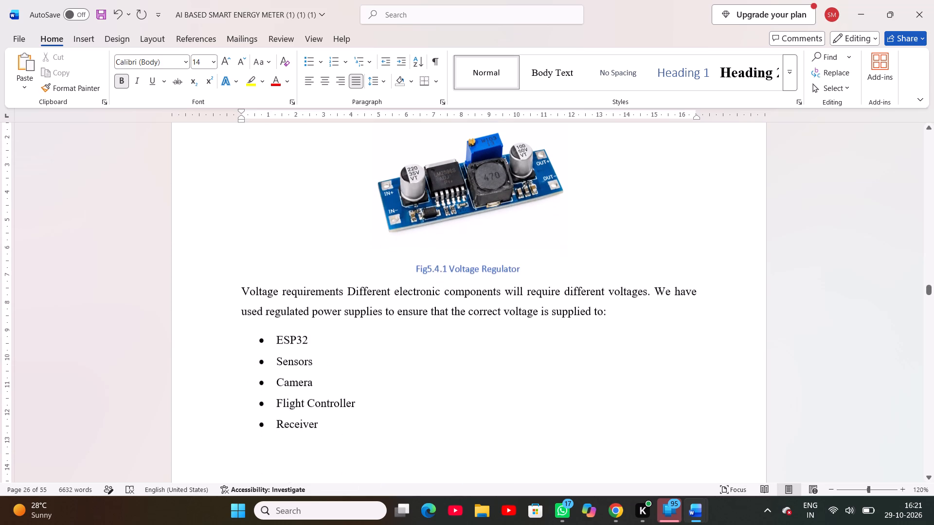
click(445, 266)
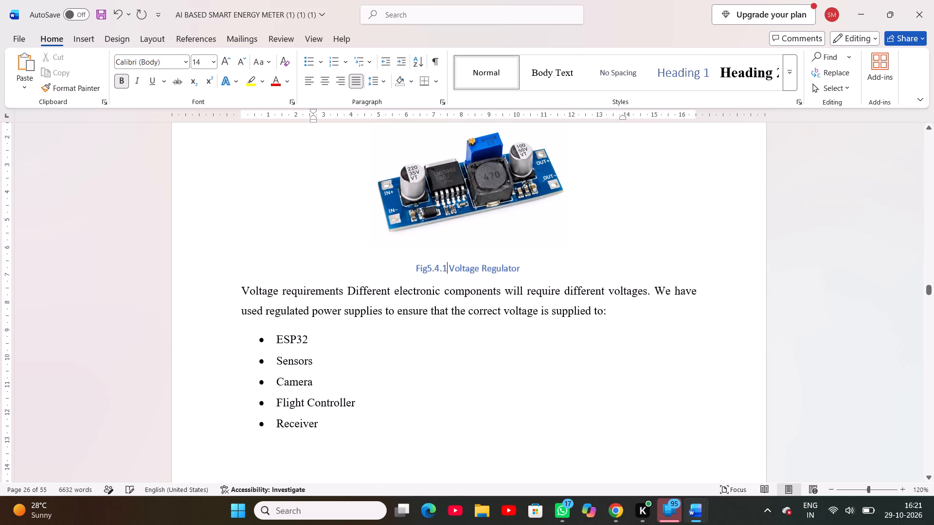
key(BackSpace)
key(BackSpace)
key(BackSpace)
key(BackSpace)
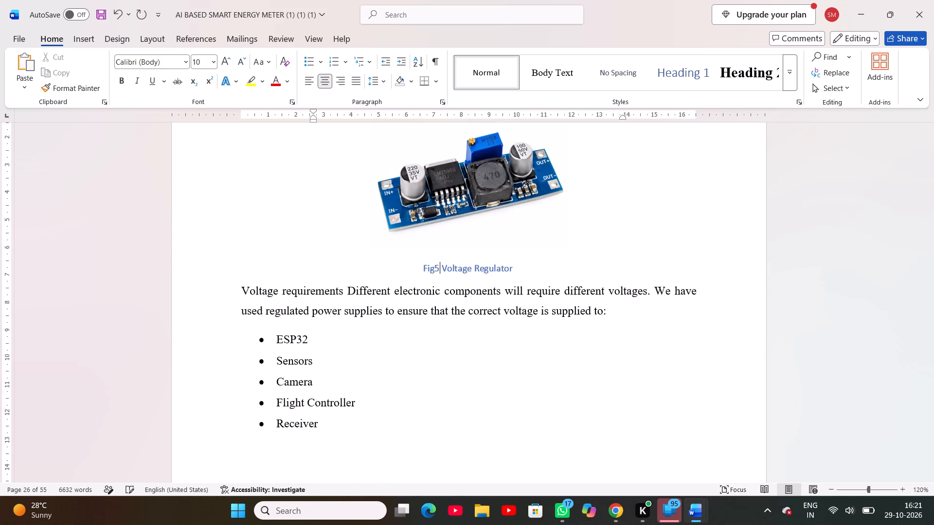
key(BackSpace)
key(space)
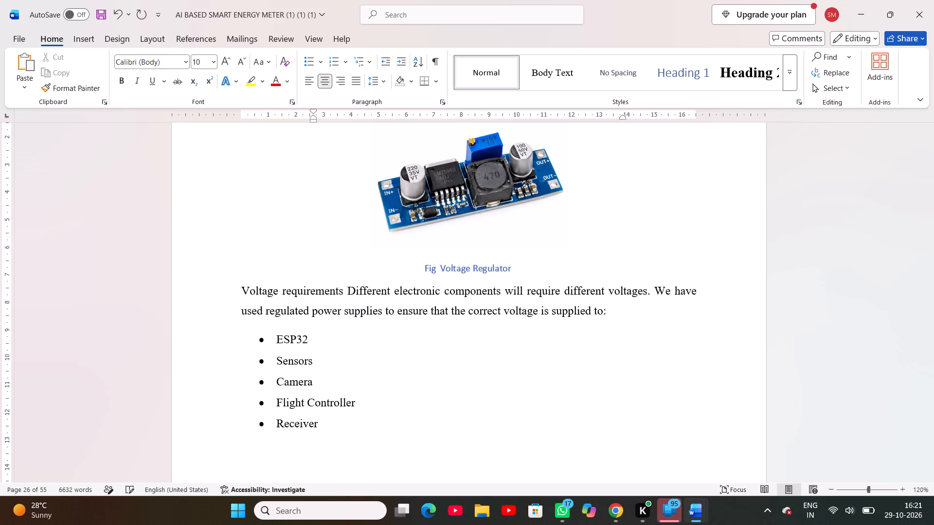
key(4)
text(.14.1)
scroll(445, 266, right, 1)
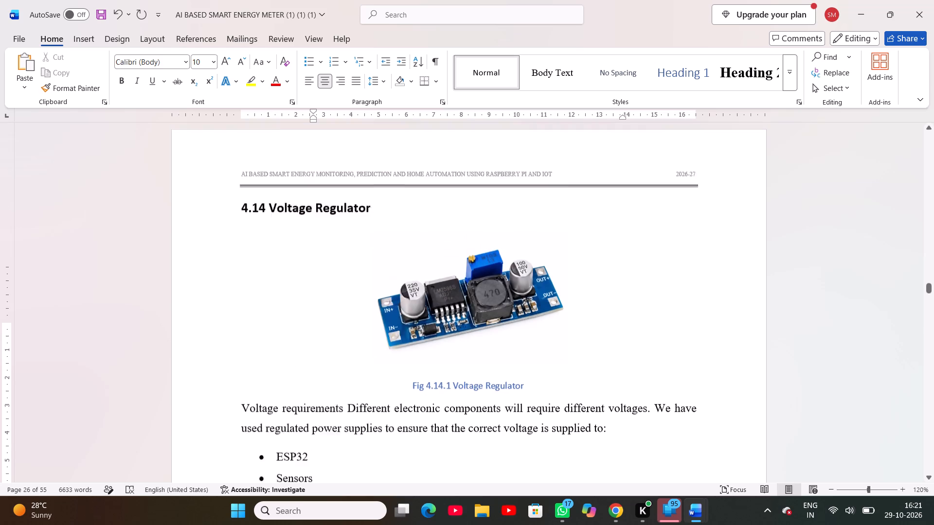
scroll(445, 266, right, 1)
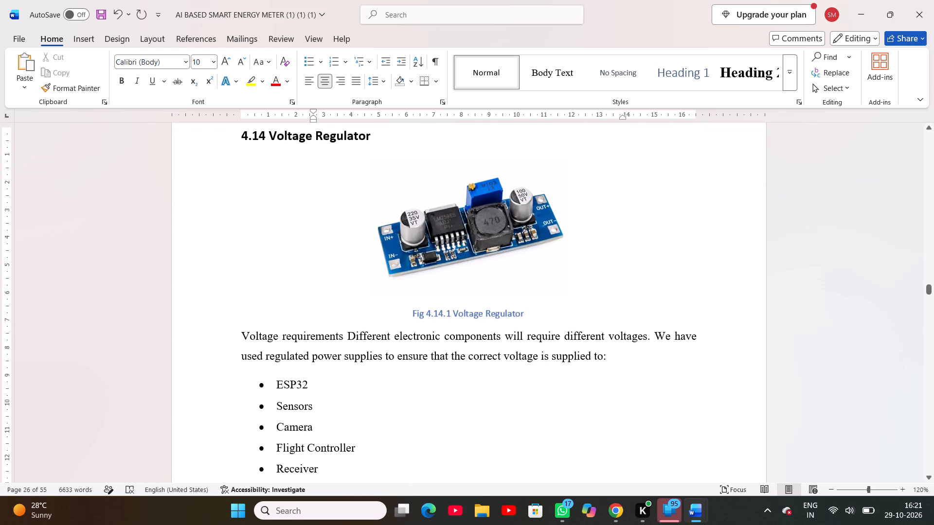
Change the Laptop/PC heading's number to 4.15.
click(430, 343)
scroll(430, 343, down, 2)
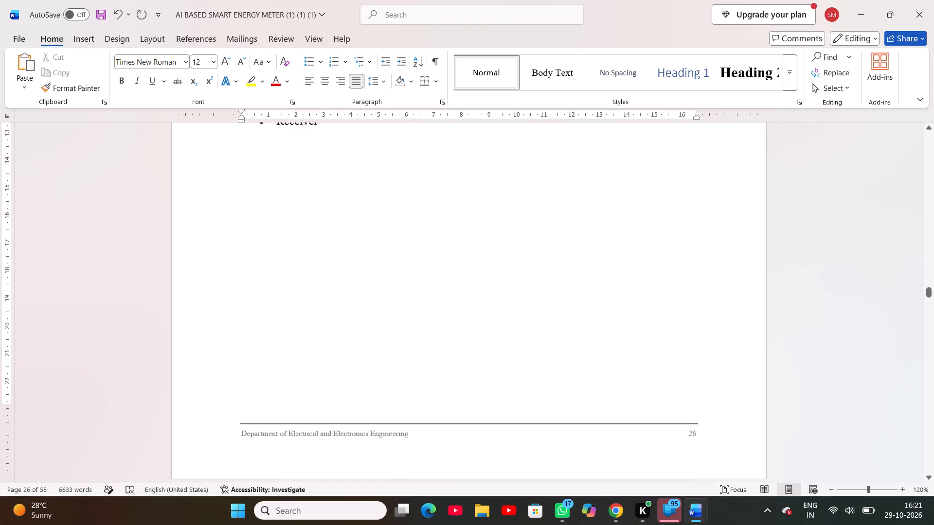
scroll(430, 343, down, 2)
scroll(430, 343, up, 1)
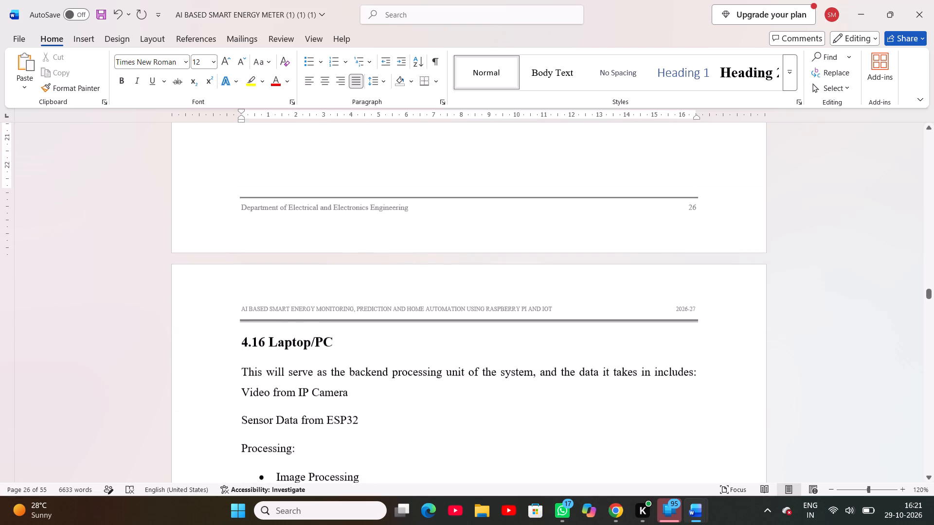
scroll(430, 343, up, 1)
scroll(430, 343, down, 2)
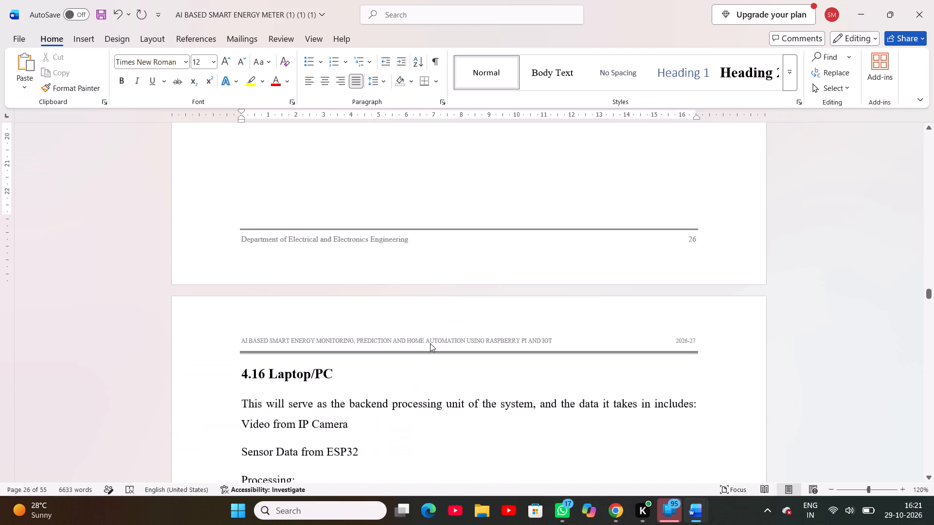
click(265, 375)
key(BackSpace)
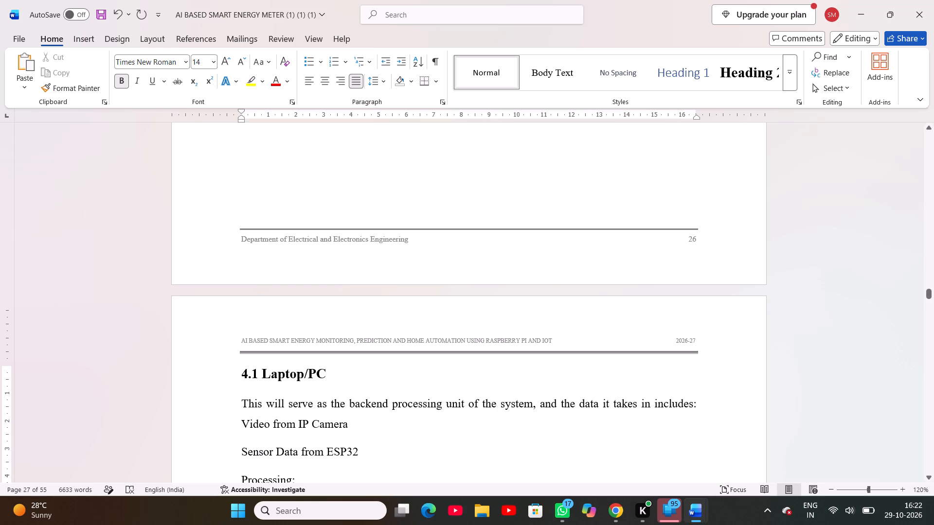
key(5)
Delete the blank lines above the 4.15 Laptop/PC heading so it directly follows the Receiver bullet.
click(242, 375)
key(BackSpace)
key(BackSpace)
scroll(242, 375, up, 1)
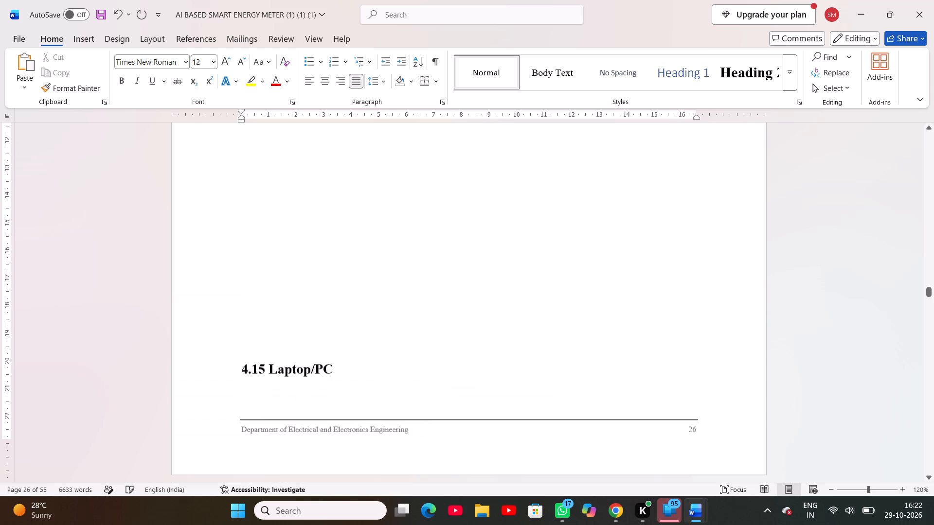
scroll(242, 375, up, 1)
click(240, 400)
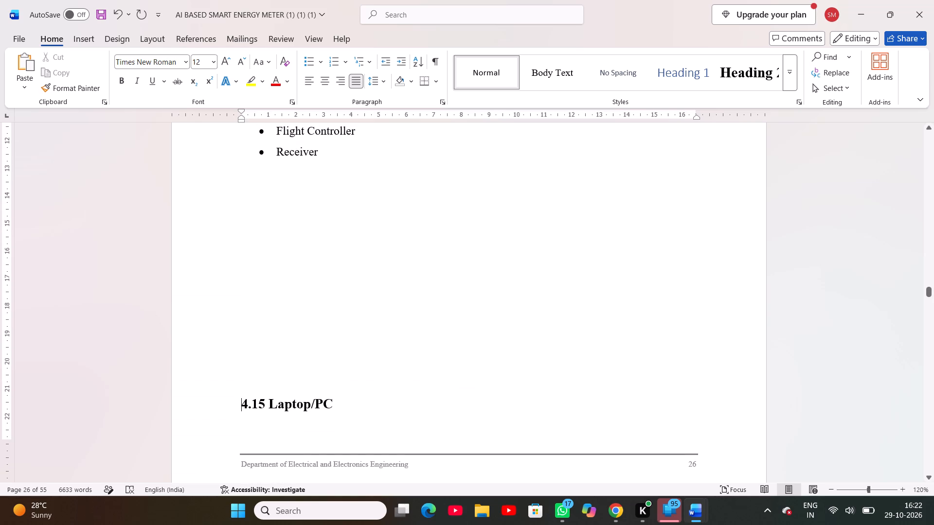
key(BackSpace)
key(BackSpace)
key(BackSpace)
key(BackSpace)
key(BackSpace)
key(BackSpace)
key(BackSpace)
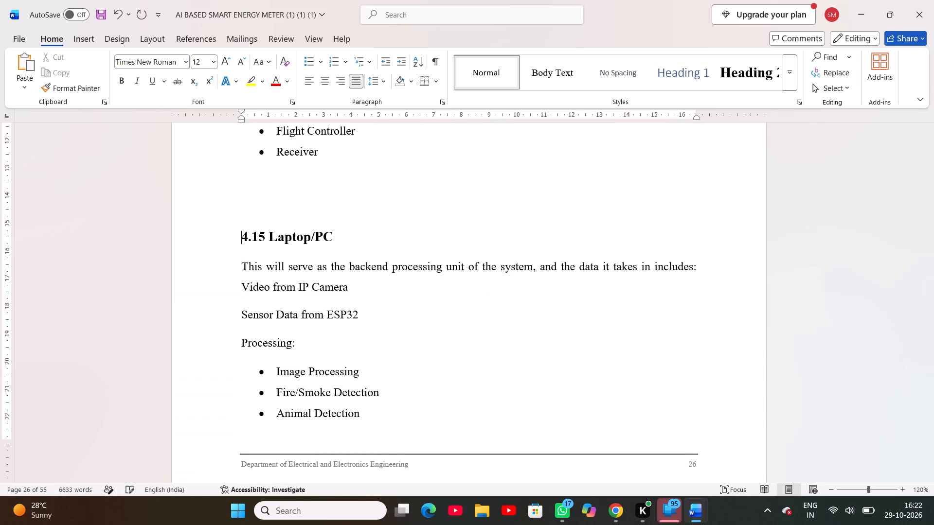
key(BackSpace)
scroll(240, 400, up, 1)
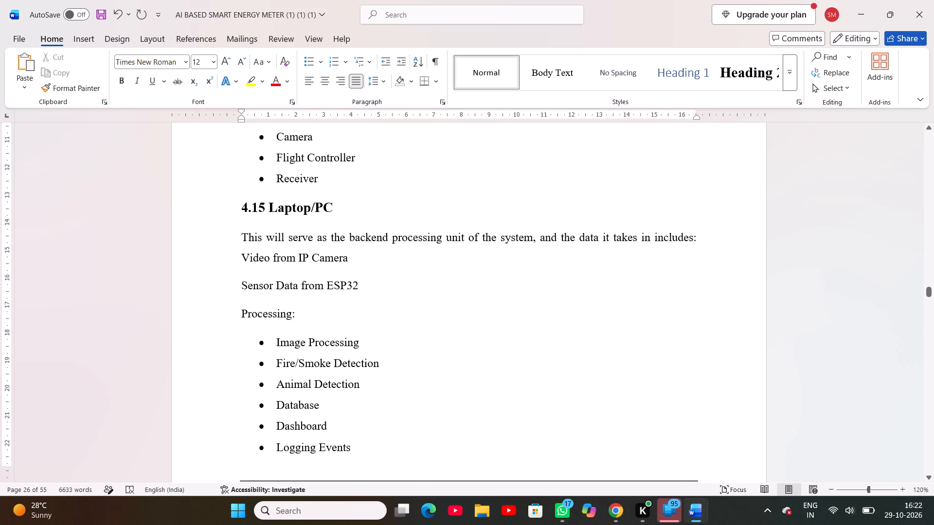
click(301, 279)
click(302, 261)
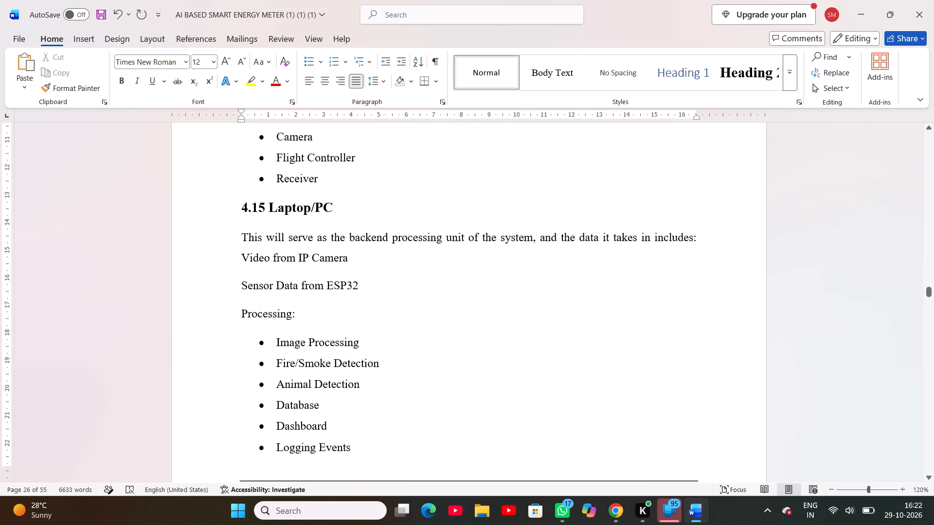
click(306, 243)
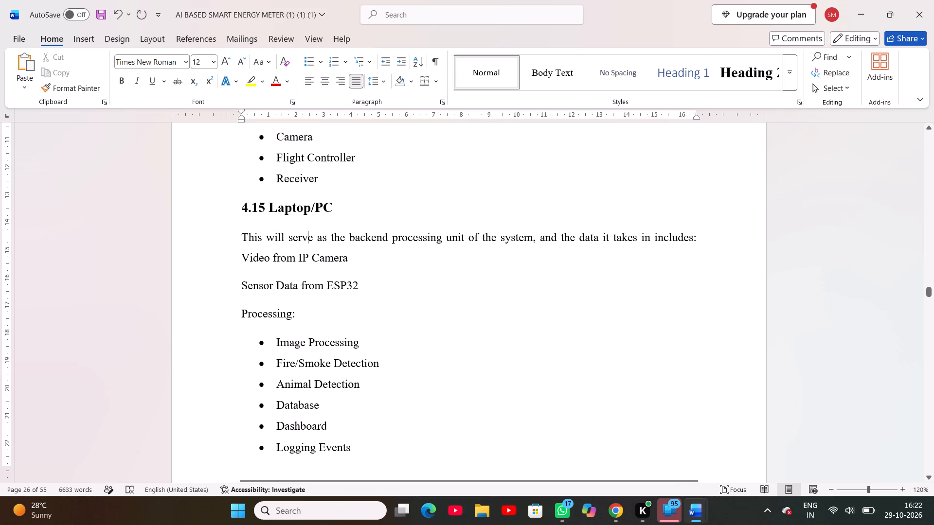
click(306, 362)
Insert blank lines before the 4.2 SOFTWARE REQUIREMENTS heading to push it to the top of the following page.
scroll(306, 362, down, 1)
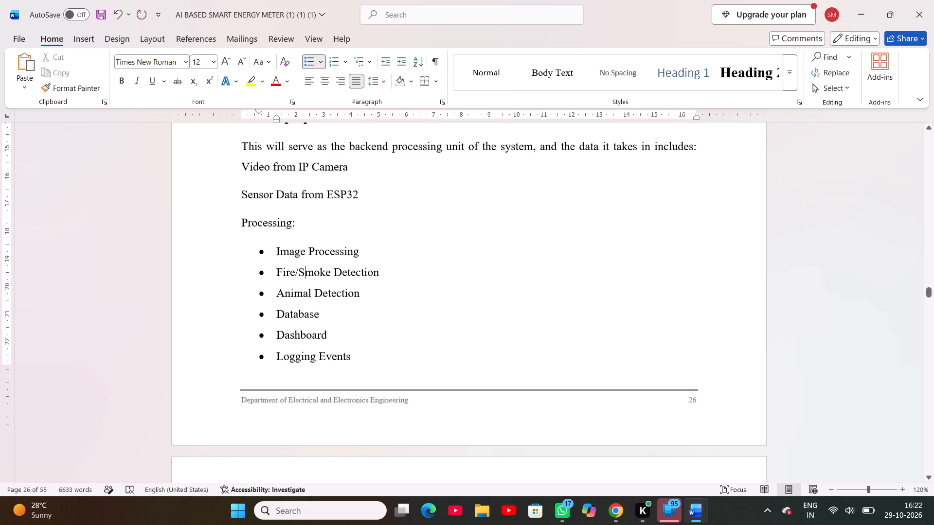
scroll(306, 362, down, 2)
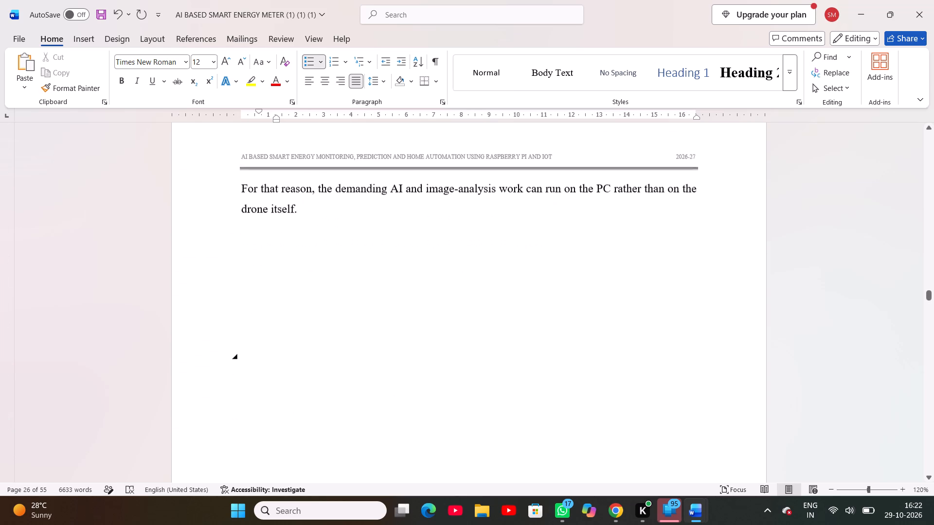
scroll(306, 362, down, 1)
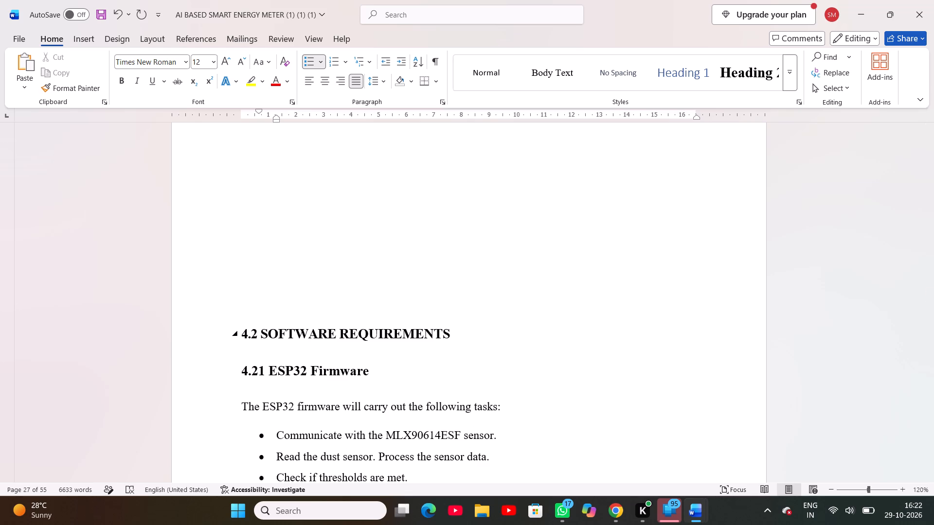
click(243, 335)
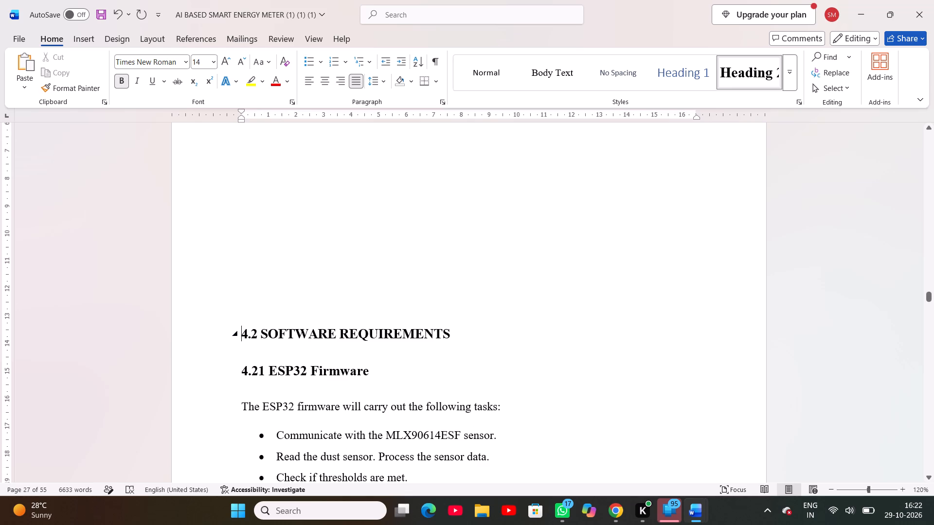
key(Return)
key(Return)
key(Return)
key(Return)
key(Return)
key(Return)
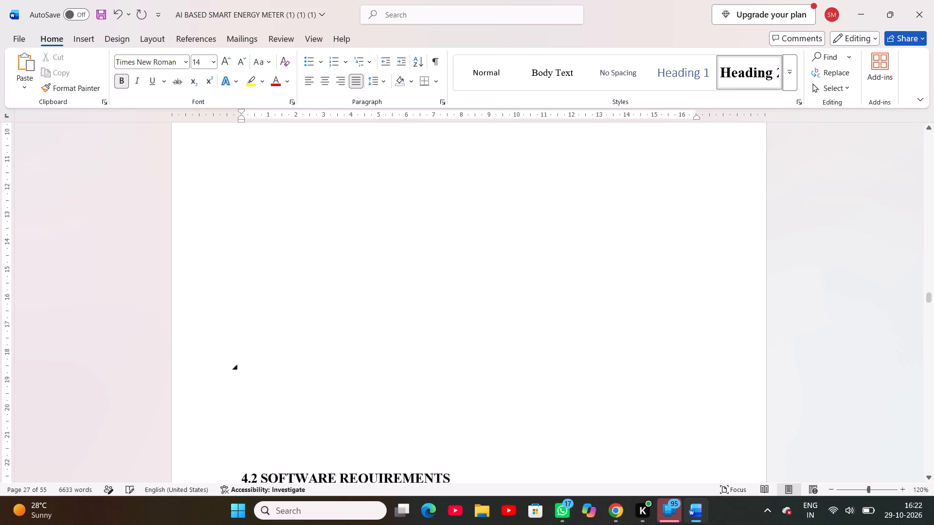
key(Return)
Review the page layout and subsection numbering around the 4.2 SOFTWARE REQUIREMENTS heading.
scroll(243, 335, up, 2)
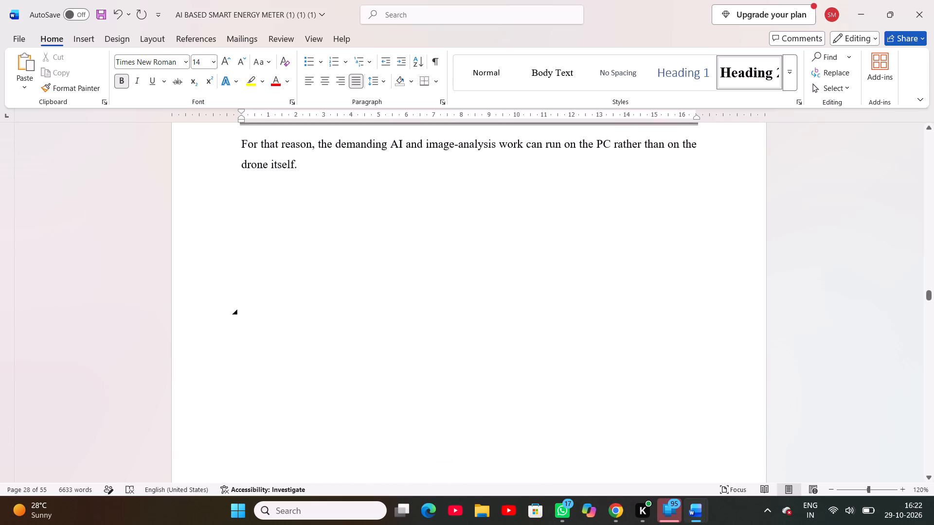
scroll(243, 335, up, 1)
scroll(243, 335, down, 6)
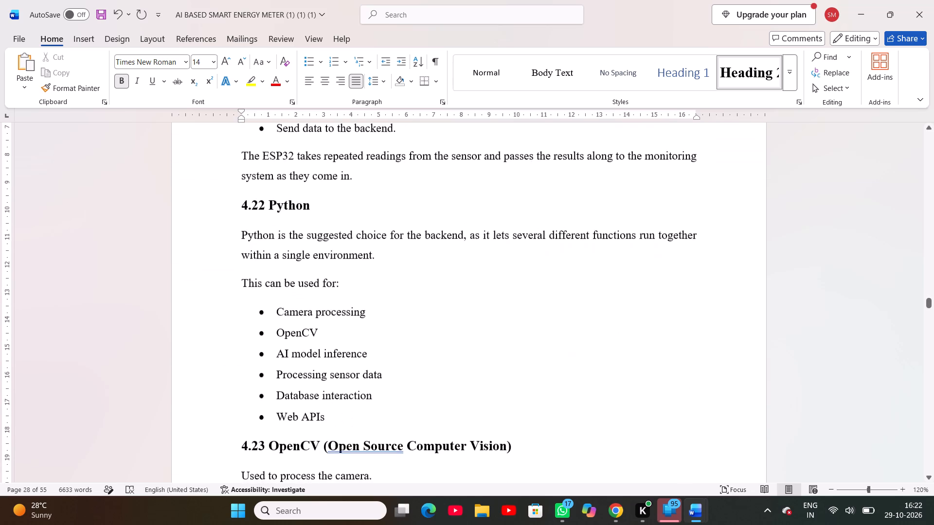
scroll(243, 335, up, 1)
scroll(243, 335, down, 1)
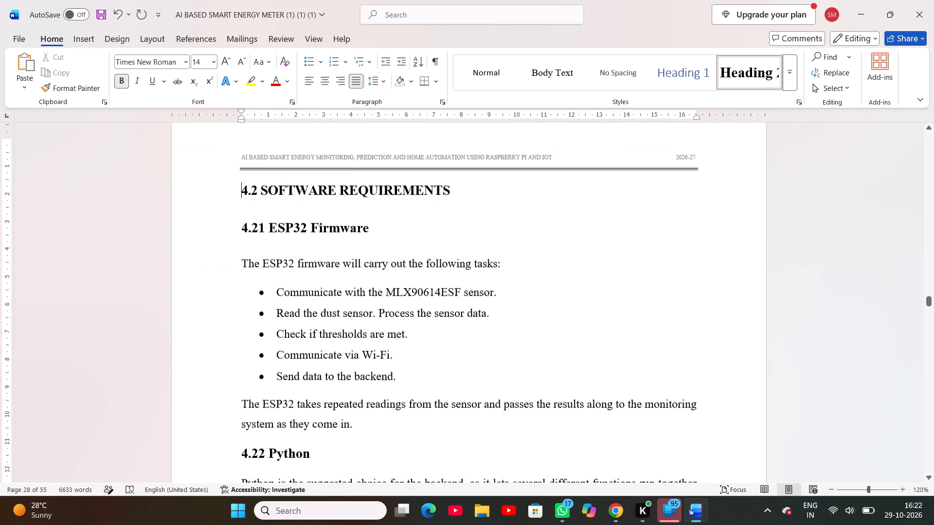
scroll(243, 335, down, 3)
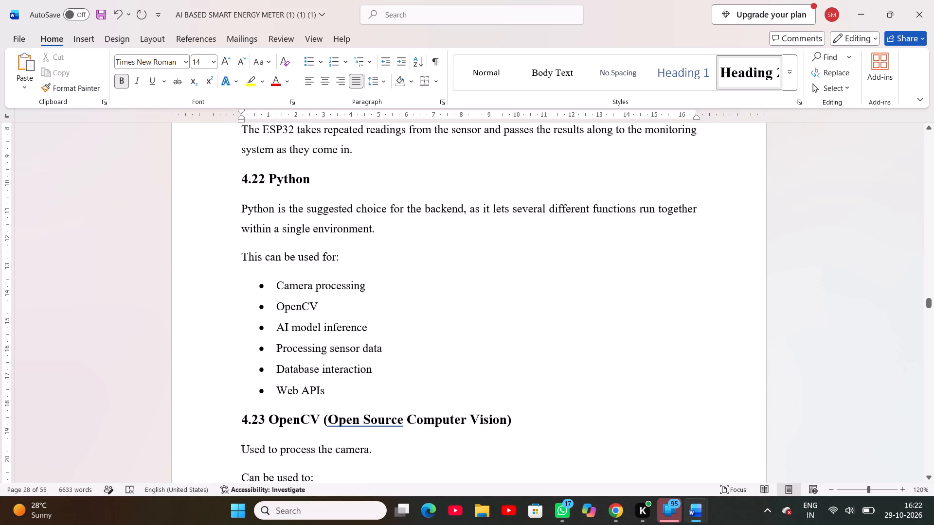
scroll(243, 335, up, 2)
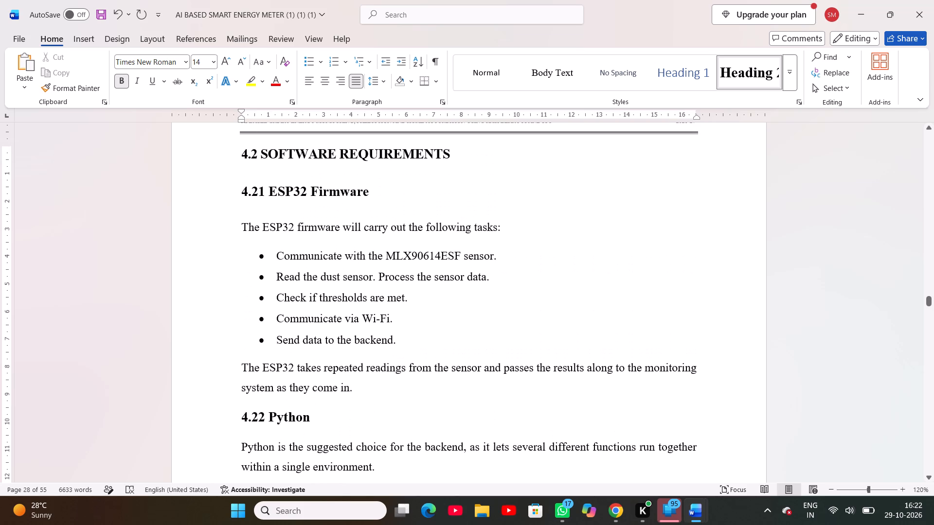
Review the text, bullet lists and heading numbers from 4.21 ESP32 Firmware through 4.25 Flask/Node Backend.
click(296, 239)
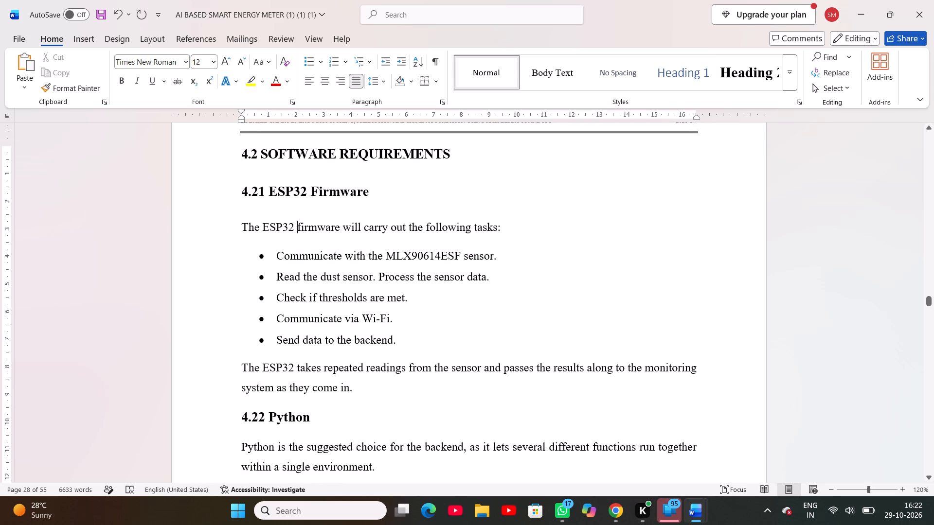
click(300, 222)
click(301, 280)
scroll(301, 280, down, 1)
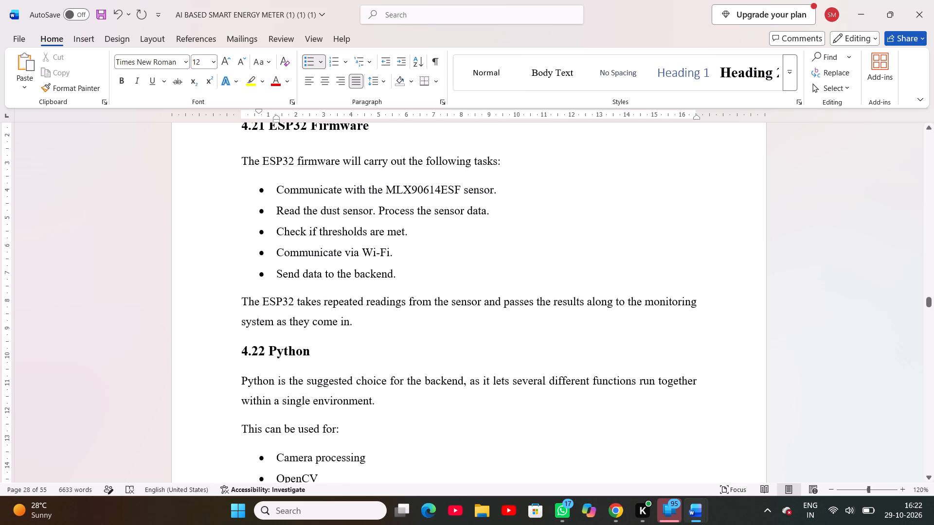
scroll(301, 280, down, 3)
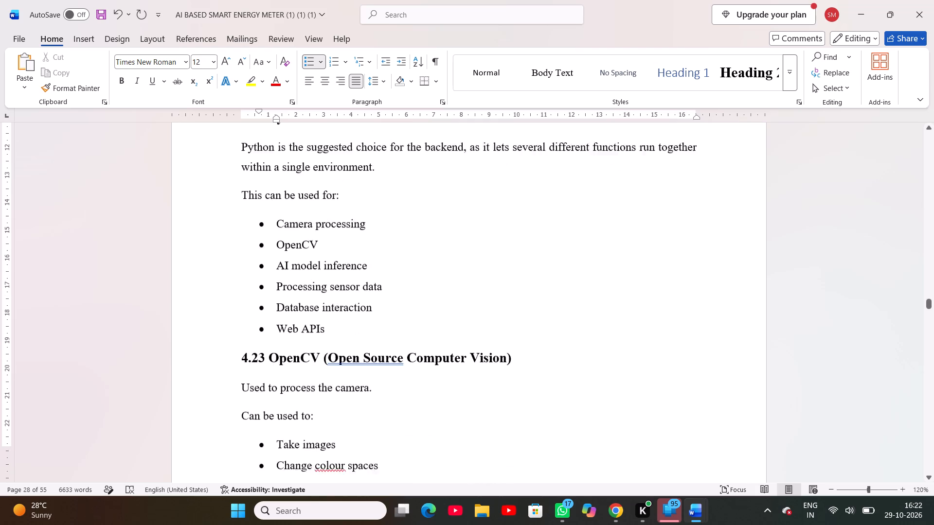
scroll(301, 280, down, 3)
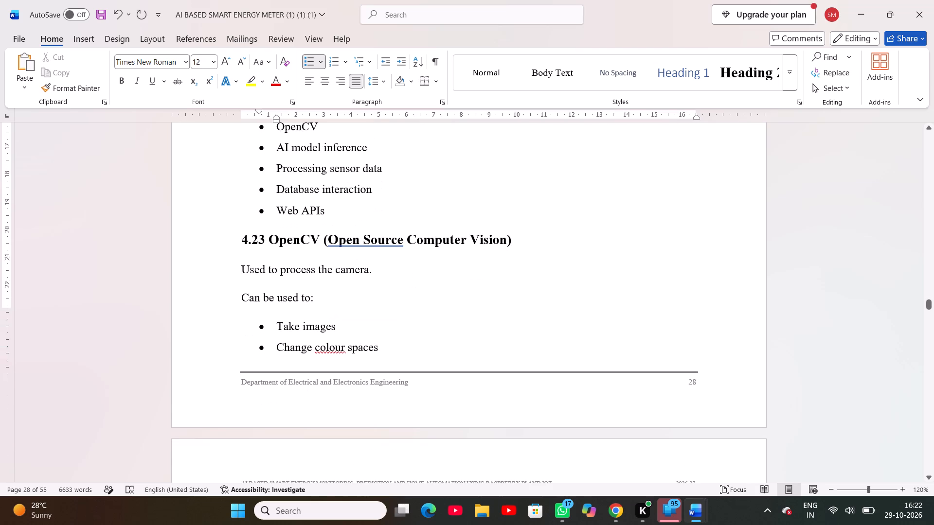
scroll(301, 280, down, 3)
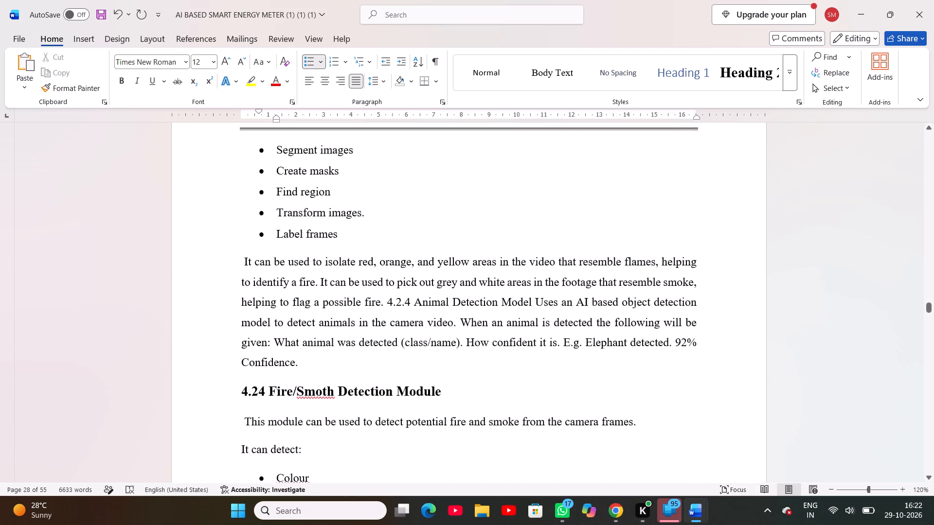
scroll(301, 280, down, 3)
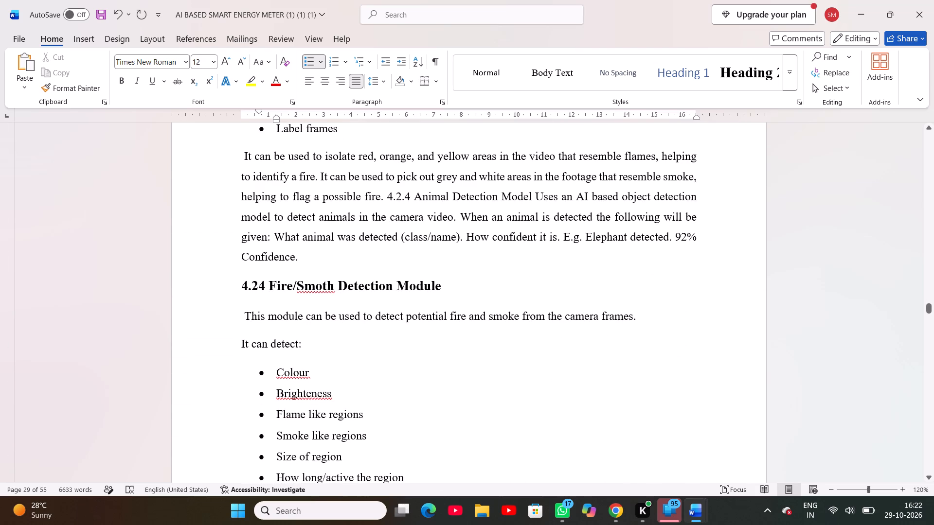
scroll(301, 280, down, 1)
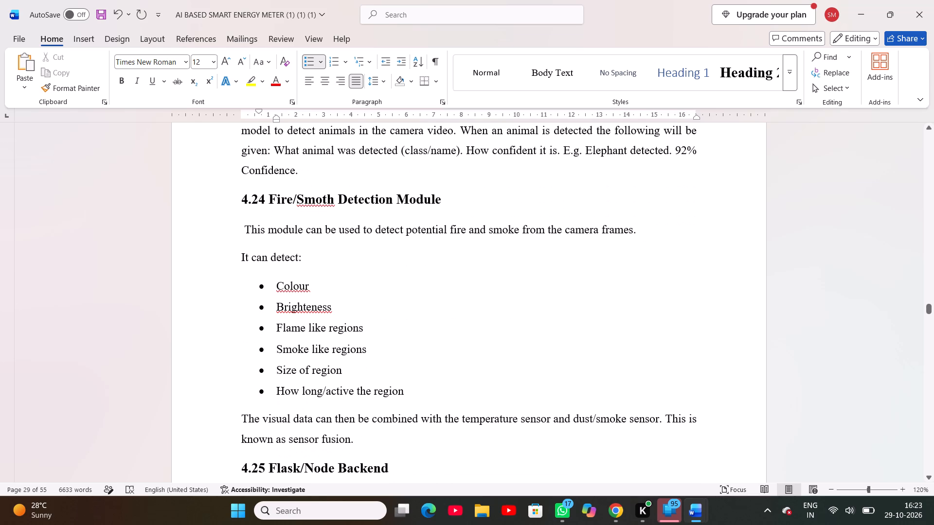
Remove the leading space from the first paragraph under the 4.24 Fire/Smoth Detection Module heading.
scroll(244, 260, up, 1)
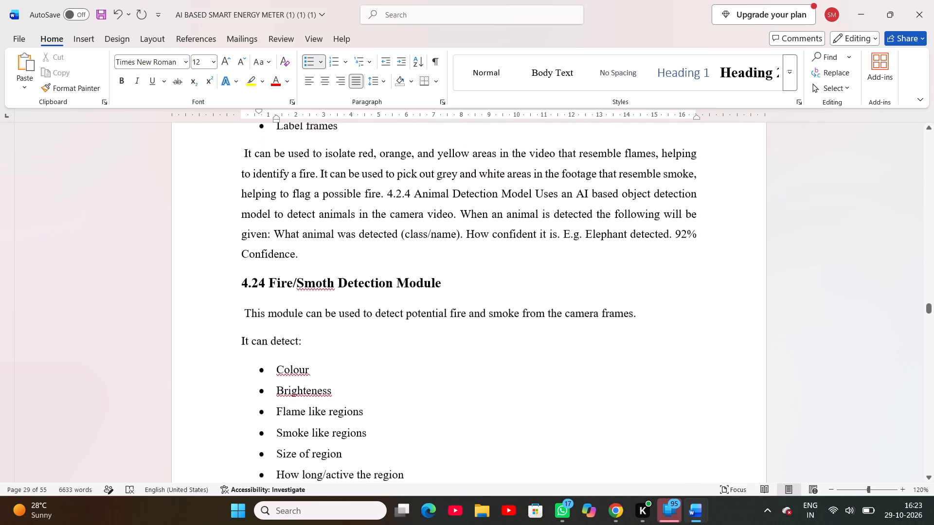
scroll(244, 260, up, 2)
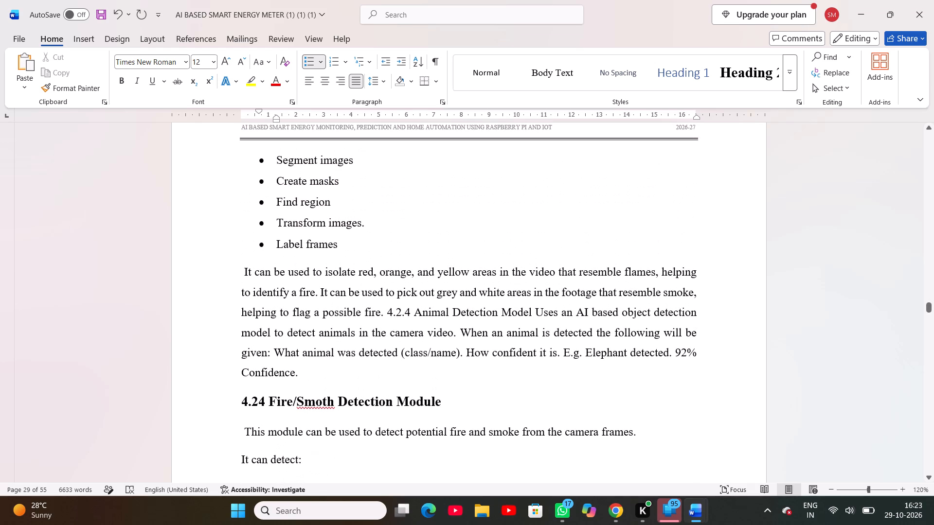
click(245, 435)
key(BackSpace)
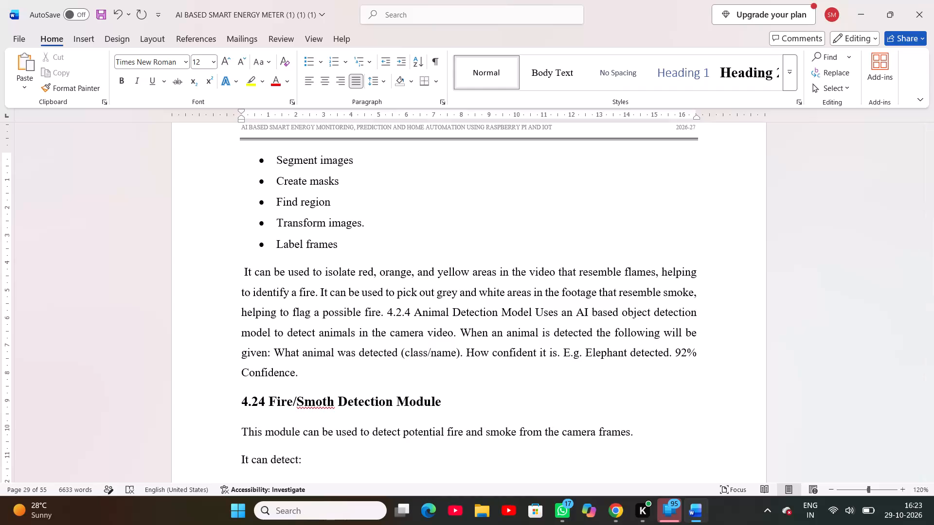
Remove the leading space from the first paragraph under the 4.25 Flask/Node Backend heading.
scroll(274, 483, up, 2)
scroll(298, 458, down, 2)
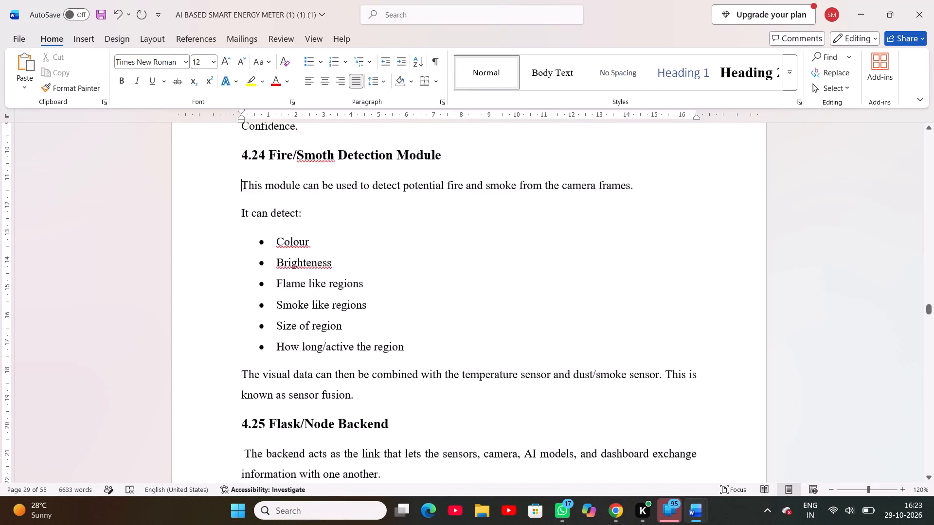
scroll(298, 458, down, 3)
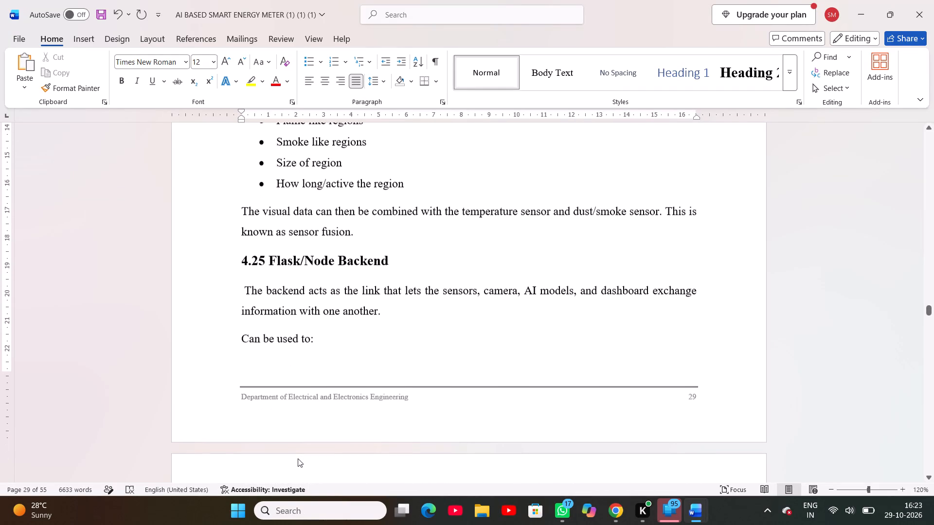
scroll(298, 458, down, 1)
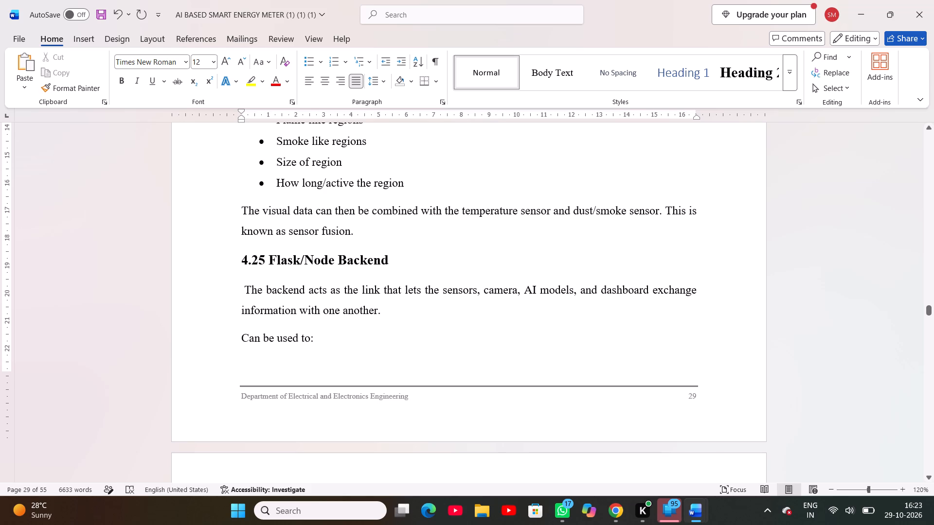
click(246, 288)
key(BackSpace)
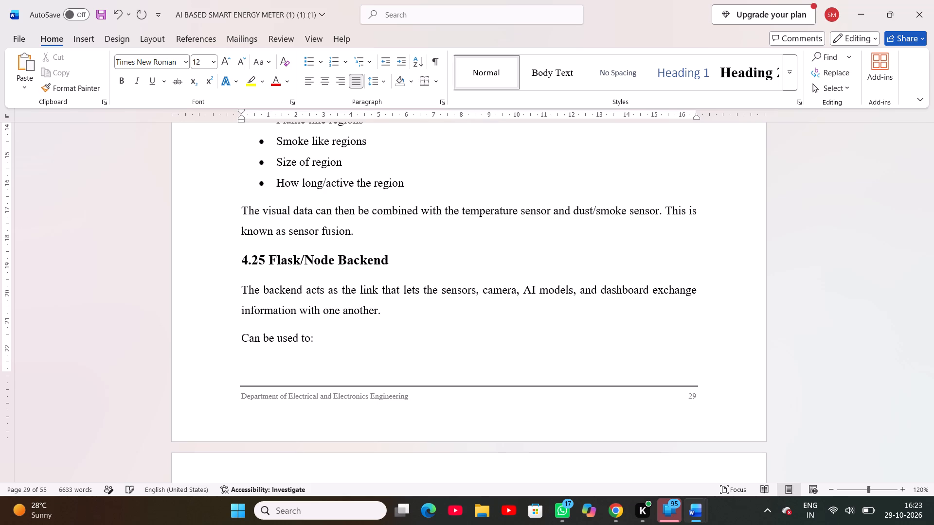
Apply justified alignment from the "It can be used to isolate red" paragraph through "Can be used to:" under 4.25 Flask/Node Backend.
scroll(246, 288, up, 3)
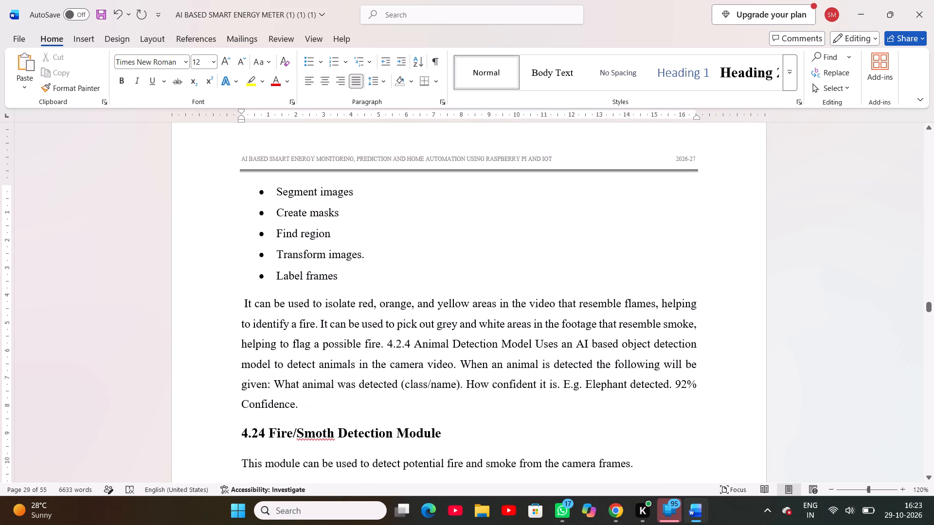
drag(244, 303, 263, 334)
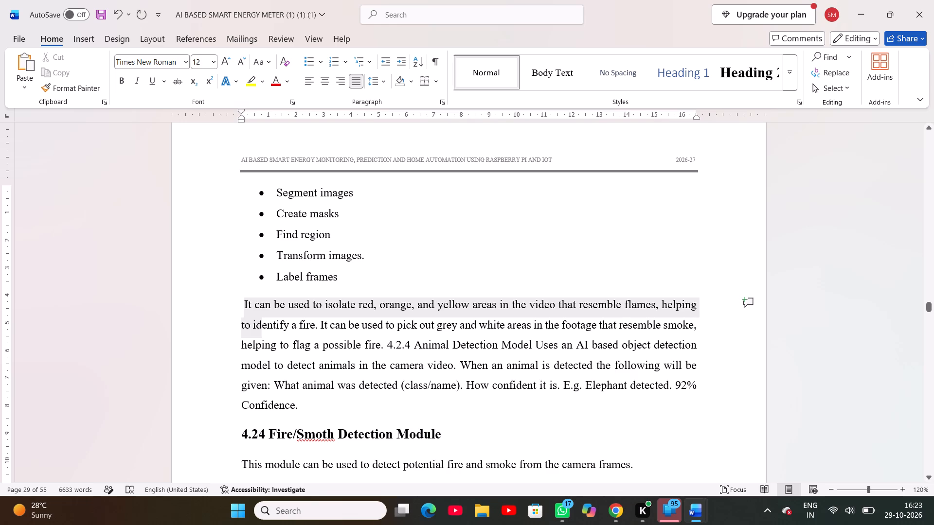
drag(263, 334, 402, 470)
scroll(307, 399, up, 1)
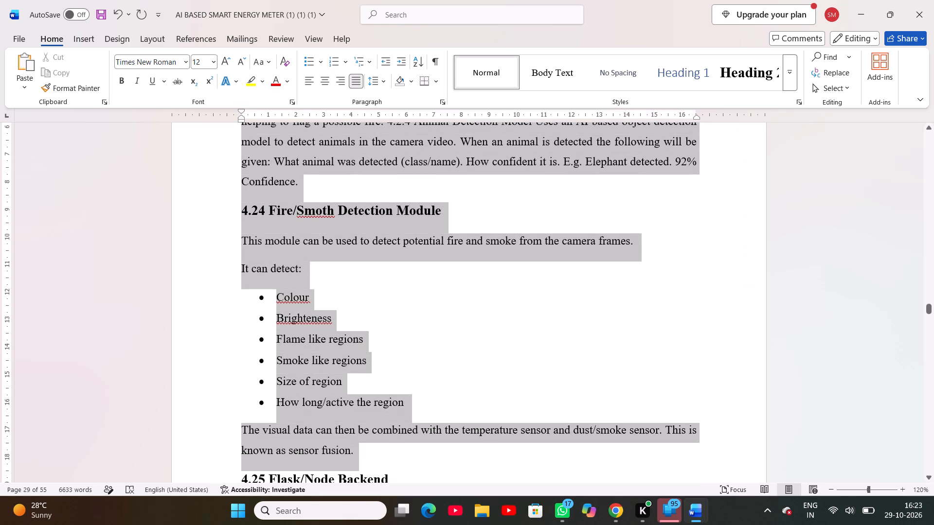
drag(402, 470, 352, 392)
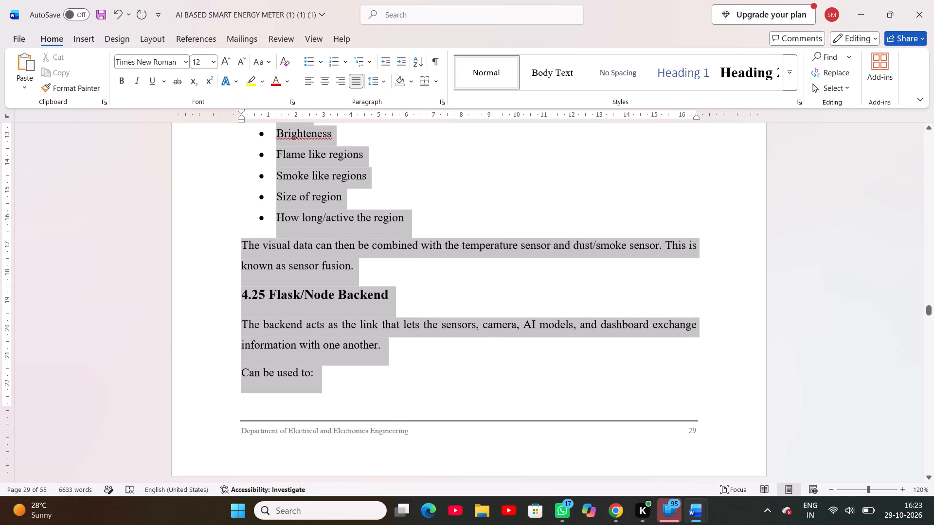
drag(352, 392, 347, 380)
click(359, 84)
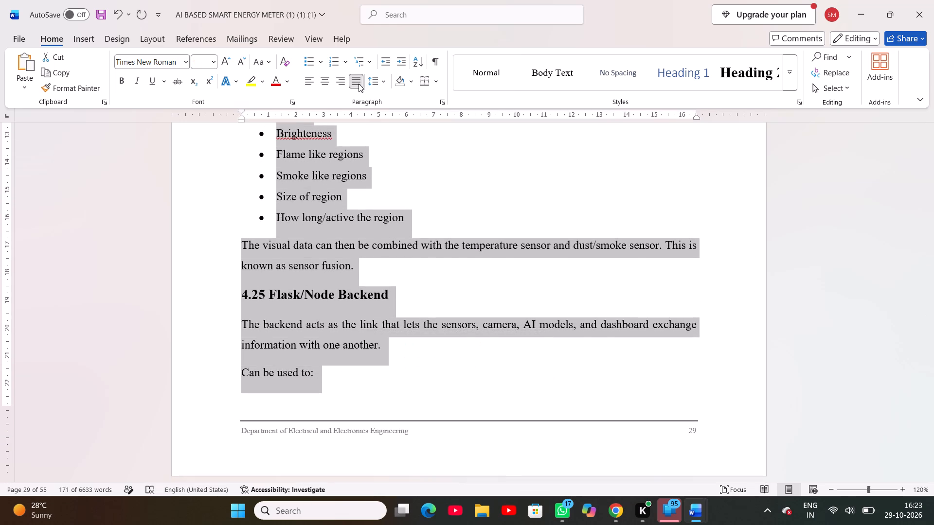
click(359, 84)
click(448, 202)
Review the heading numbers, lists and spacing from 4.2.6 HTML/CSS/JavaScript through the Alert Module heading.
scroll(439, 299, up, 1)
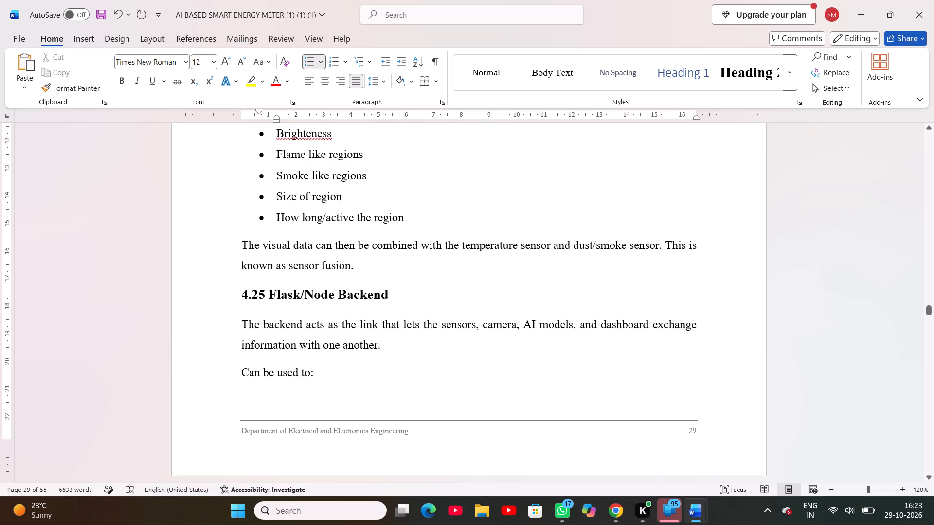
scroll(439, 299, up, 1)
scroll(439, 299, down, 5)
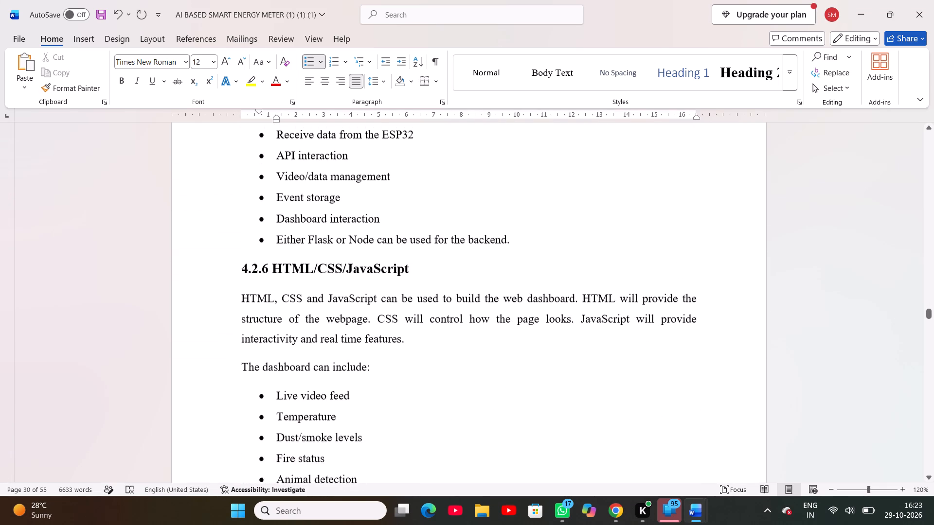
scroll(439, 299, down, 2)
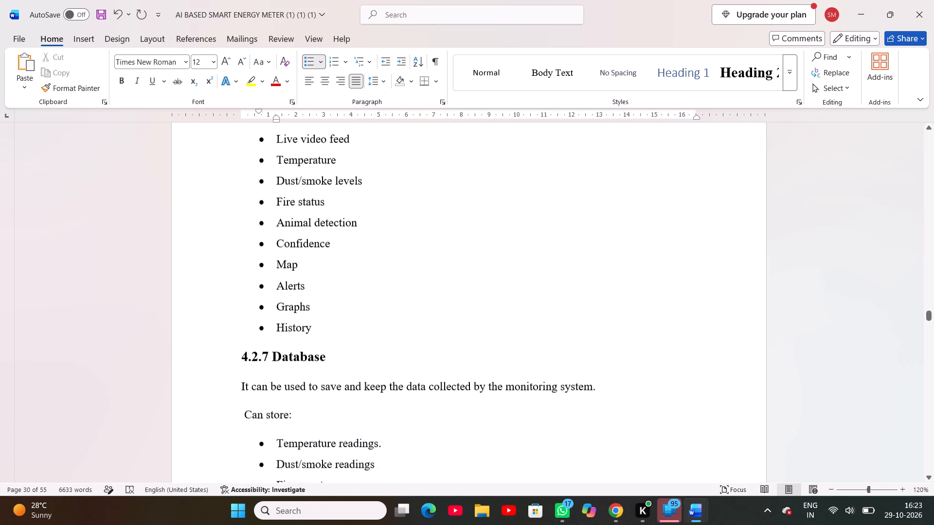
scroll(439, 299, down, 2)
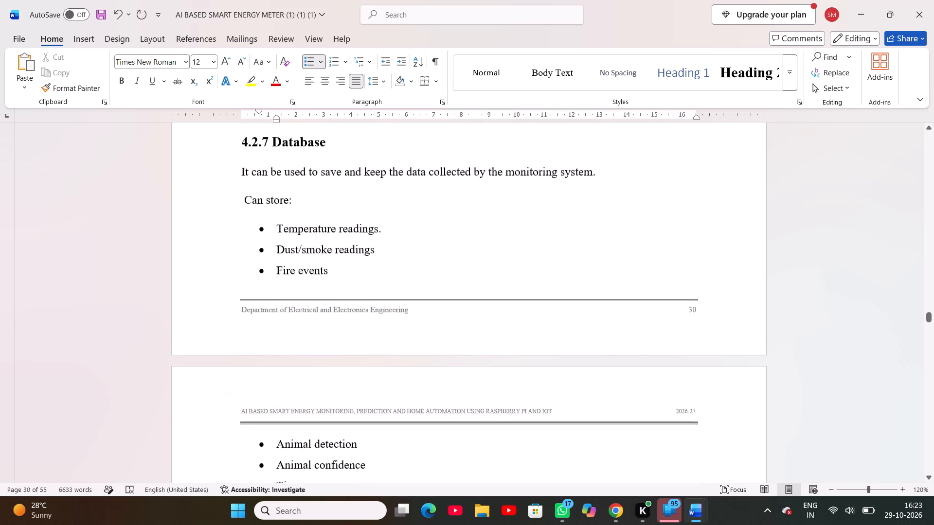
scroll(439, 299, down, 2)
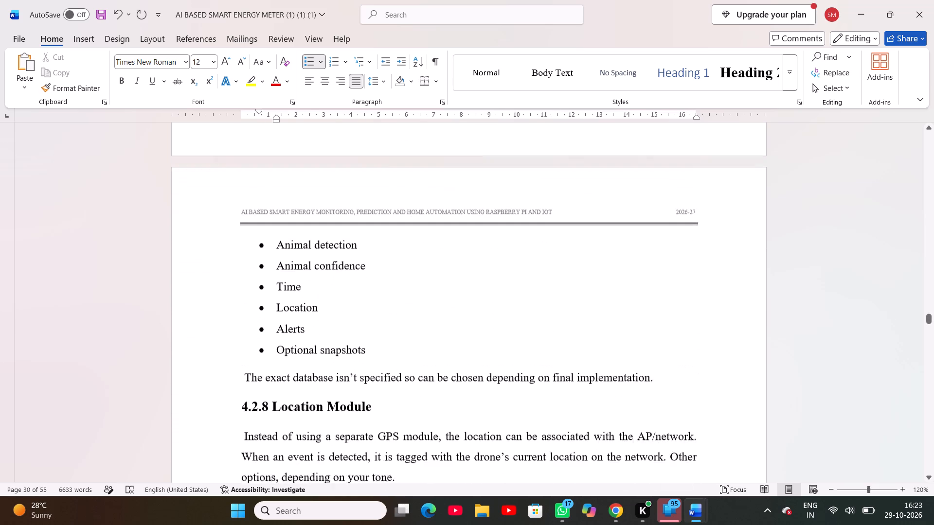
scroll(439, 299, down, 1)
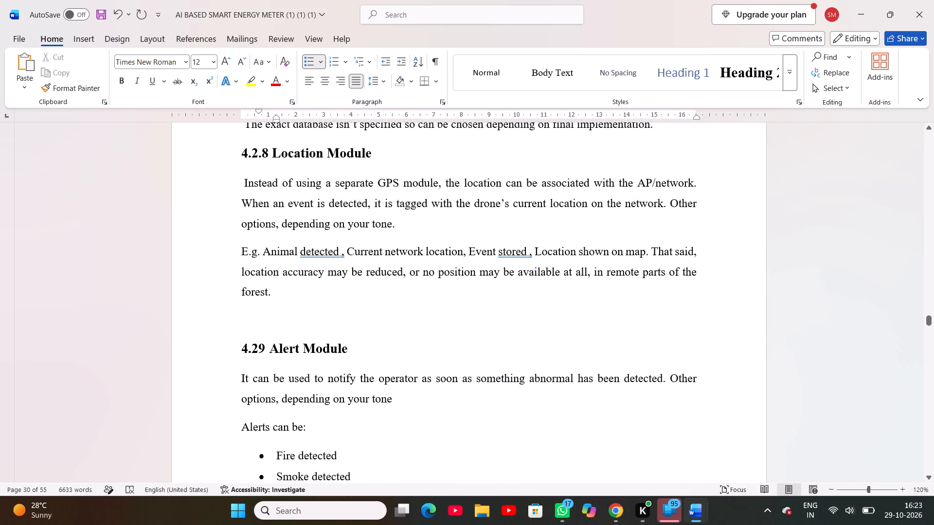
Replace the Alert Module heading's automatic number with a plain-text 4.2.9 and remove the blank line above it.
click(241, 347)
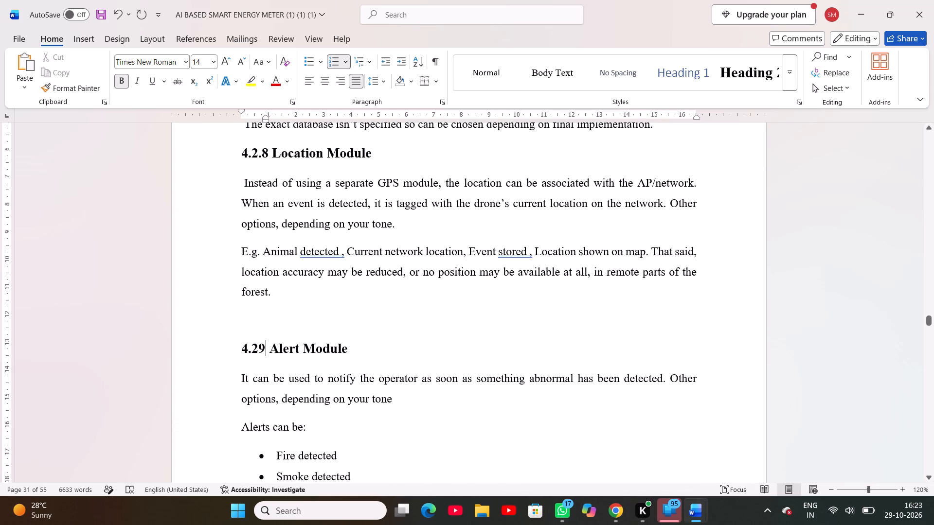
key(BackSpace)
key(BackSpace)
key(BackSpace)
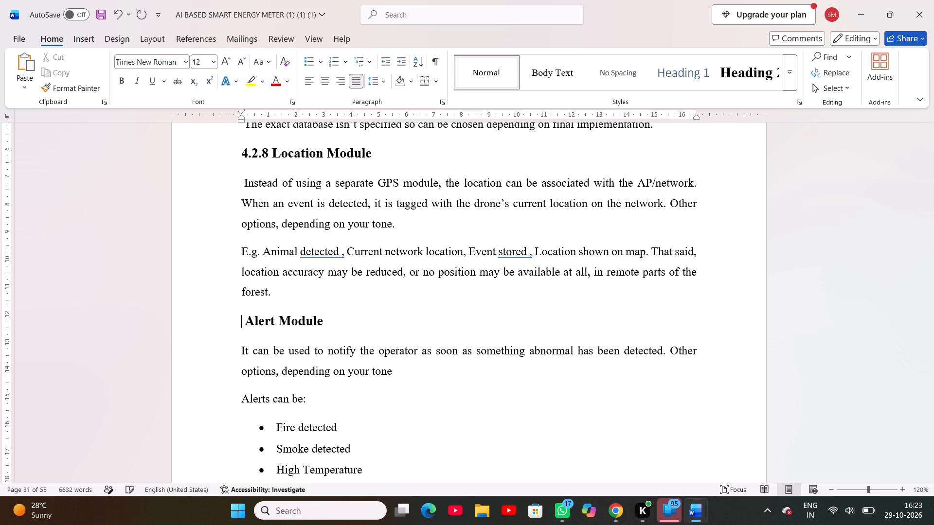
key(4)
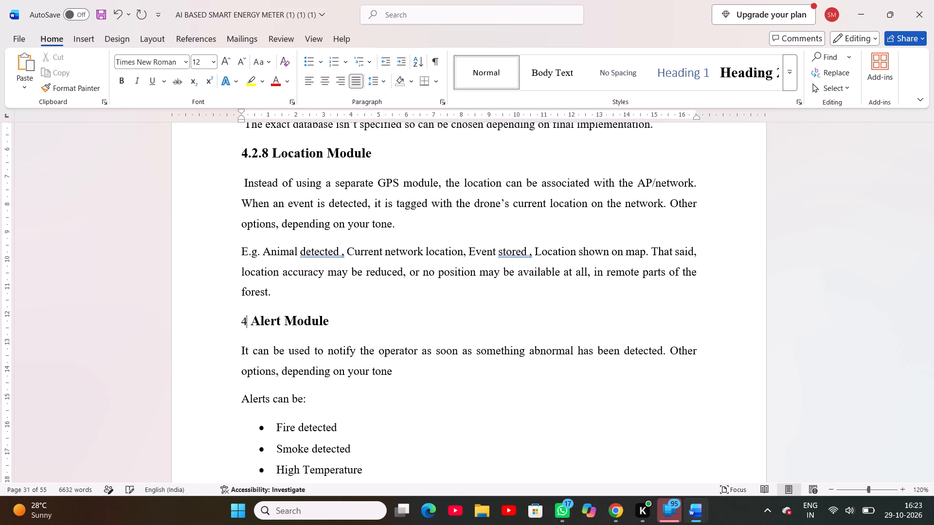
text(.2.9)
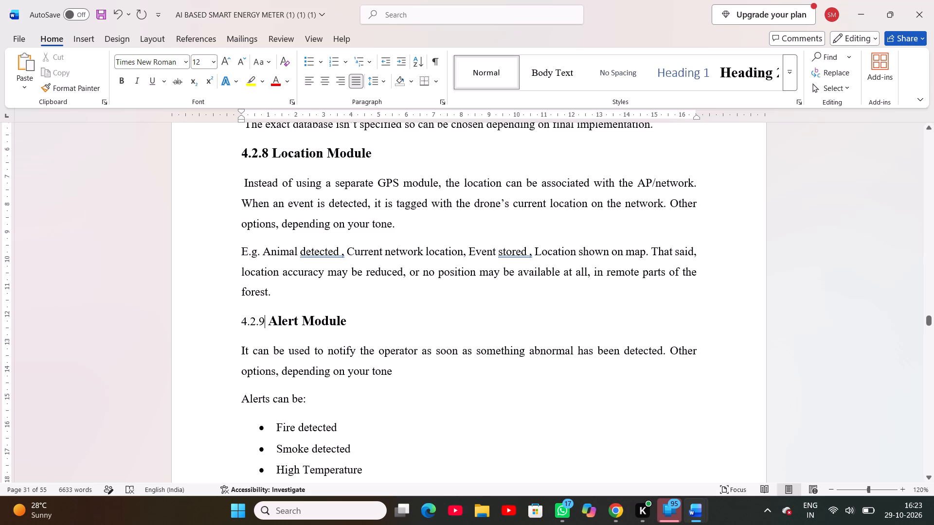
Format the 4.2.9 number of the Alert Module heading as 14 pt bold.
drag(242, 320, 268, 324)
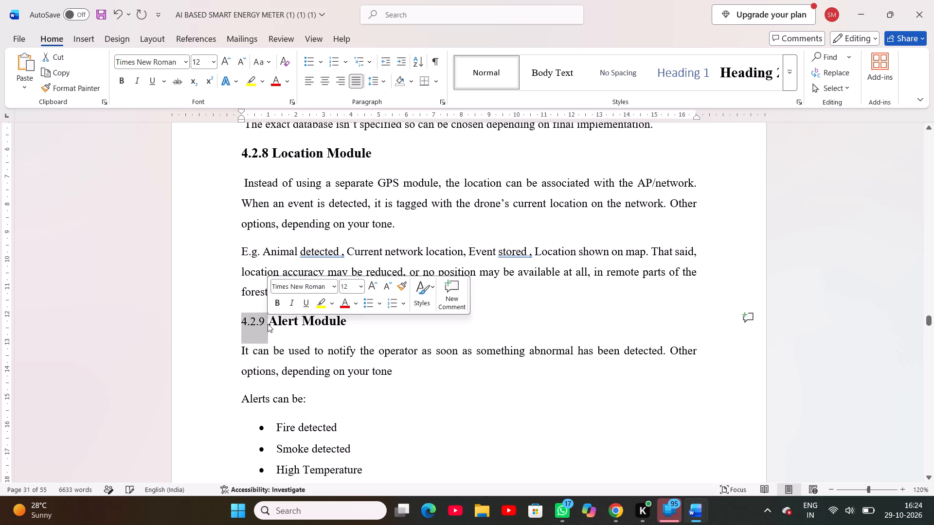
click(213, 68)
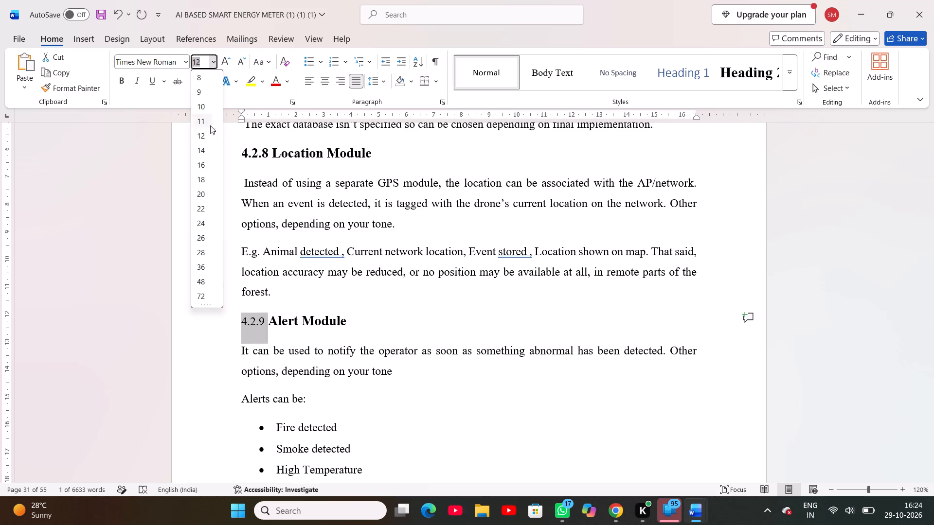
click(202, 157)
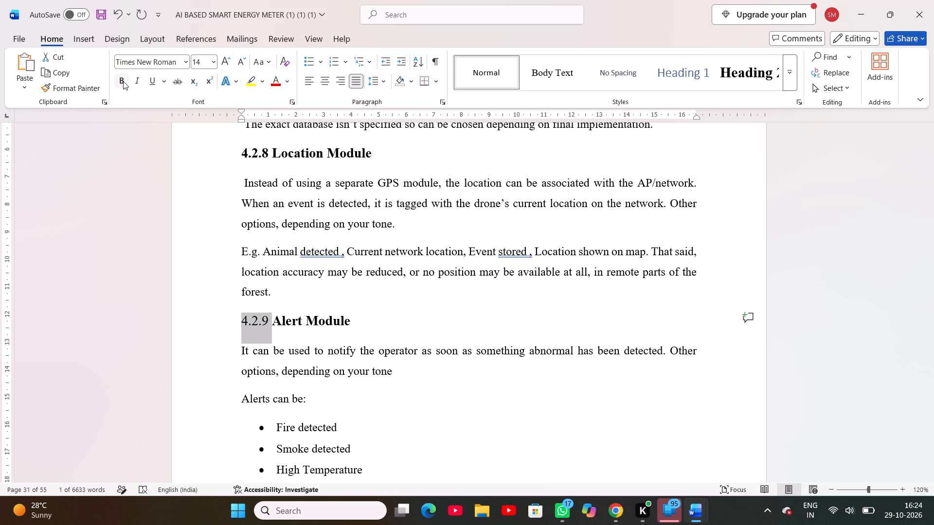
click(123, 81)
click(400, 392)
Insert a blank line before the CHAPTER 5 heading to move it onto the same page as its title.
scroll(400, 392, down, 2)
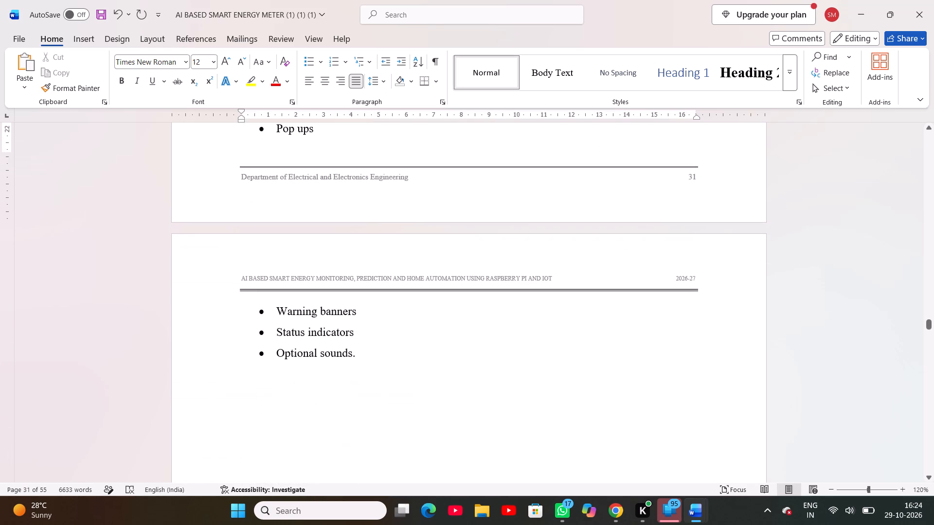
scroll(400, 392, down, 3)
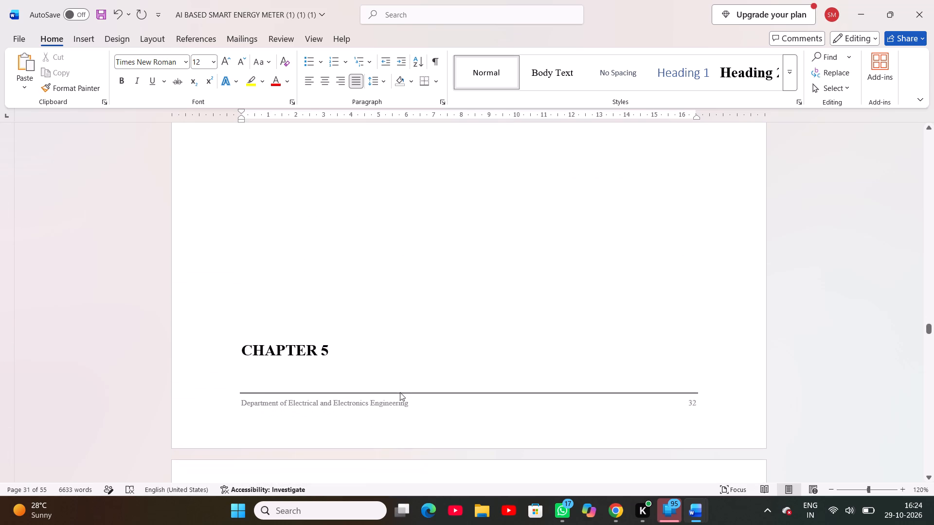
scroll(400, 392, down, 1)
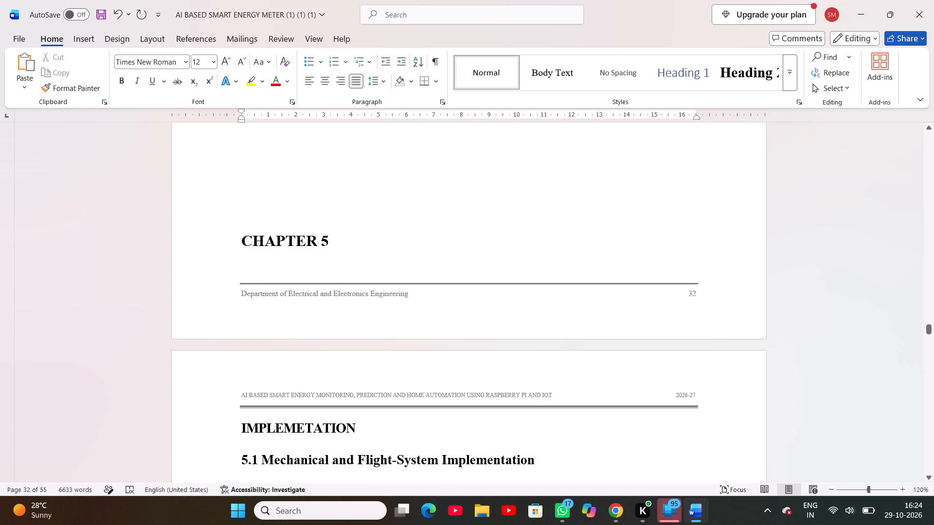
click(243, 241)
key(Return)
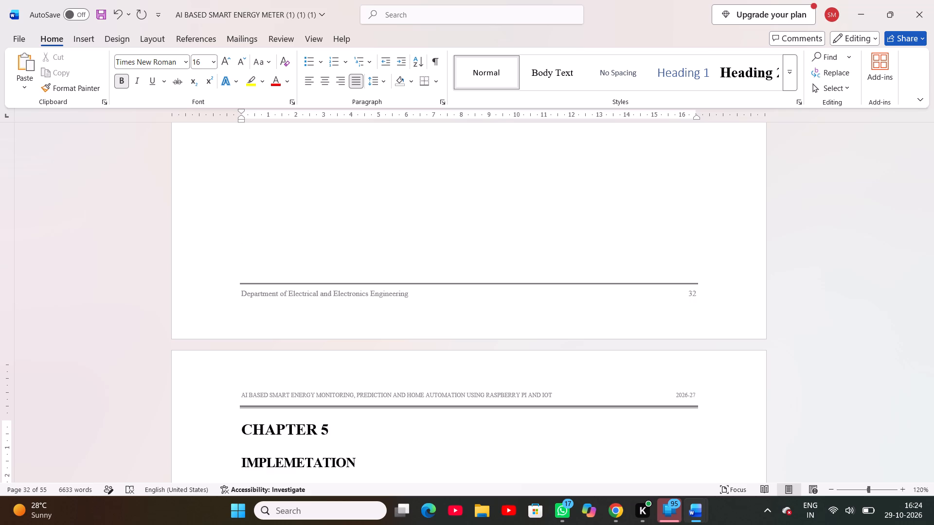
Review the Chapter 5 headings, bullet list, connection table and page breaks from 5.1 through 5.3 Circuit Diagram.
scroll(243, 241, down, 1)
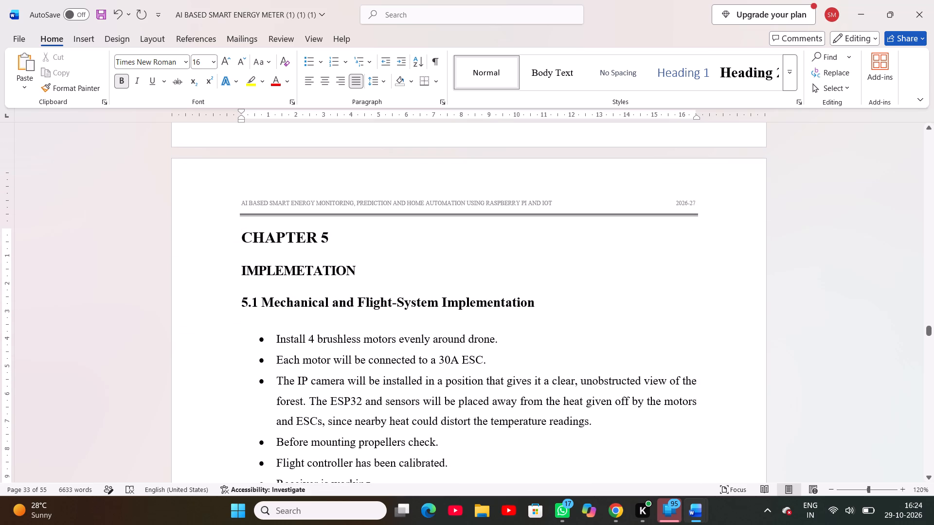
click(349, 356)
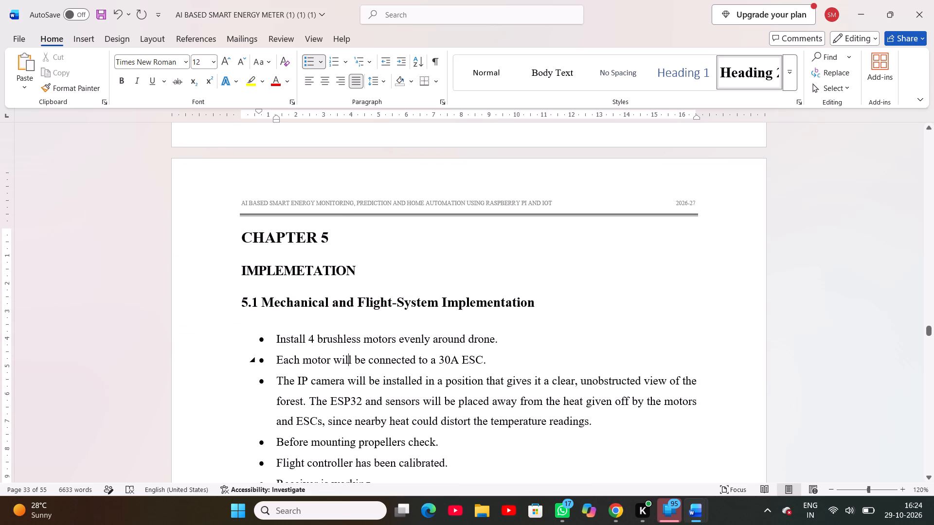
scroll(349, 356, down, 1)
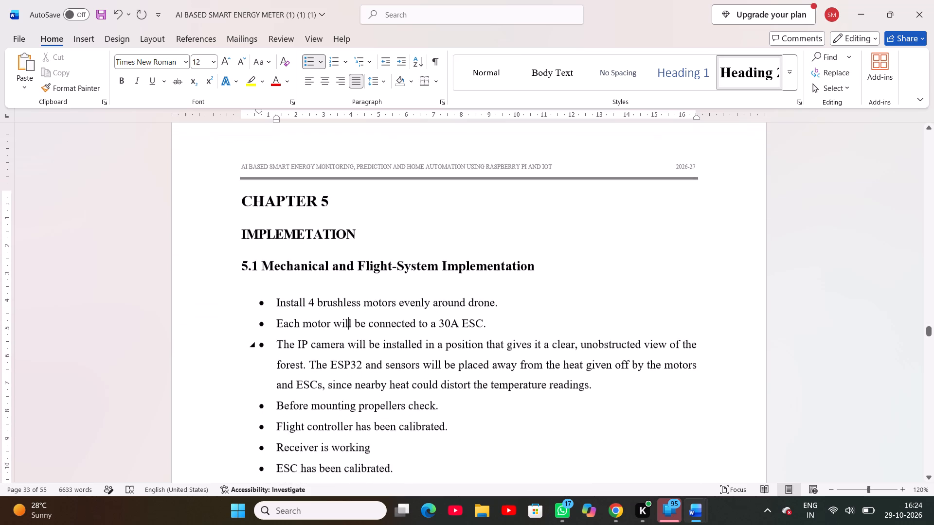
scroll(349, 356, down, 2)
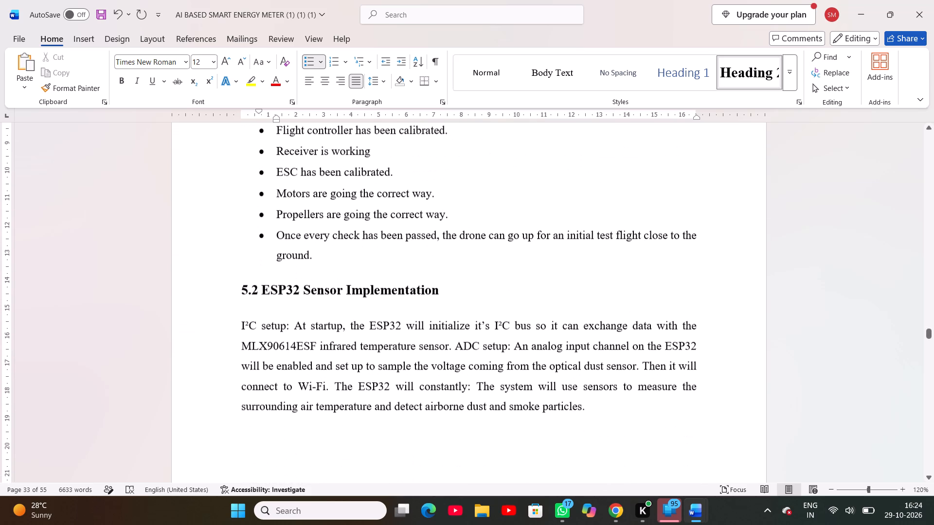
scroll(348, 357, up, 1)
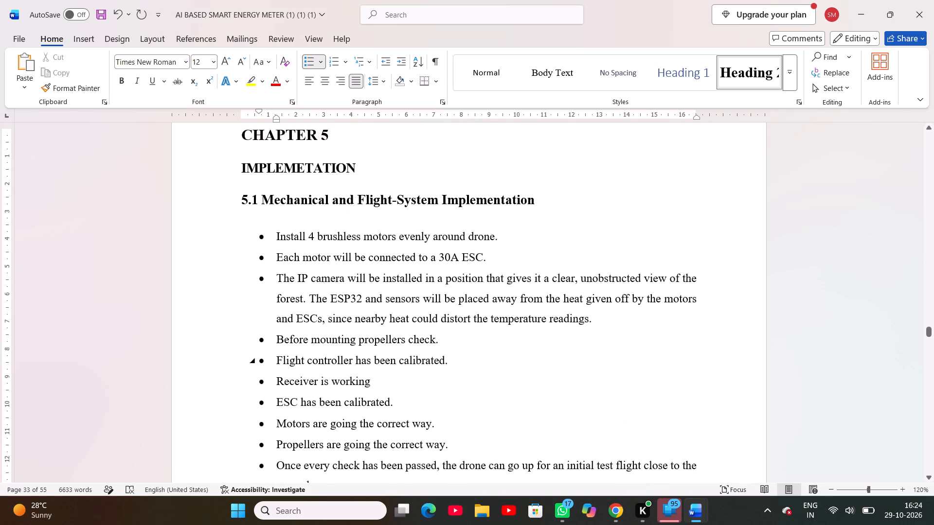
scroll(348, 357, down, 1)
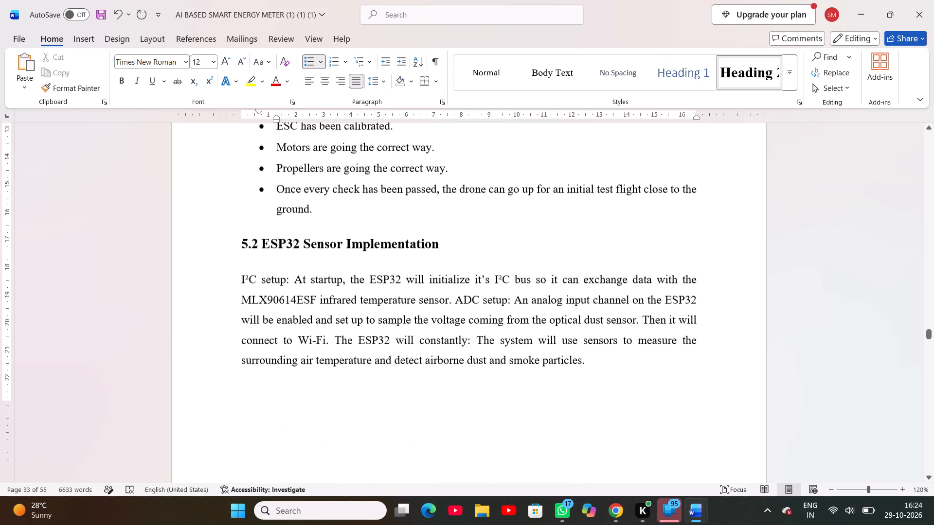
scroll(348, 357, down, 1)
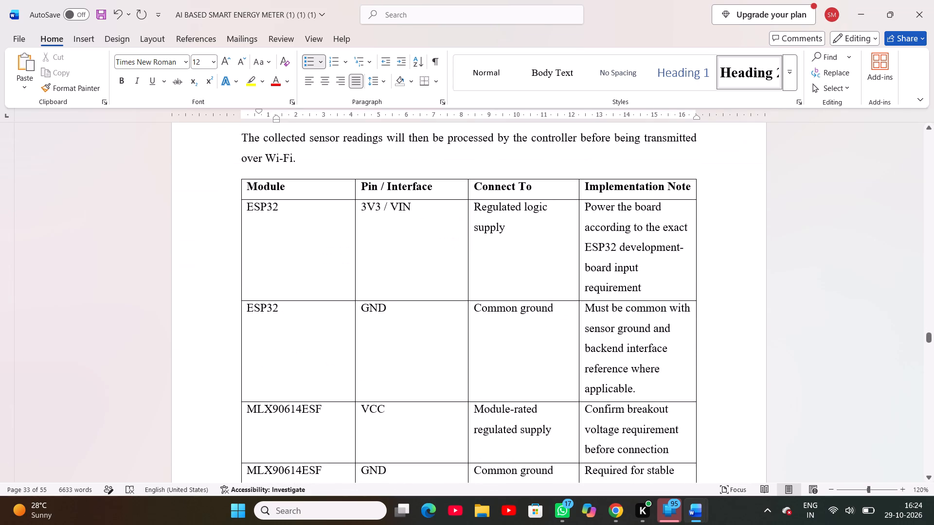
scroll(348, 357, down, 3)
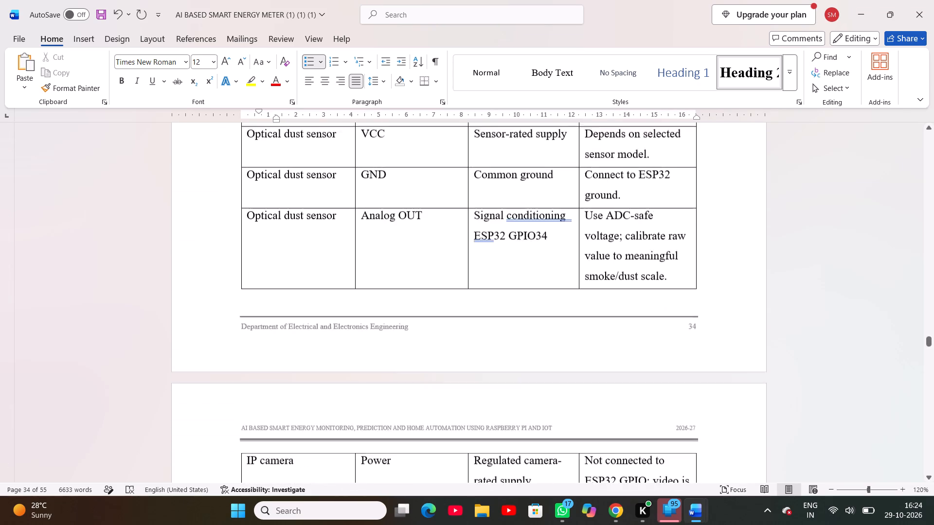
scroll(348, 357, down, 2)
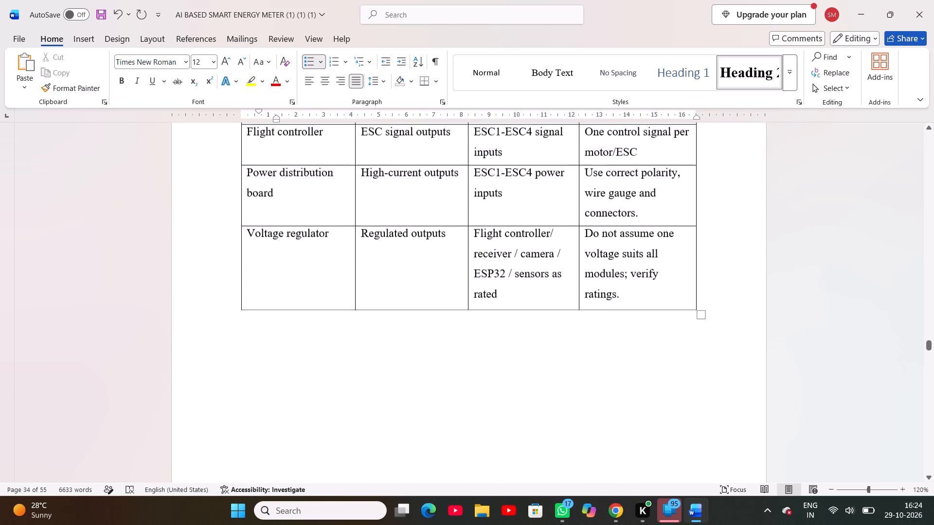
scroll(348, 357, down, 3)
scroll(348, 357, up, 1)
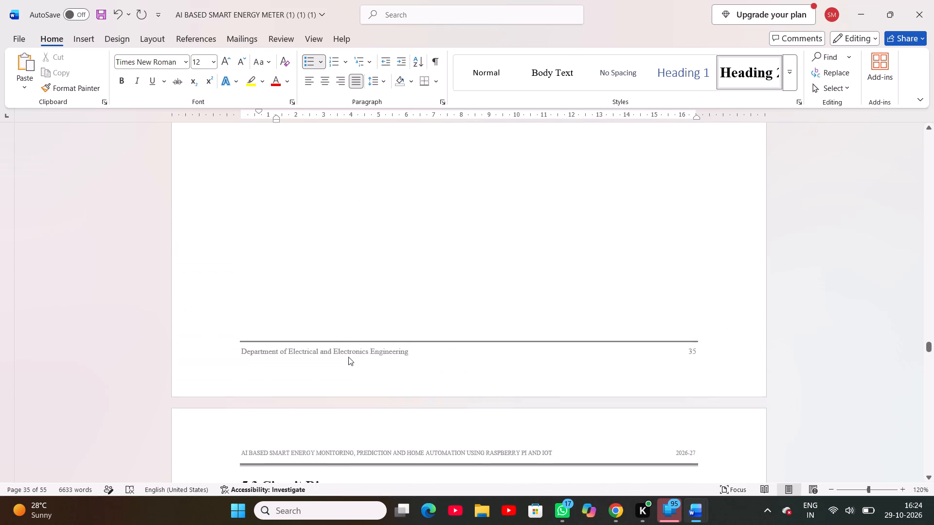
scroll(348, 357, up, 1)
scroll(348, 357, down, 1)
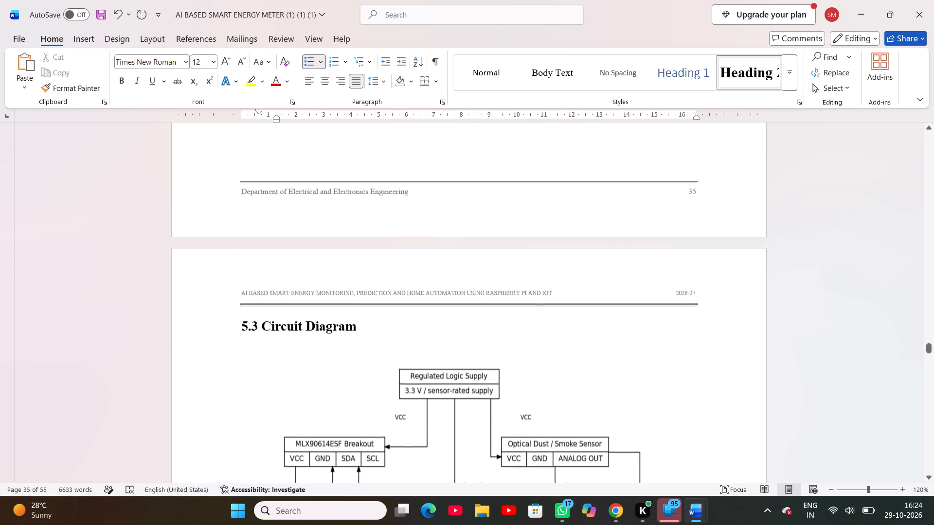
Center the Fig 5.3 caption below the ESP32 sensor connection circuit diagram.
scroll(348, 357, down, 2)
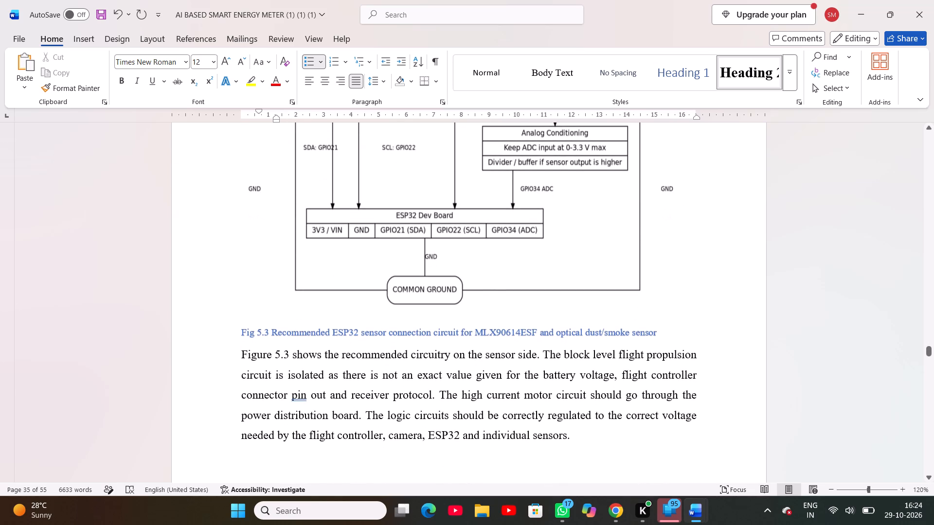
drag(239, 330, 433, 336)
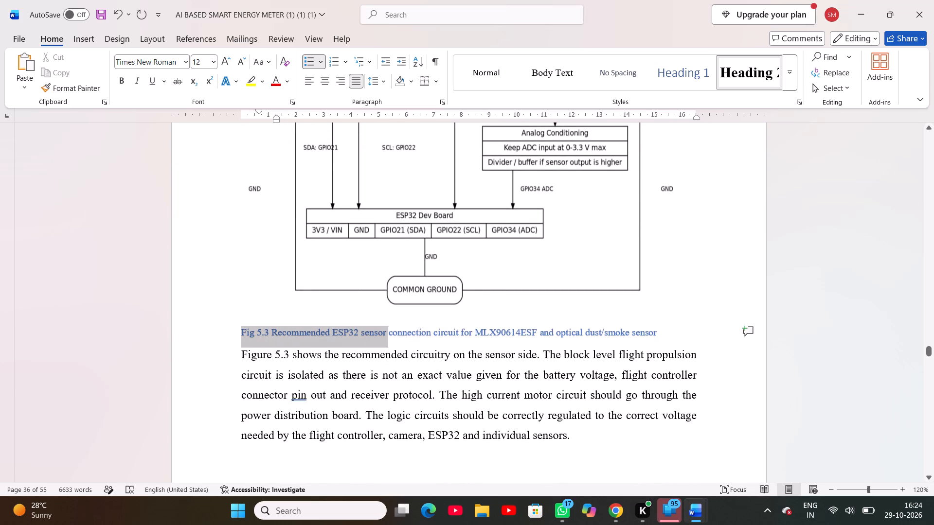
drag(433, 336, 657, 337)
scroll(626, 342, right, 3)
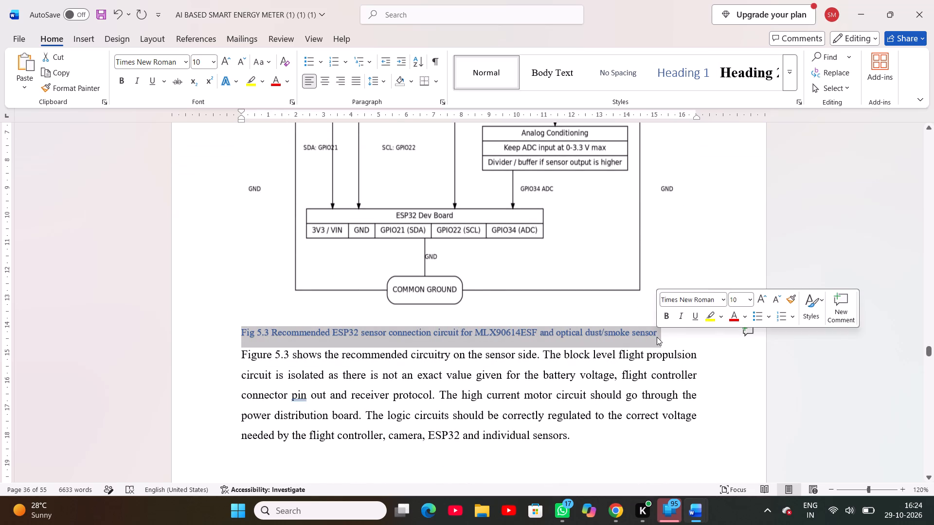
click(328, 83)
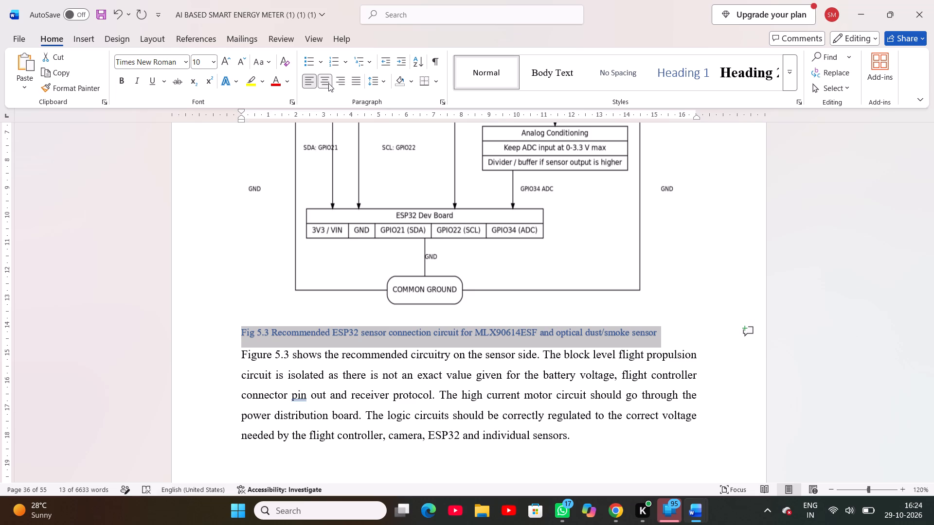
click(351, 307)
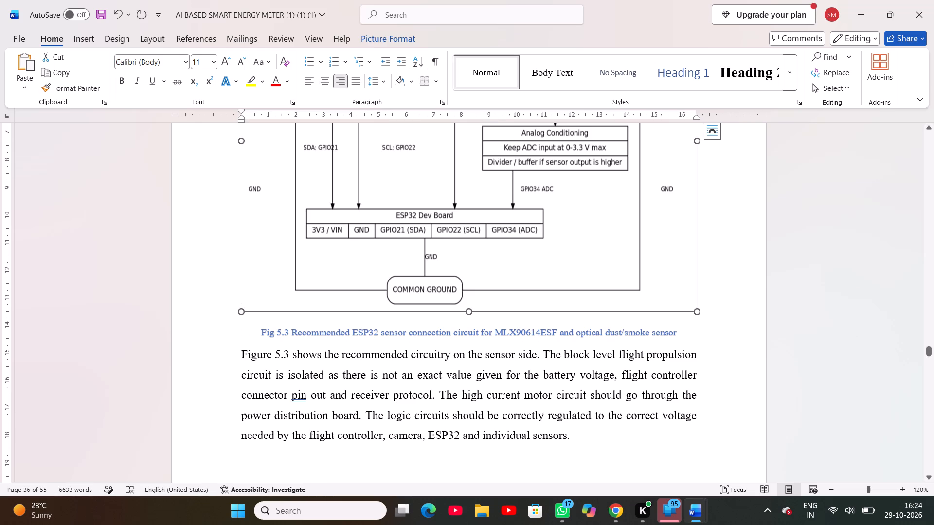
click(363, 400)
Renumber the circuit diagram's caption as Fig 5.3.1.
scroll(363, 400, up, 1)
scroll(363, 400, down, 1)
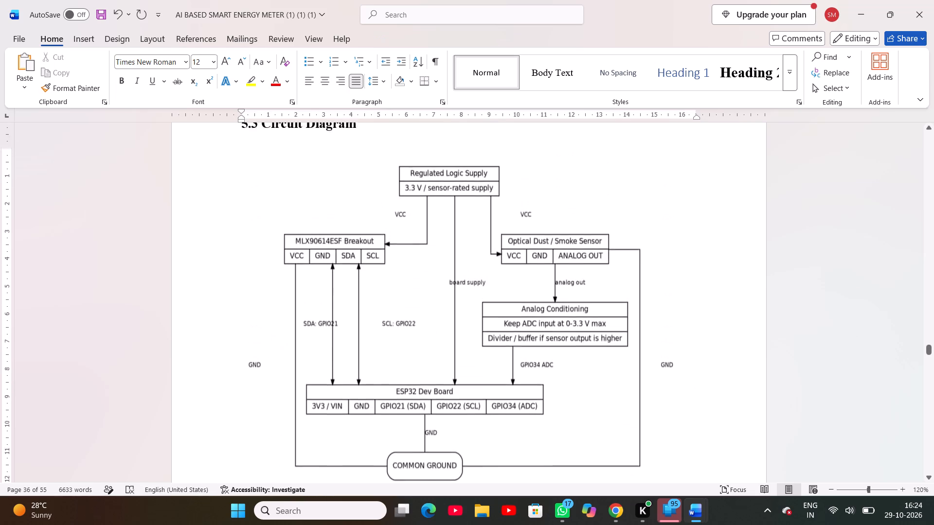
scroll(363, 400, down, 1)
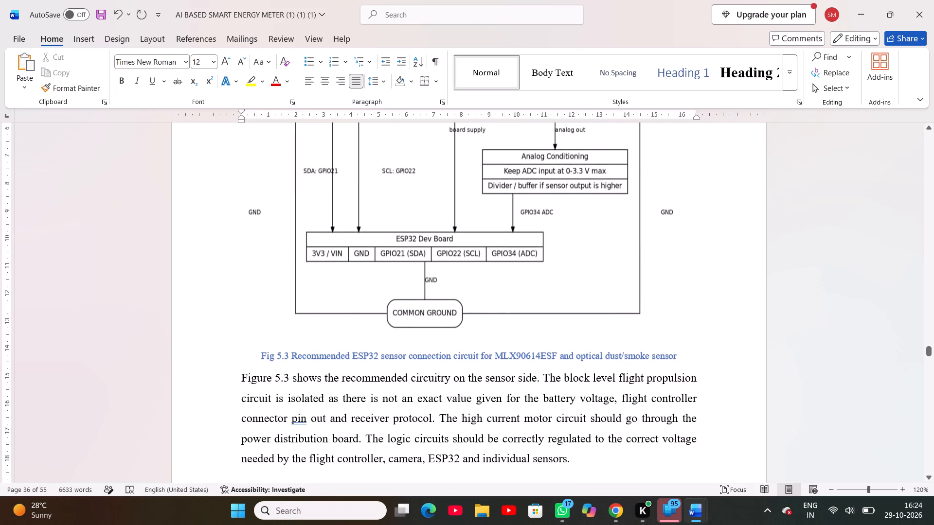
click(290, 358)
text(.1)
Review the layout of the 5.4 Flight and Power Interconnection Summary table and the preceding 5.3 page.
scroll(324, 440, down, 1)
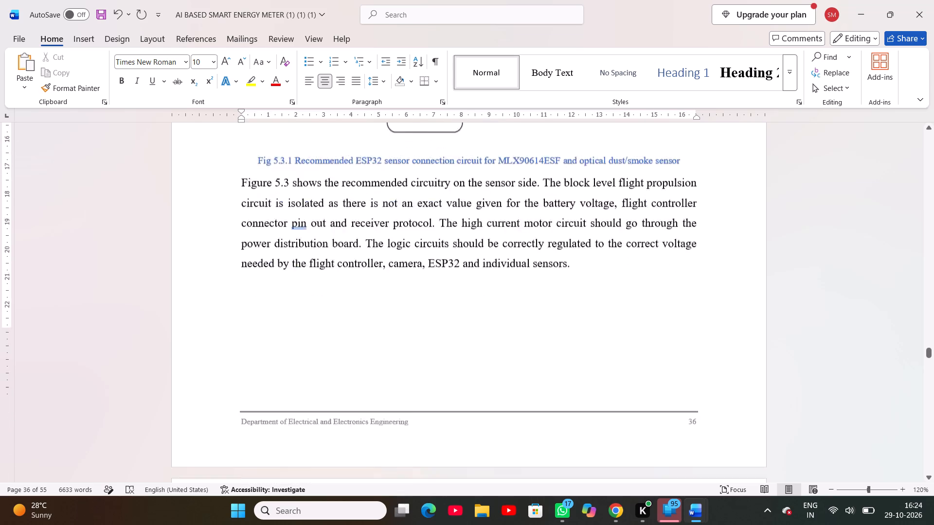
scroll(324, 440, down, 3)
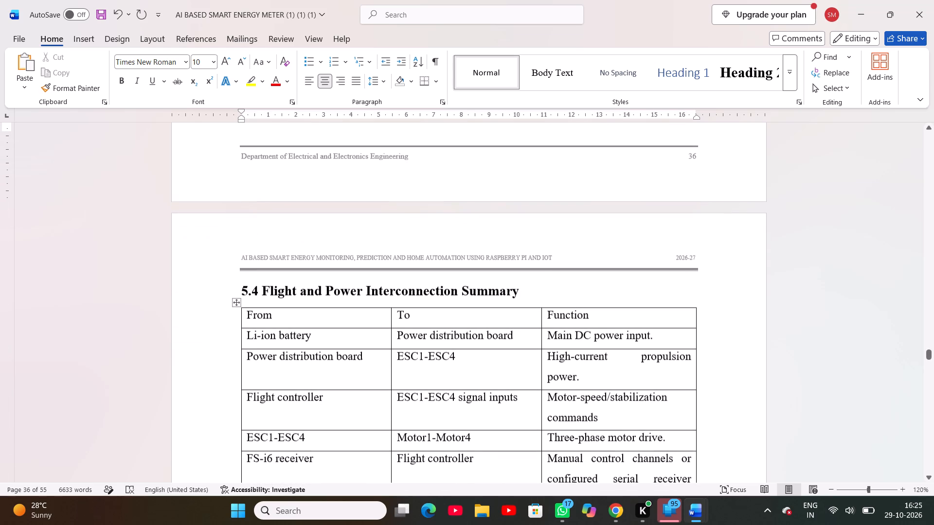
click(354, 295)
scroll(354, 295, down, 3)
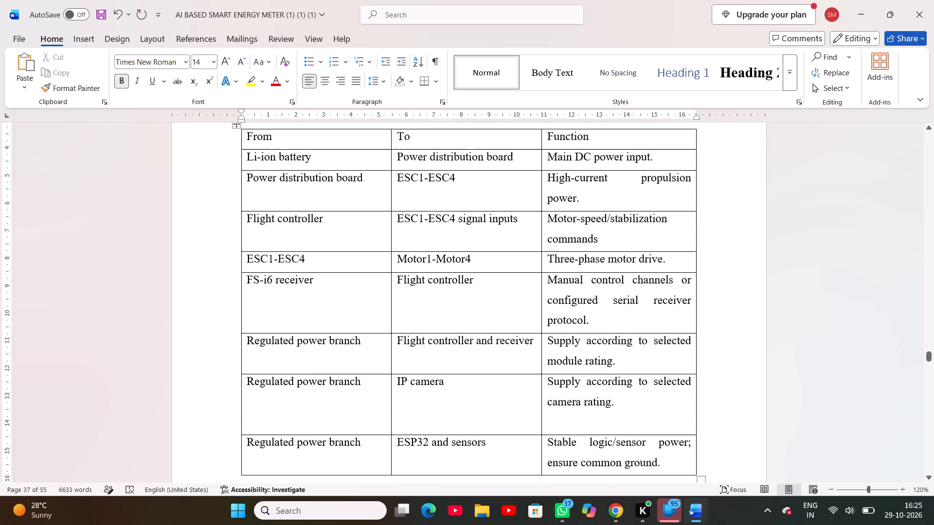
scroll(354, 295, down, 2)
scroll(354, 295, up, 6)
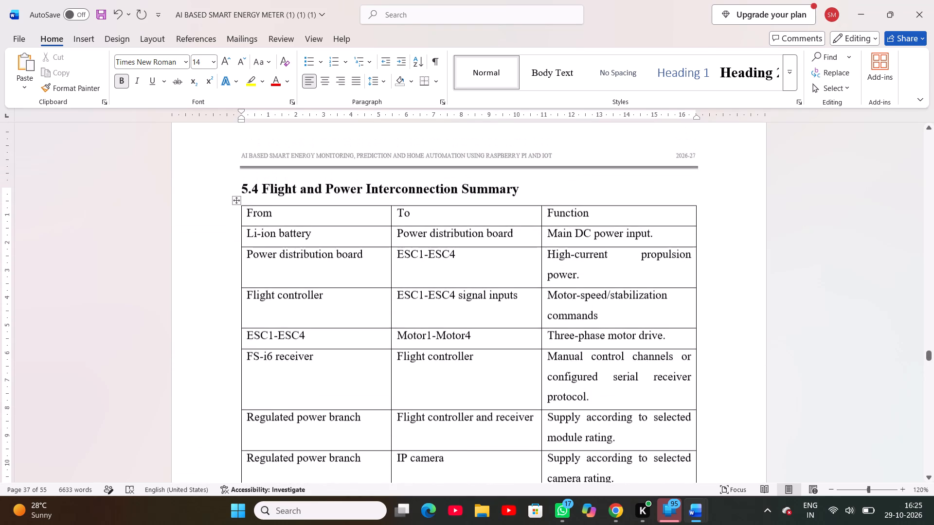
scroll(354, 295, up, 3)
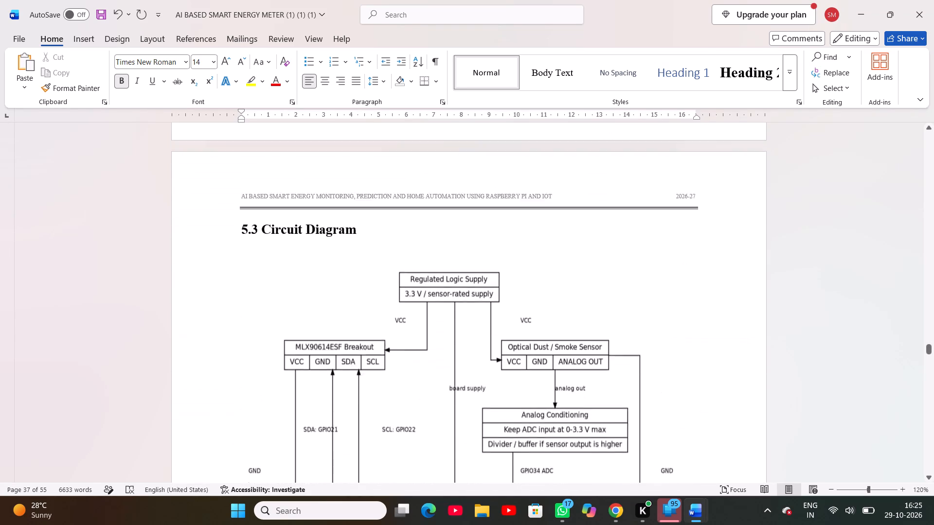
scroll(354, 295, down, 3)
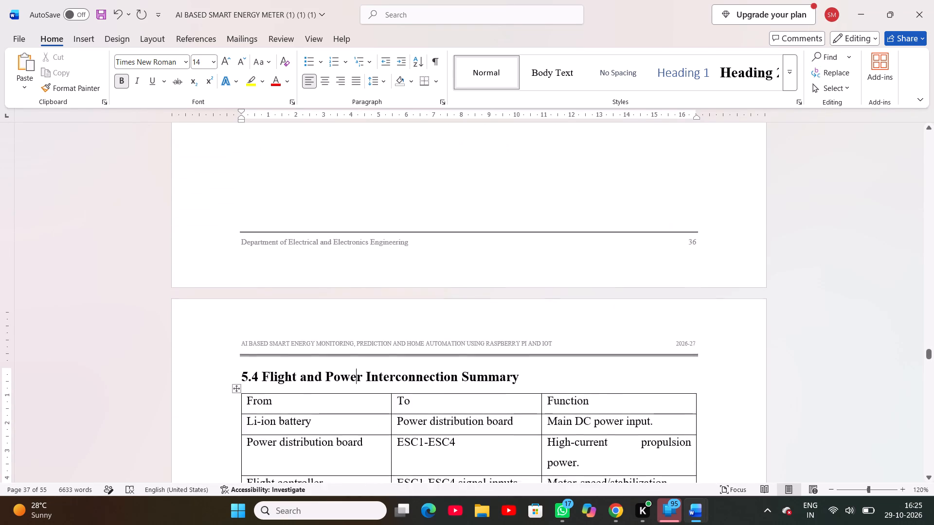
Remove the blank line between the 5.4 table and the 5.5 Camera and Network Implementation heading.
scroll(354, 295, down, 3)
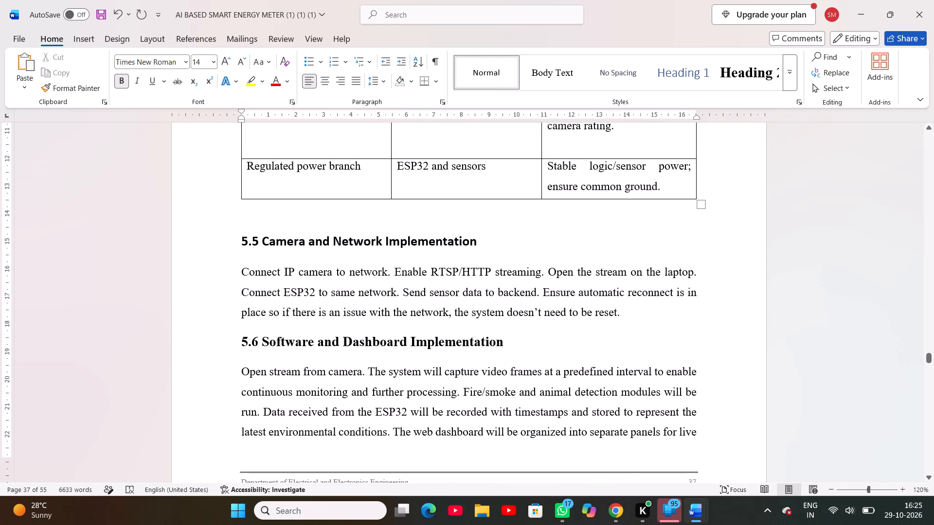
click(237, 242)
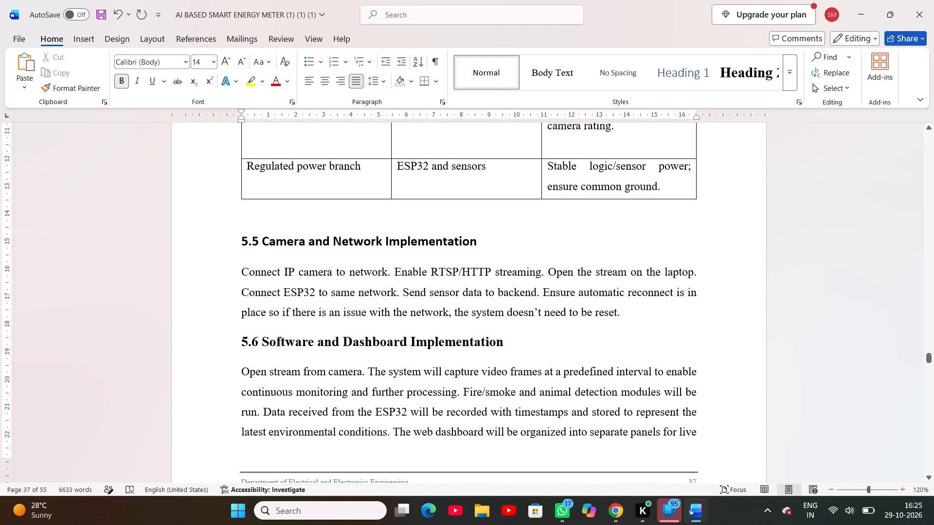
key(BackSpace)
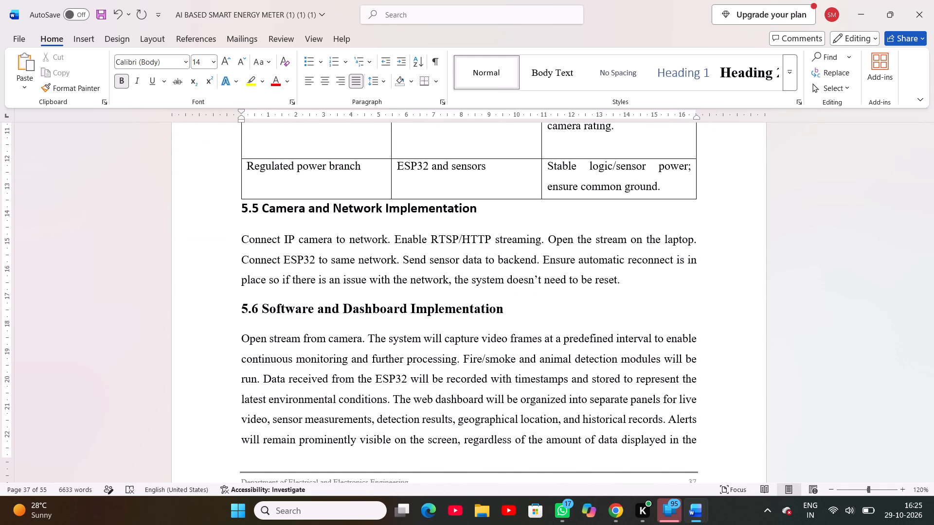
scroll(237, 242, up, 2)
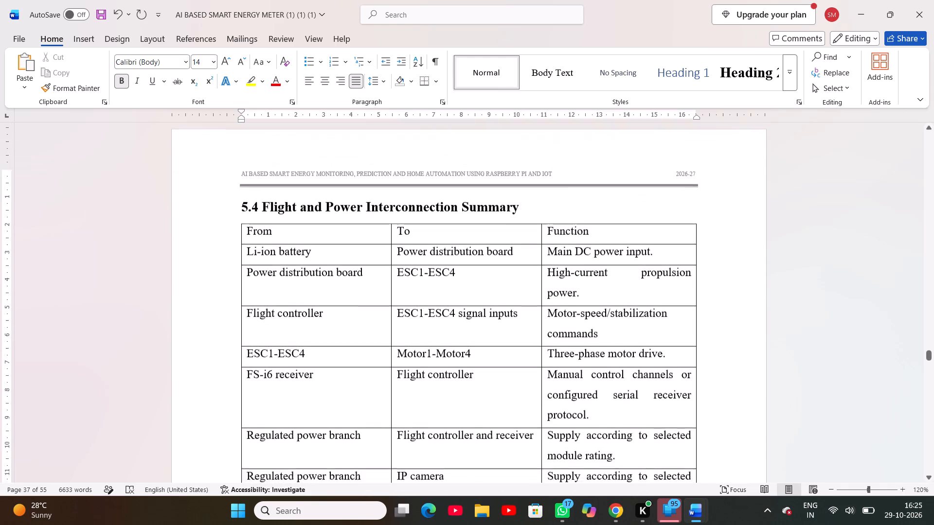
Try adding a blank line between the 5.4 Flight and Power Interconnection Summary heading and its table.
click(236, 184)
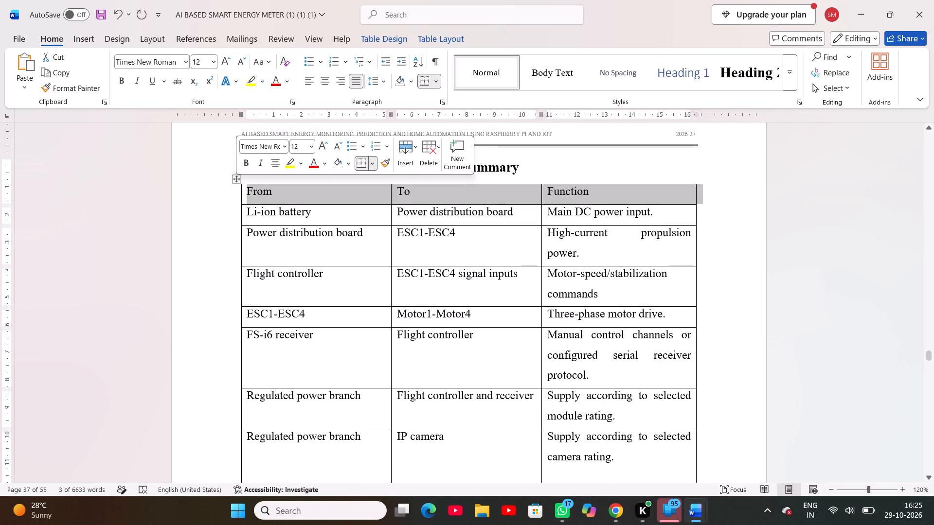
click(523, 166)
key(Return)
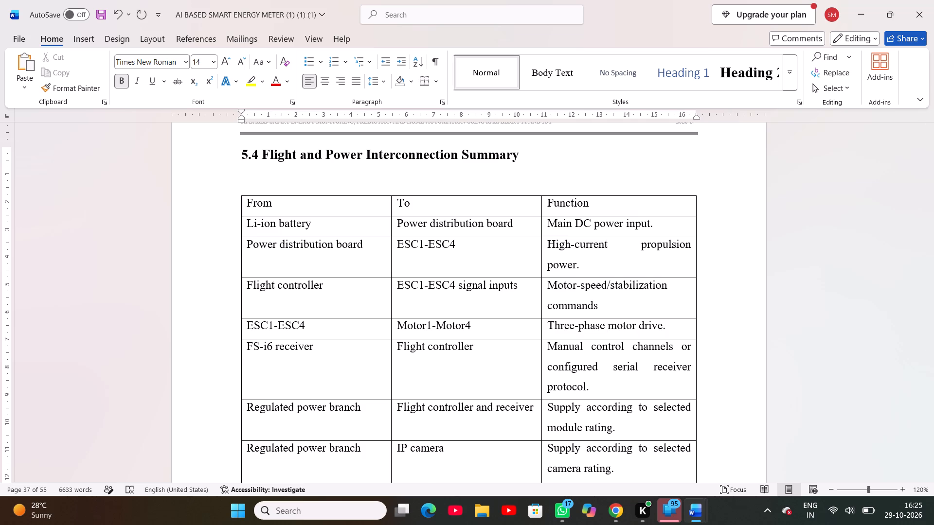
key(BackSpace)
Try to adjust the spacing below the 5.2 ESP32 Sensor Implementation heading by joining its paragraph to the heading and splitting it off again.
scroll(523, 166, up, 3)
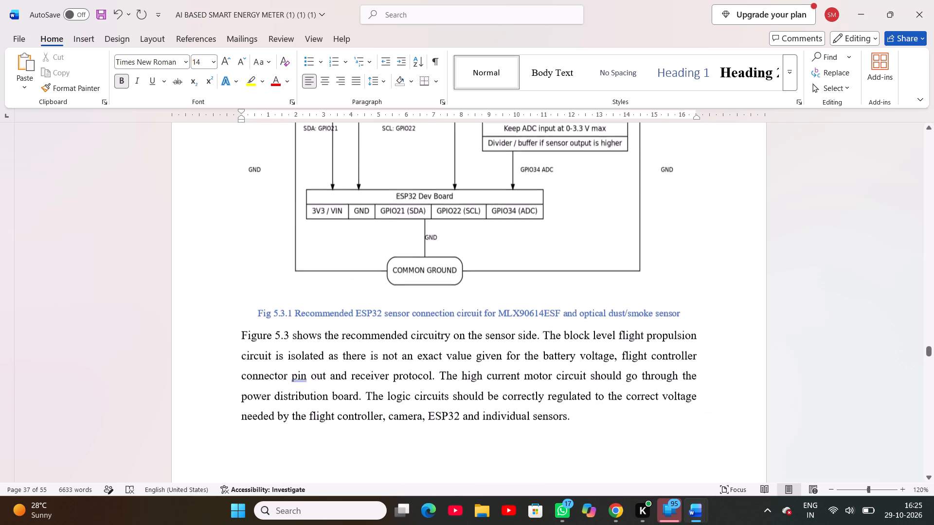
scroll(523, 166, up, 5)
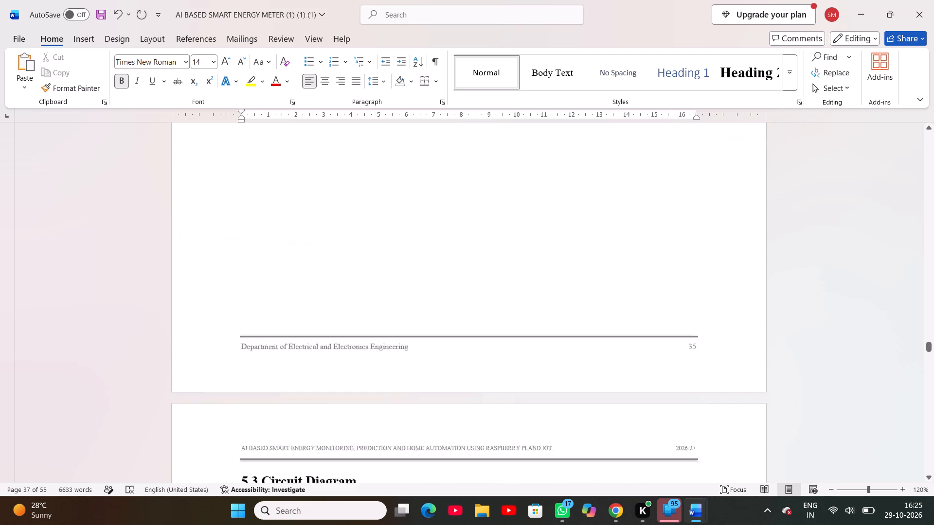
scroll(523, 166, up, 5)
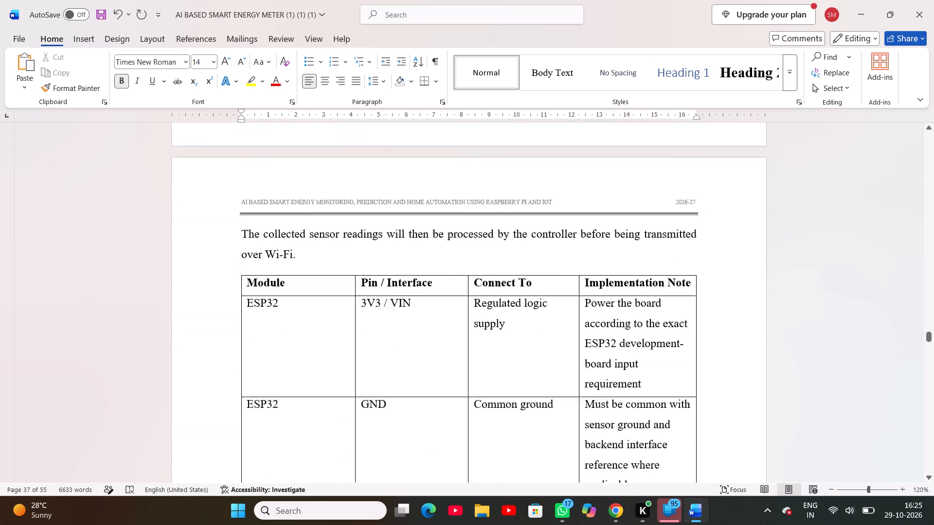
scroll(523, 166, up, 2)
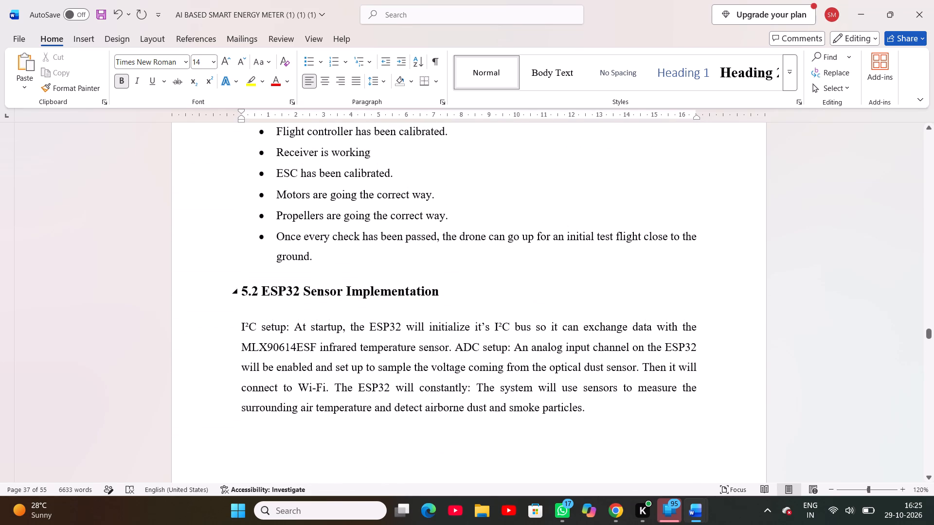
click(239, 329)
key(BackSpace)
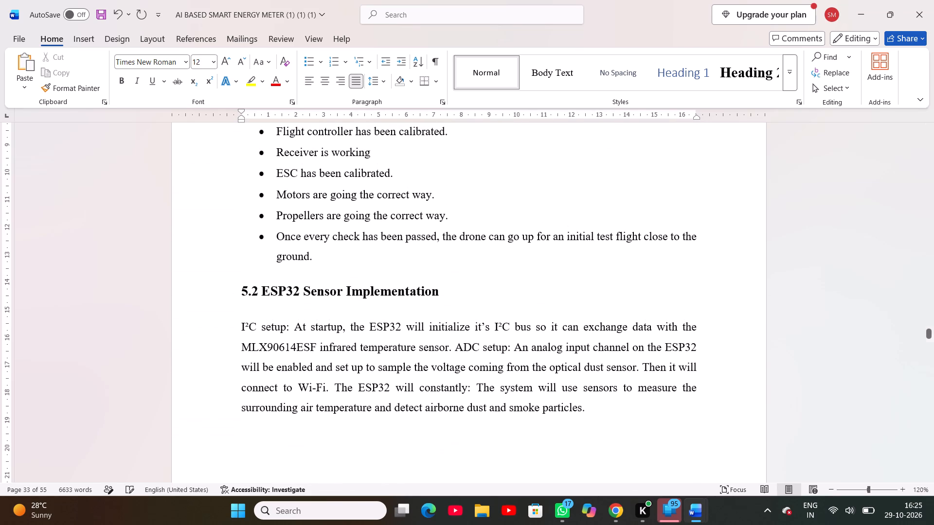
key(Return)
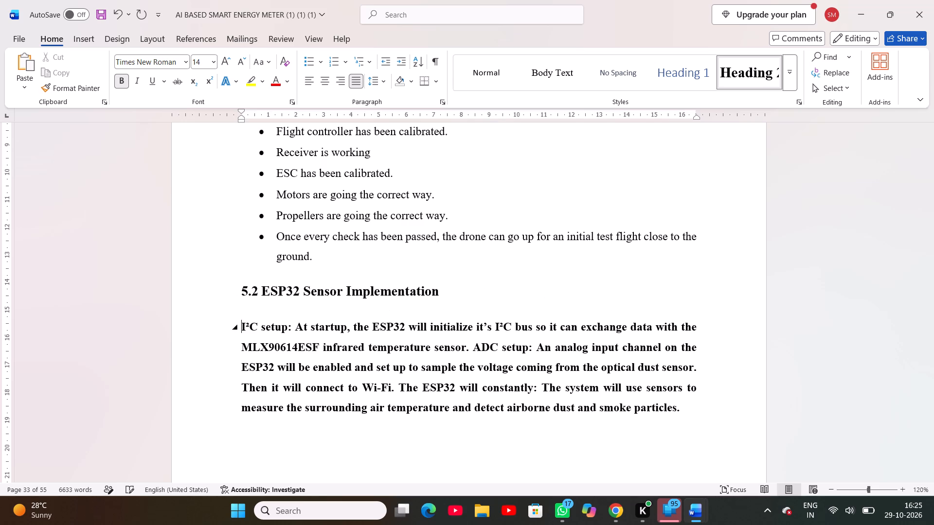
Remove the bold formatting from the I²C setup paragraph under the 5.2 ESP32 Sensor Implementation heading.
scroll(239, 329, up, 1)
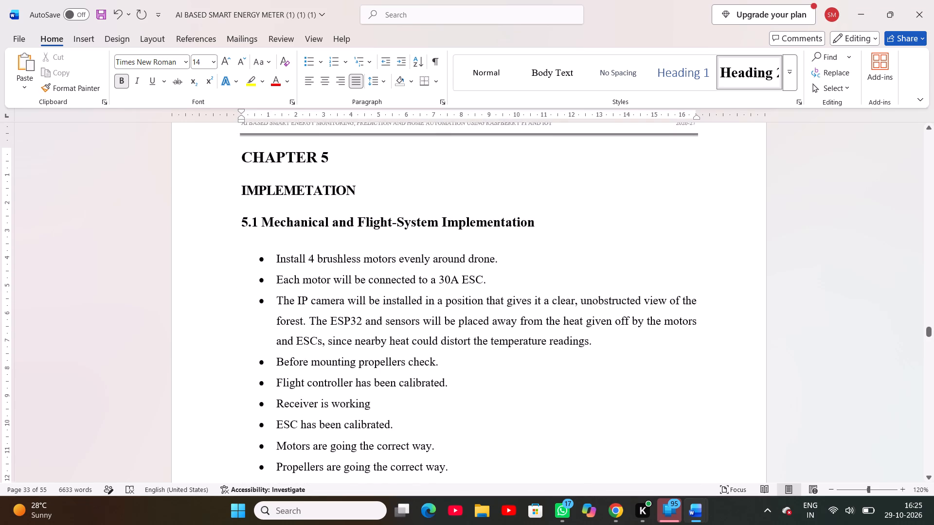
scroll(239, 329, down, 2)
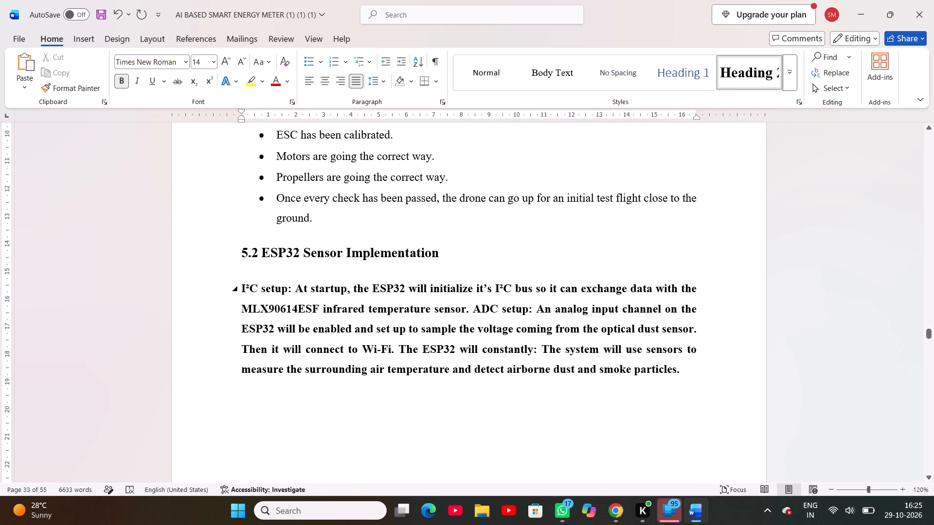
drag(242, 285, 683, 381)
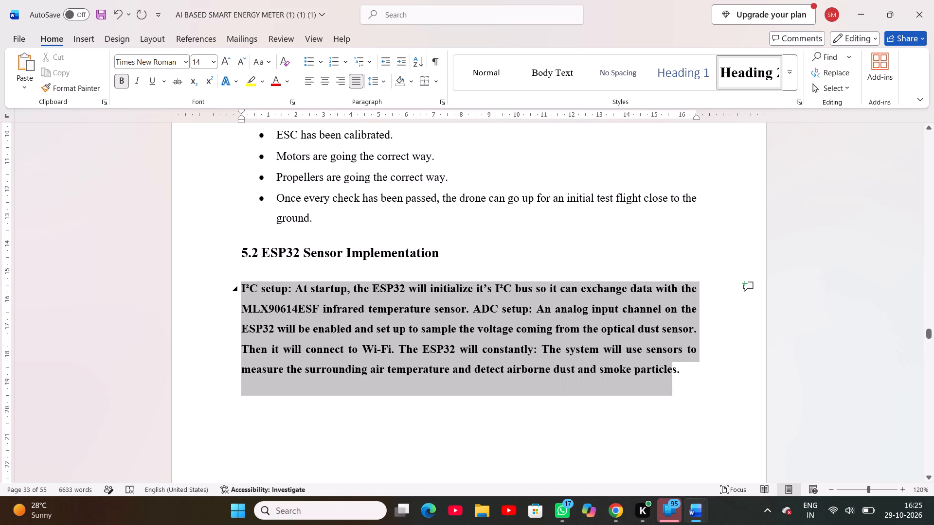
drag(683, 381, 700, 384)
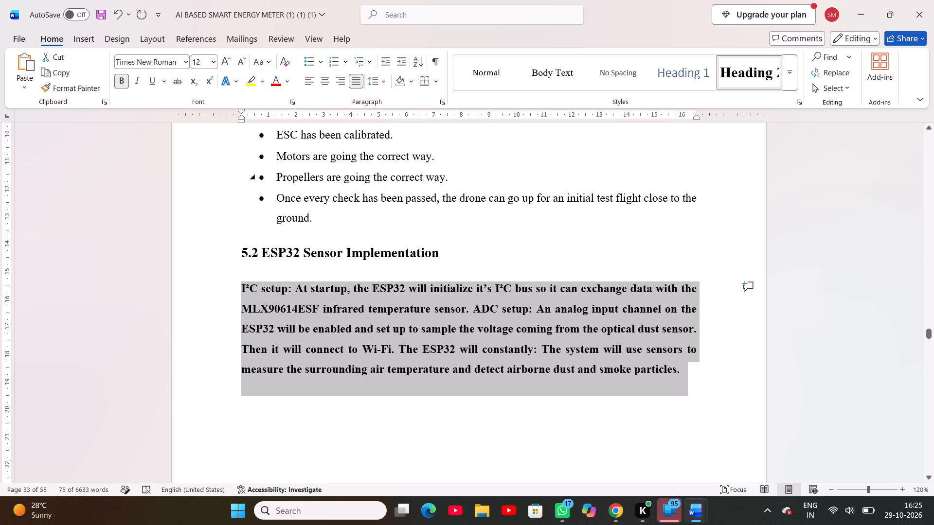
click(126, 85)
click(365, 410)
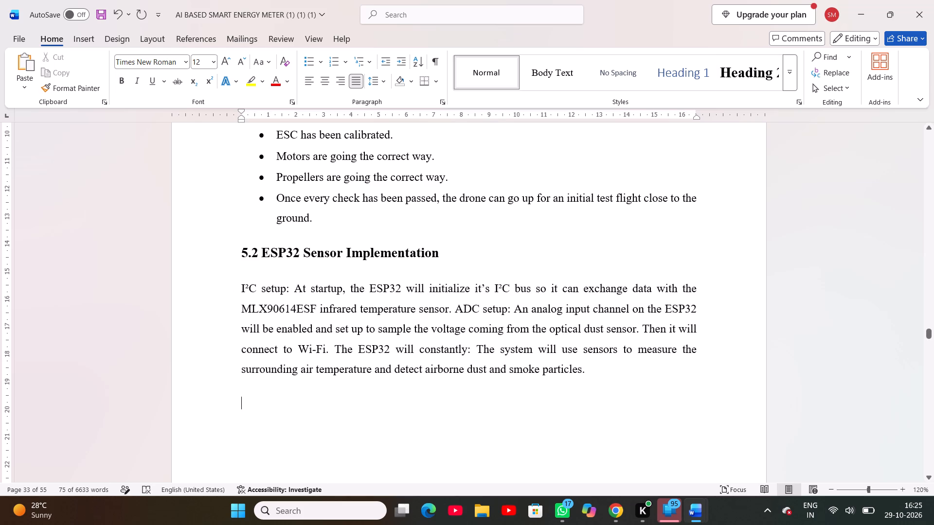
Remove the leading space from the first paragraph under the 4.2.8 Location Module heading, keeping it separate from the heading.
scroll(365, 410, up, 1)
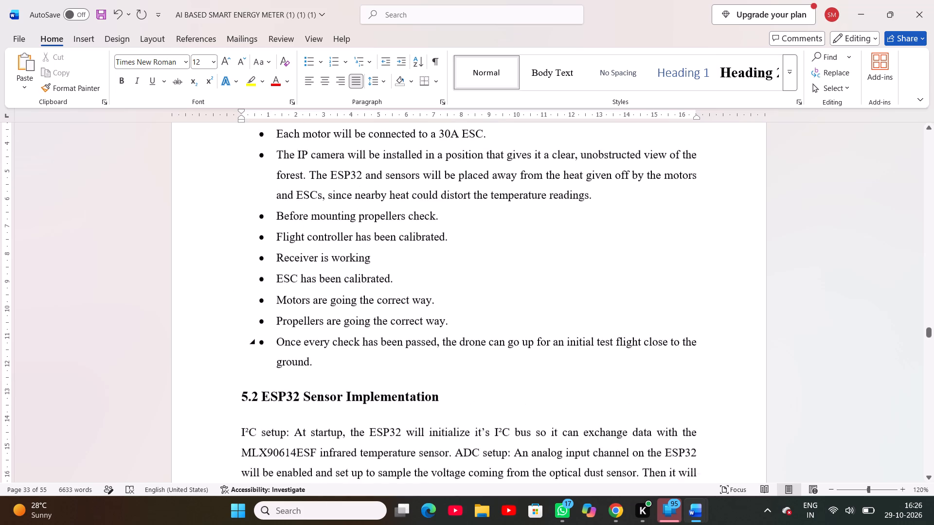
scroll(365, 410, up, 4)
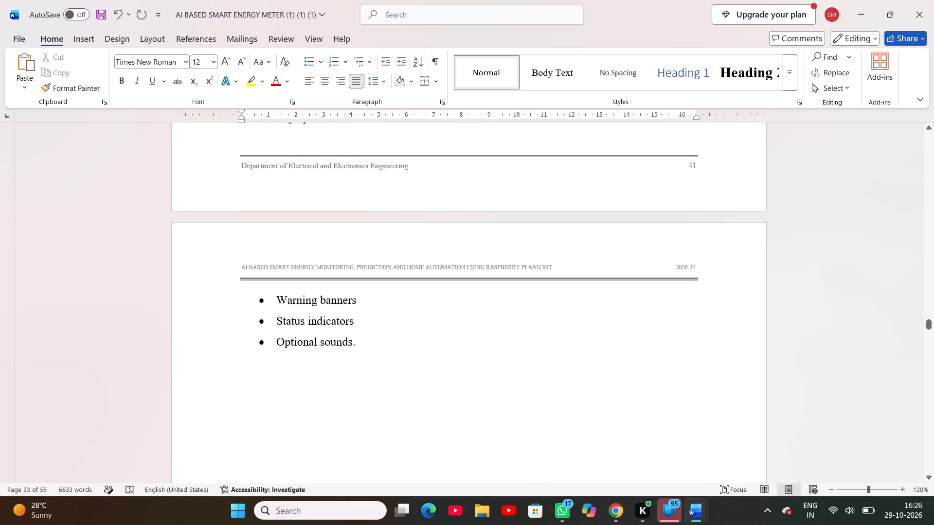
scroll(365, 410, up, 3)
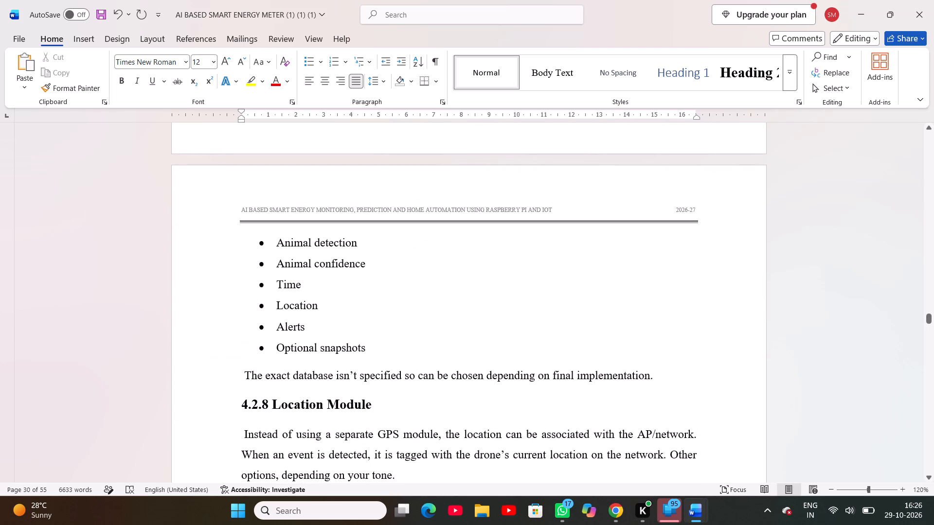
click(242, 438)
key(BackSpace)
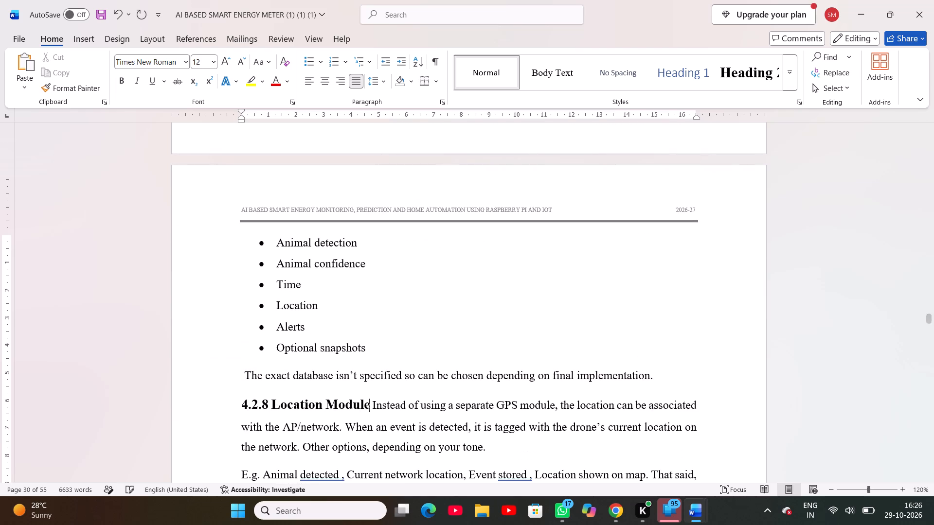
key(Return)
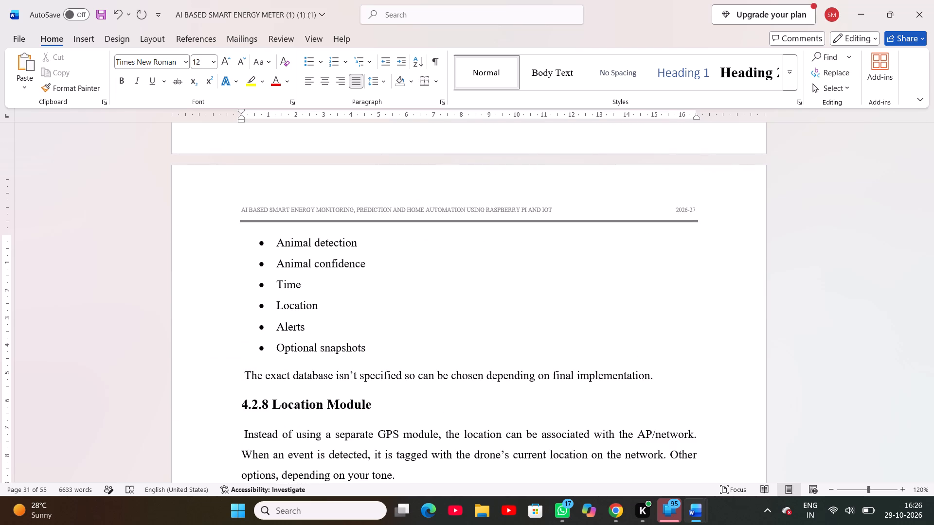
click(272, 466)
scroll(272, 466, down, 2)
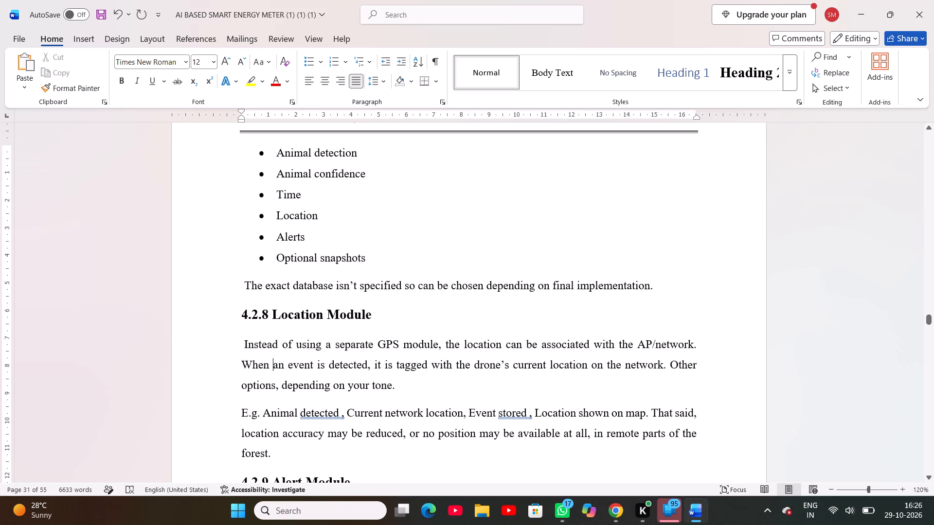
click(244, 348)
key(BackSpace)
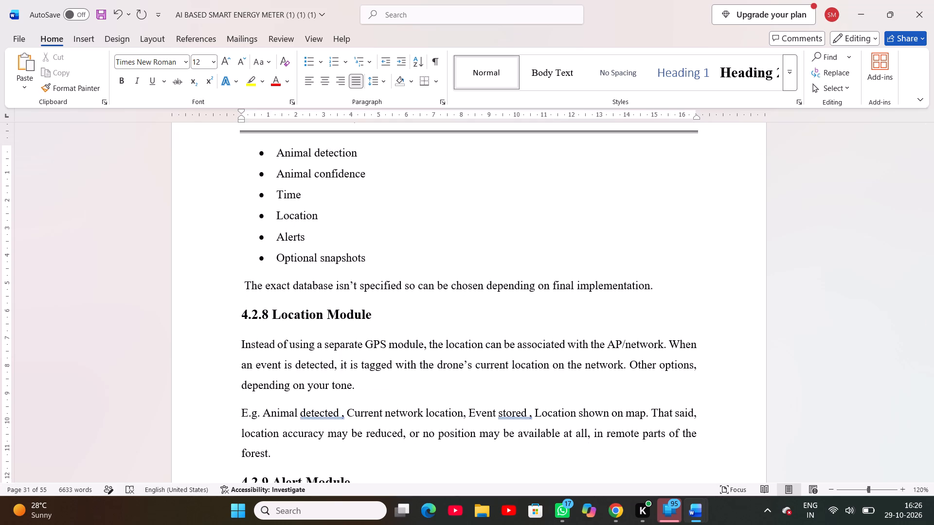
Remove the blank line above the 5.3 Circuit Diagram heading at the start of its page.
scroll(244, 348, down, 2)
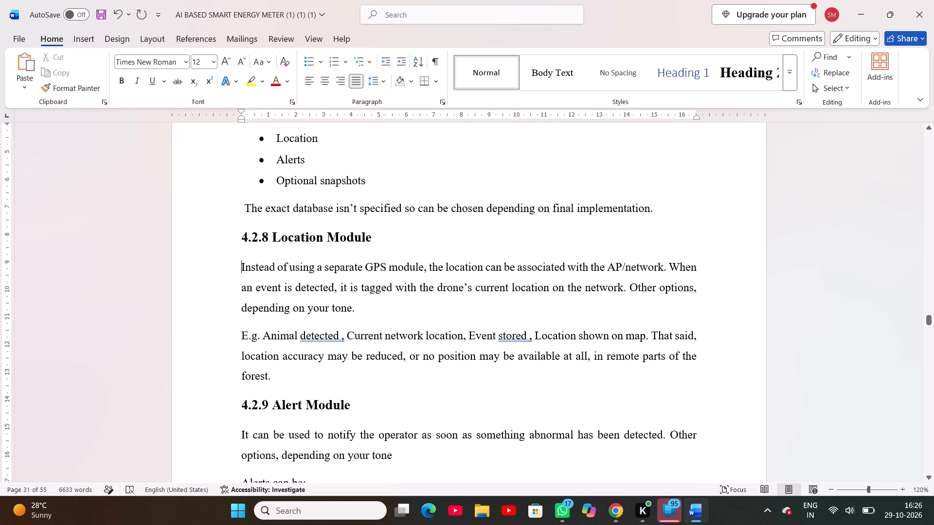
scroll(244, 348, down, 5)
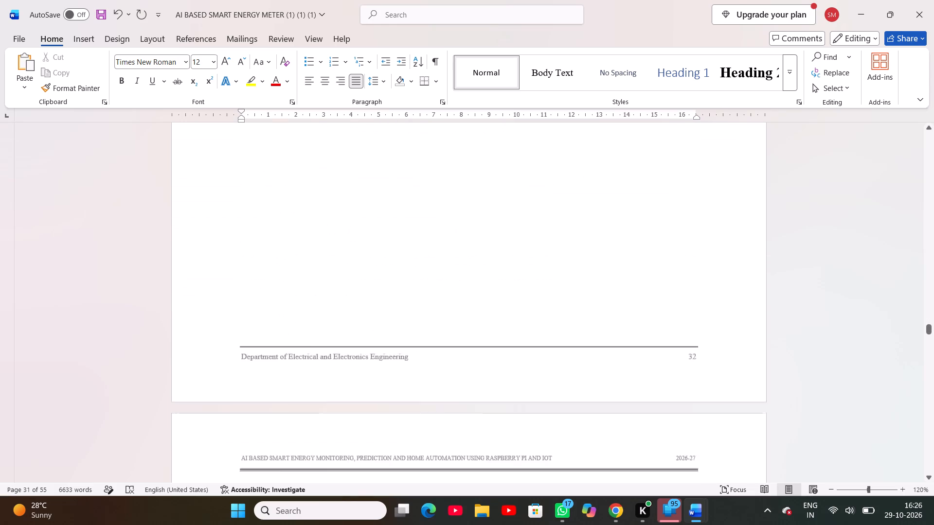
scroll(244, 348, down, 4)
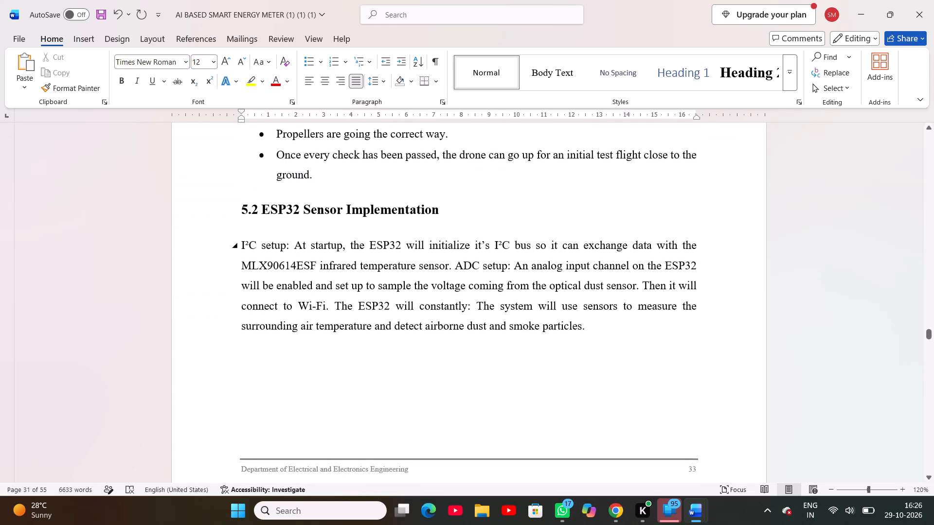
scroll(244, 348, down, 3)
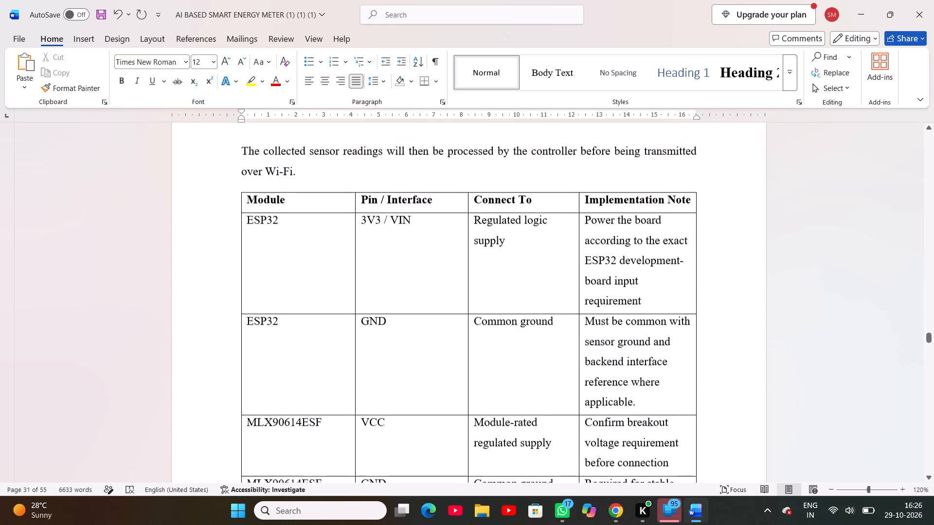
scroll(244, 348, down, 3)
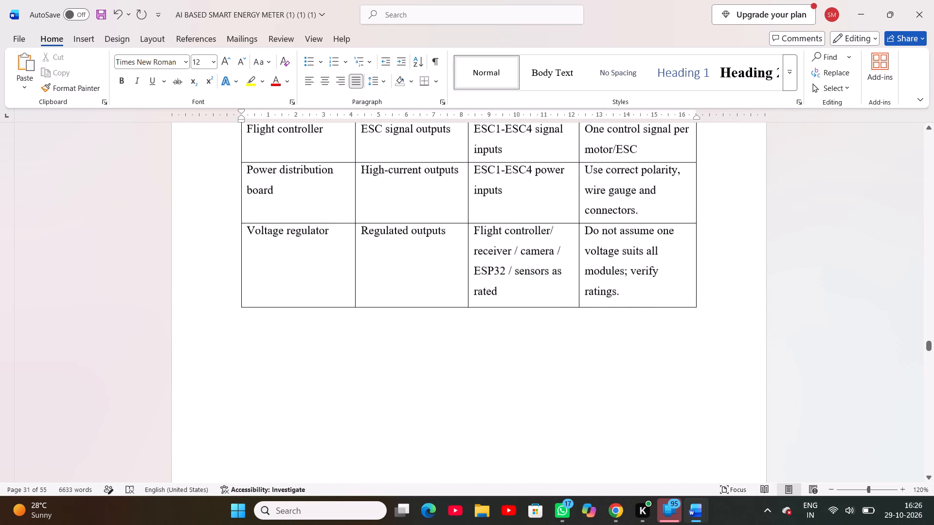
scroll(244, 348, down, 2)
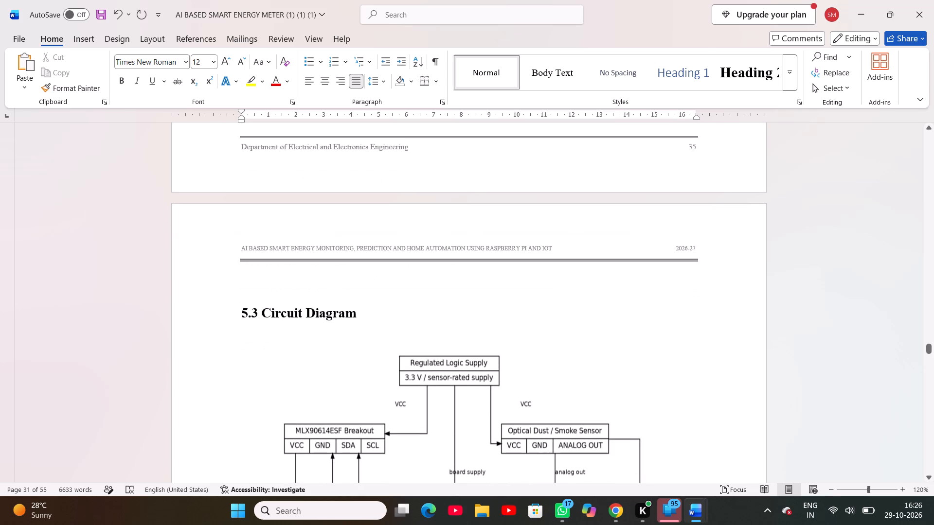
click(236, 312)
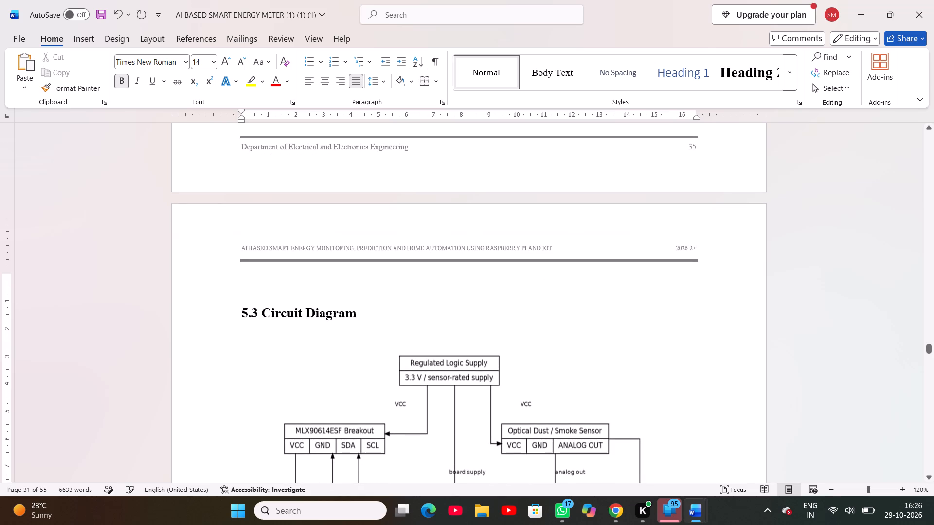
key(BackSpace)
Insert a blank line between the 5.4 table and the 5.5 Camera and Network Implementation heading.
scroll(236, 312, down, 2)
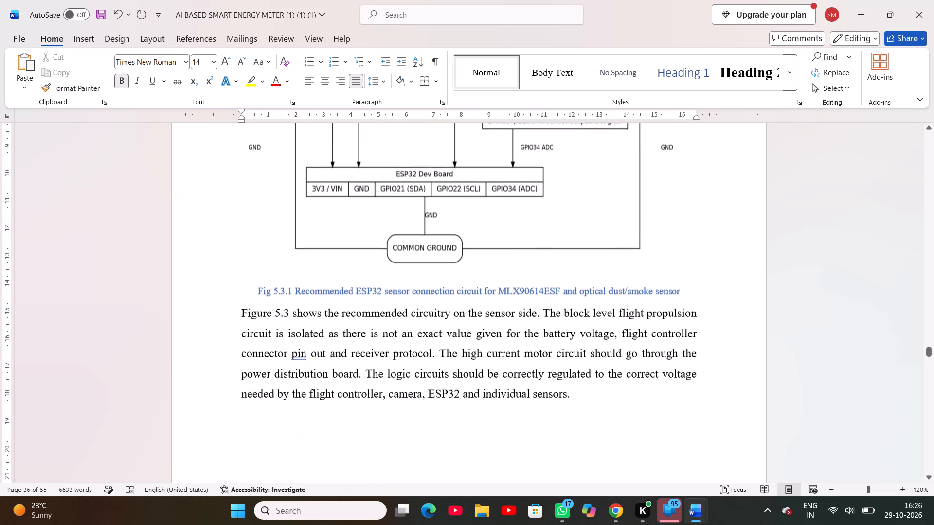
scroll(236, 312, down, 3)
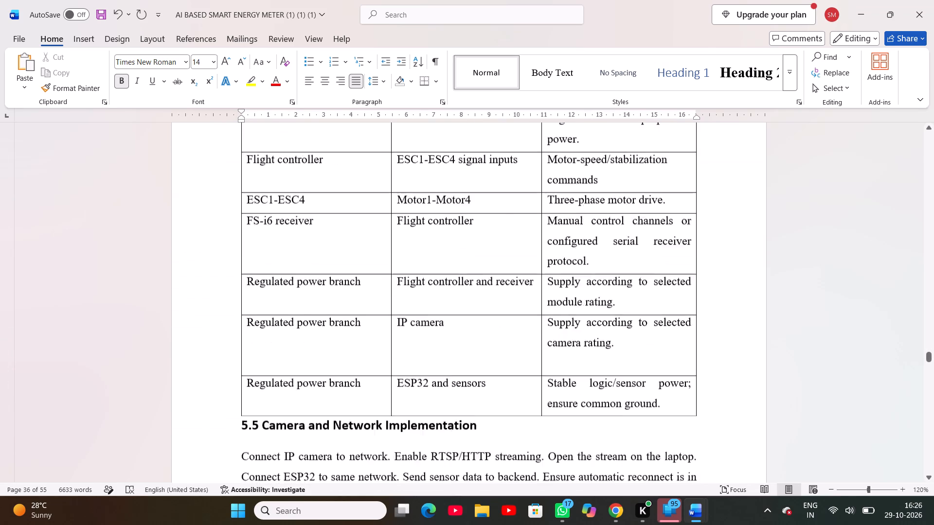
scroll(236, 312, down, 2)
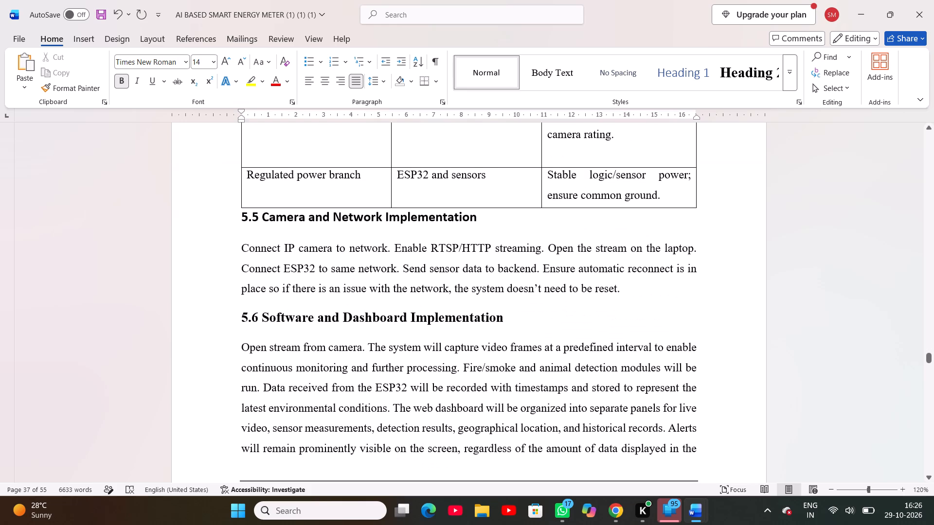
click(239, 215)
key(Return)
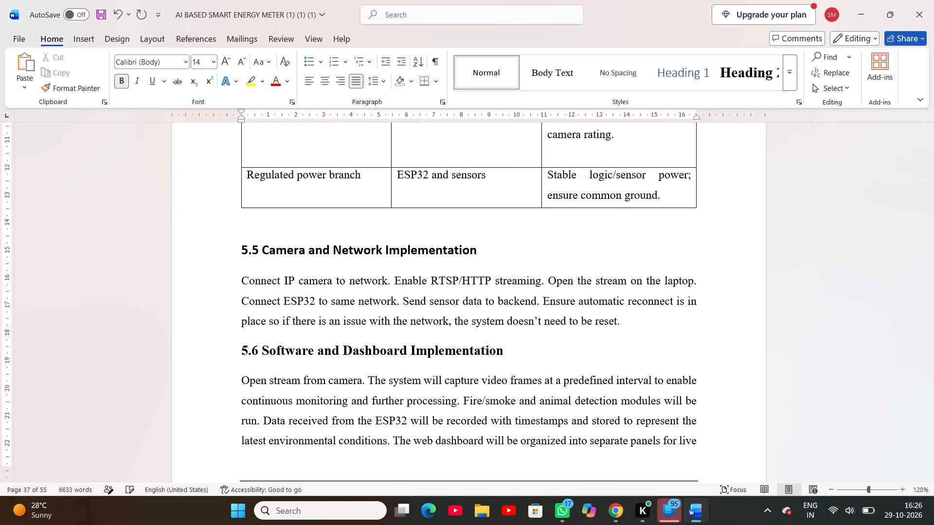
Change the font of the 5.5 Camera and Network Implementation heading to Times New Roman.
scroll(252, 264, down, 2)
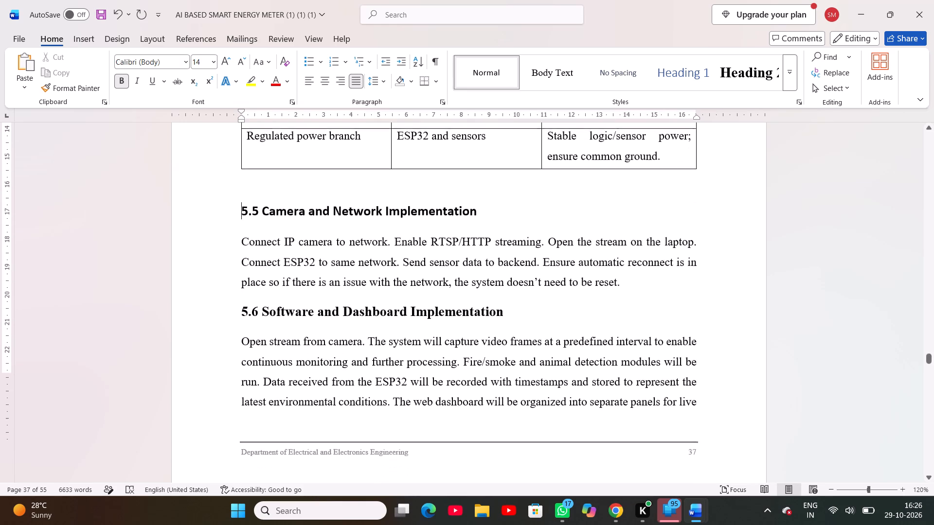
scroll(252, 264, down, 1)
click(280, 282)
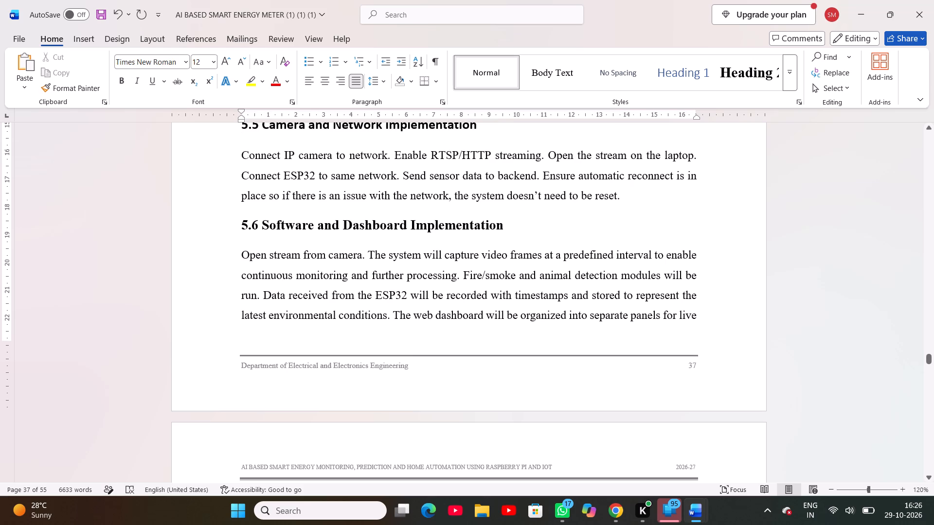
click(259, 178)
scroll(259, 178, up, 1)
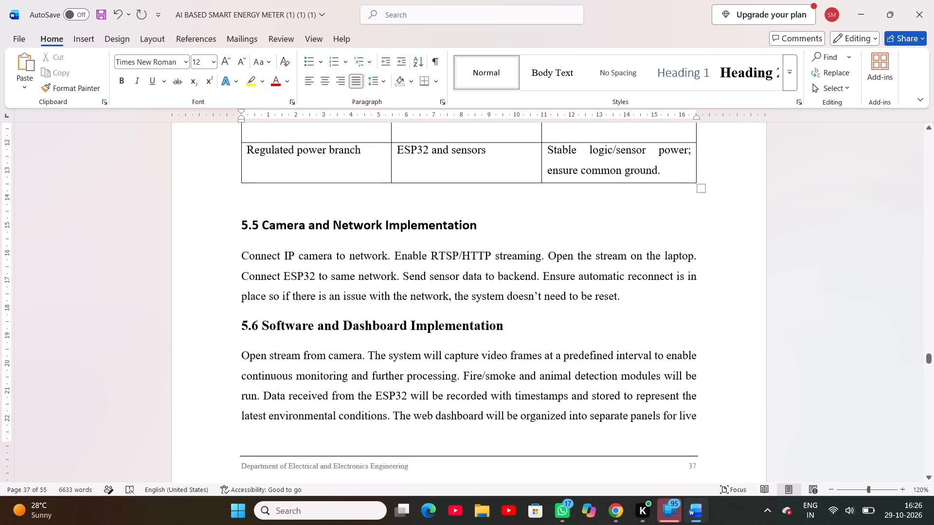
click(281, 230)
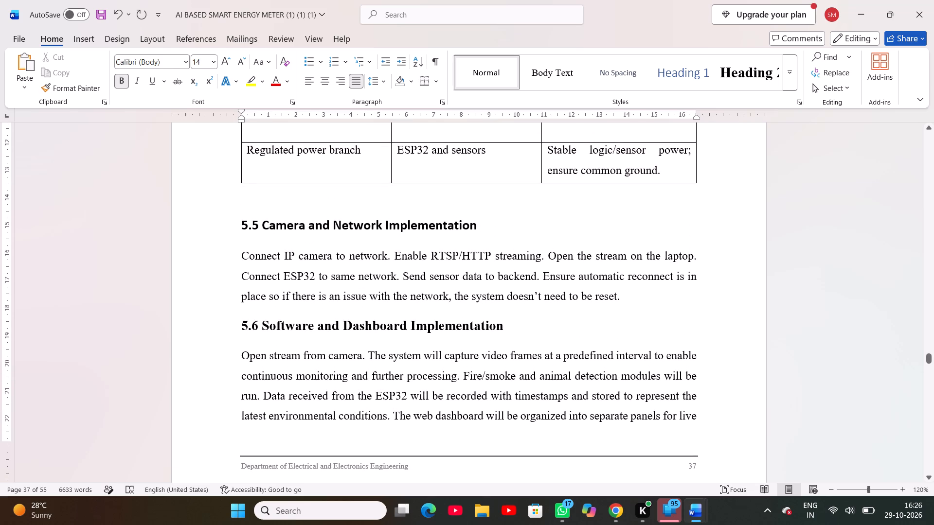
drag(242, 224, 424, 234)
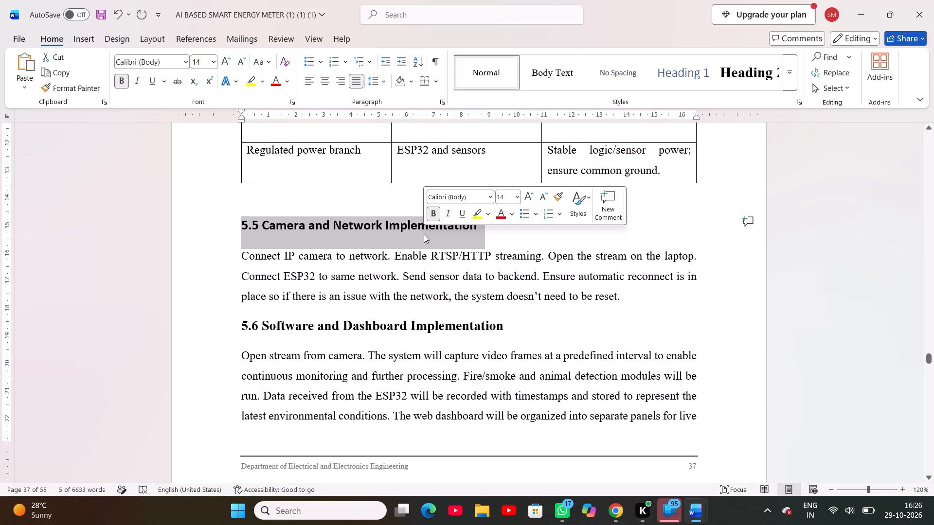
click(185, 63)
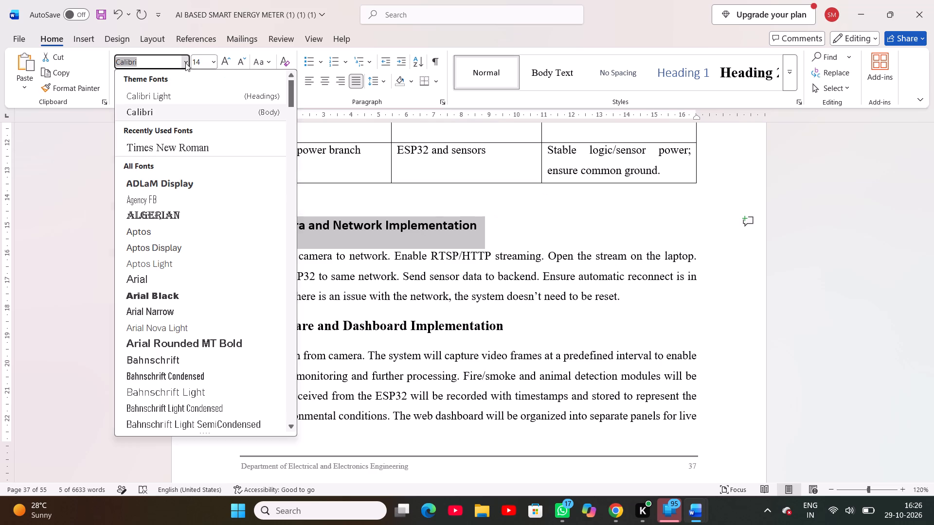
click(187, 145)
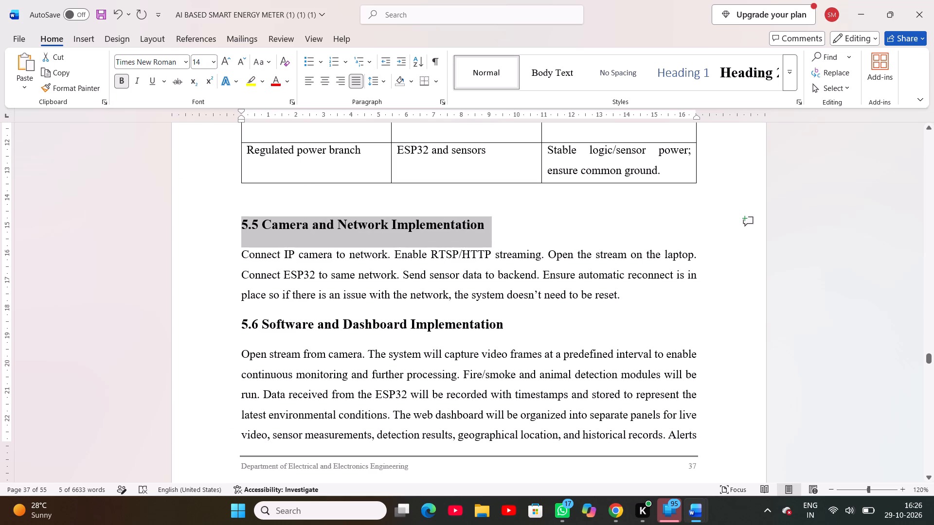
click(286, 329)
Review the heading formatting and page layout from the 5.4 table through 5.7 Integration Sequence.
scroll(286, 329, up, 1)
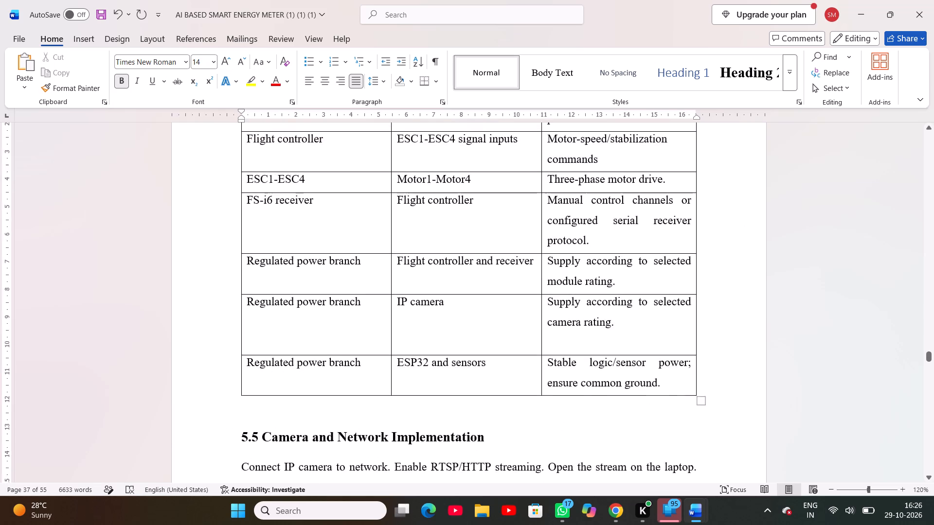
scroll(286, 329, up, 1)
click(301, 262)
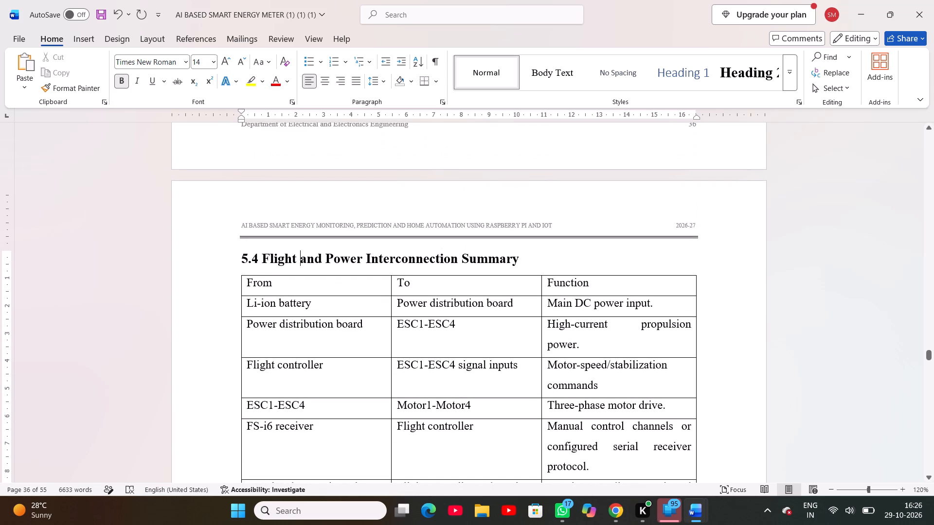
scroll(301, 262, down, 2)
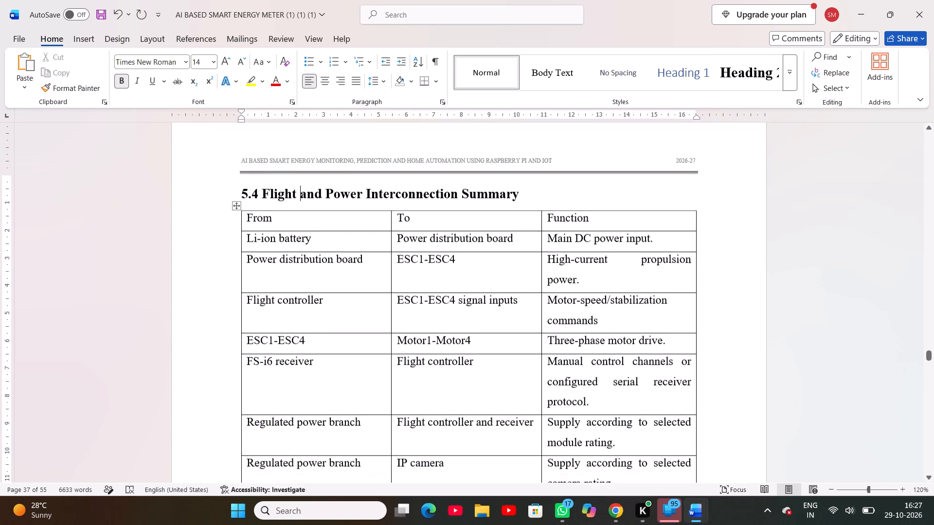
scroll(301, 262, down, 4)
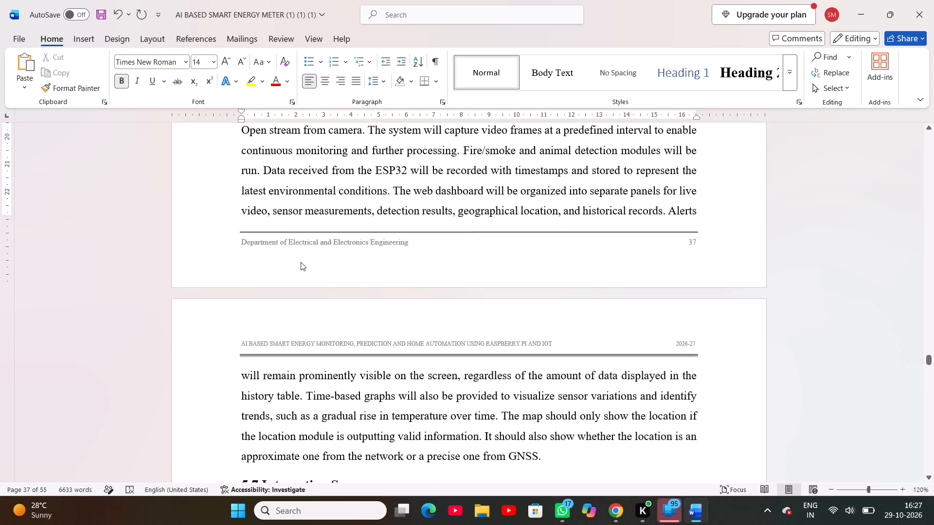
scroll(301, 262, down, 1)
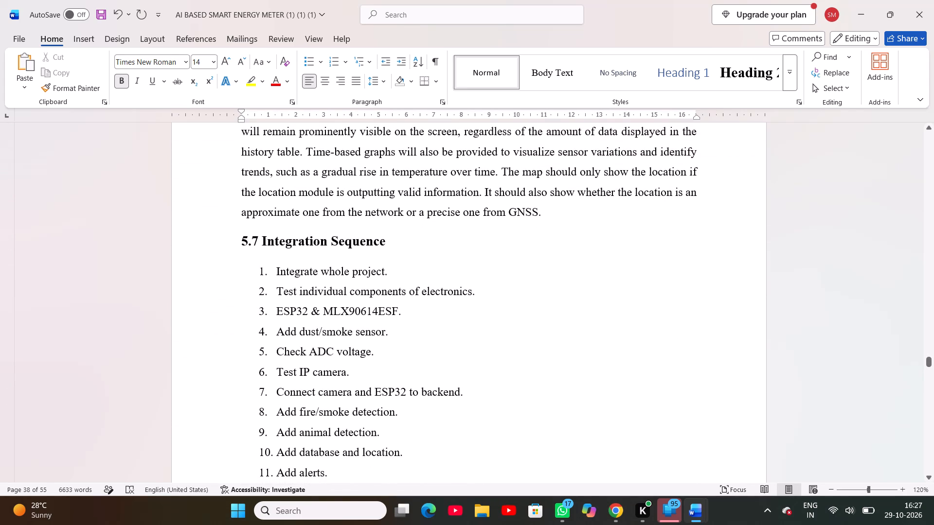
click(303, 241)
Convert the 15-item numbered list under 5.7 Integration Sequence into a round-bullet list.
scroll(299, 298, down, 1)
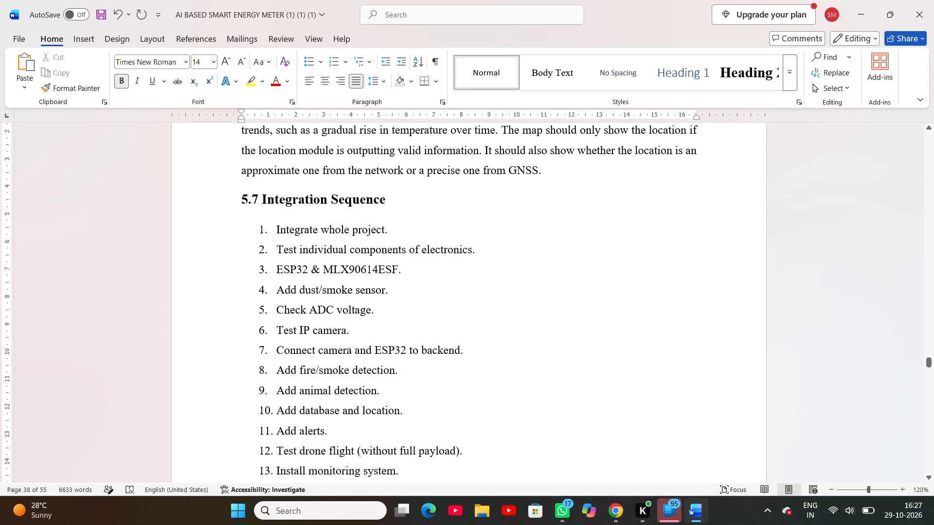
scroll(299, 298, down, 1)
drag(274, 193, 298, 297)
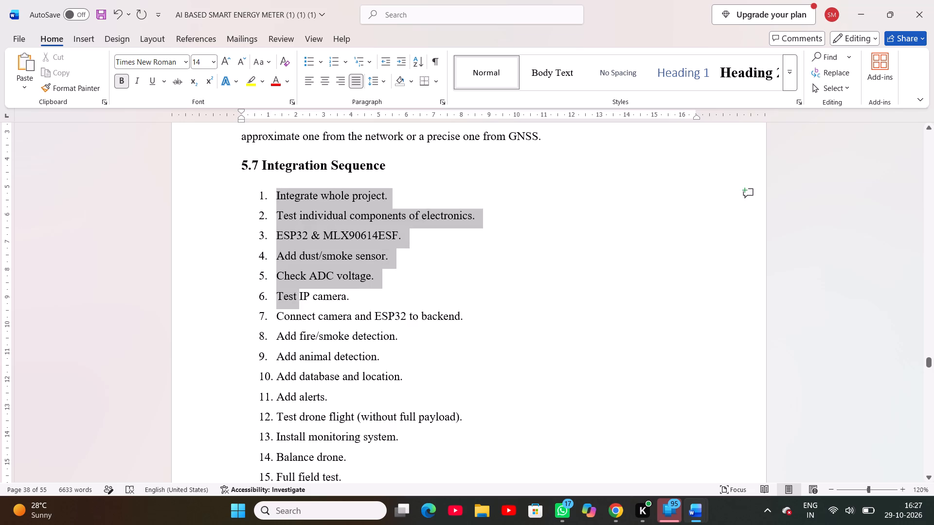
drag(298, 297, 384, 423)
scroll(361, 405, up, 1)
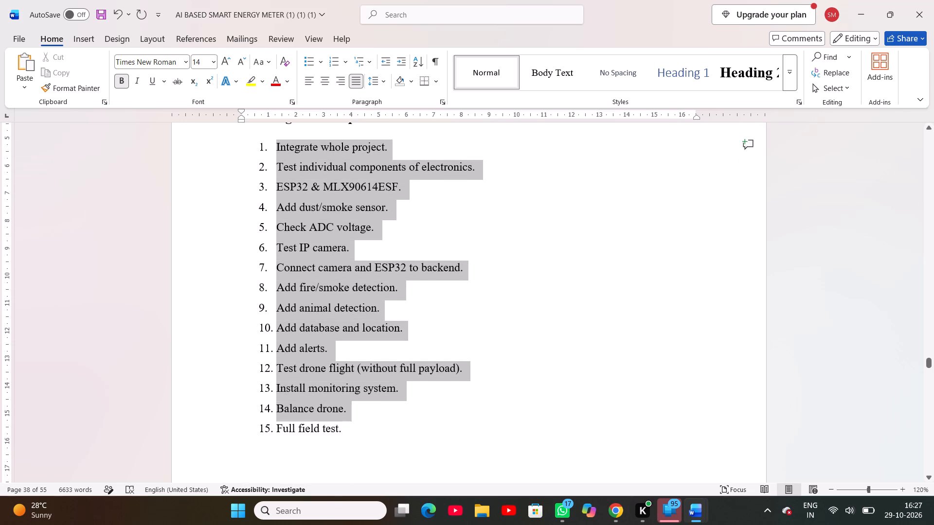
drag(384, 423, 375, 429)
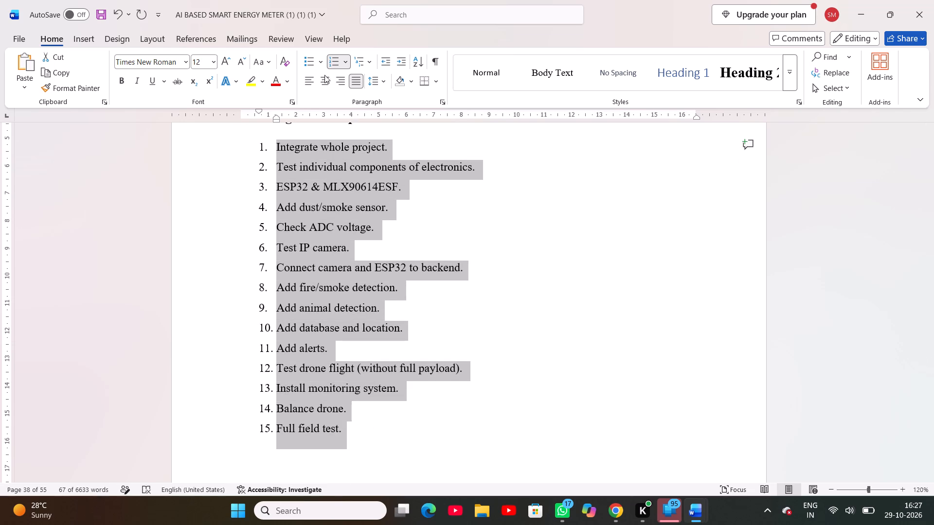
click(322, 64)
click(320, 100)
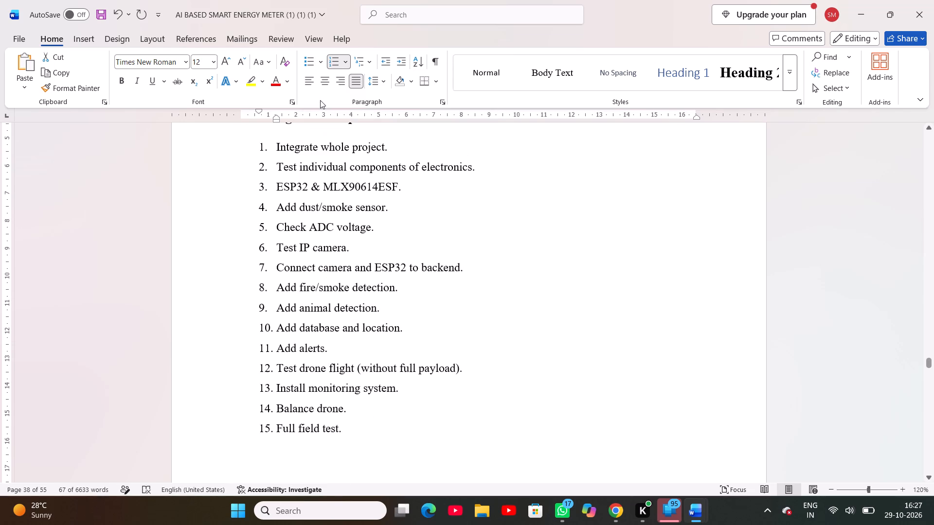
click(458, 311)
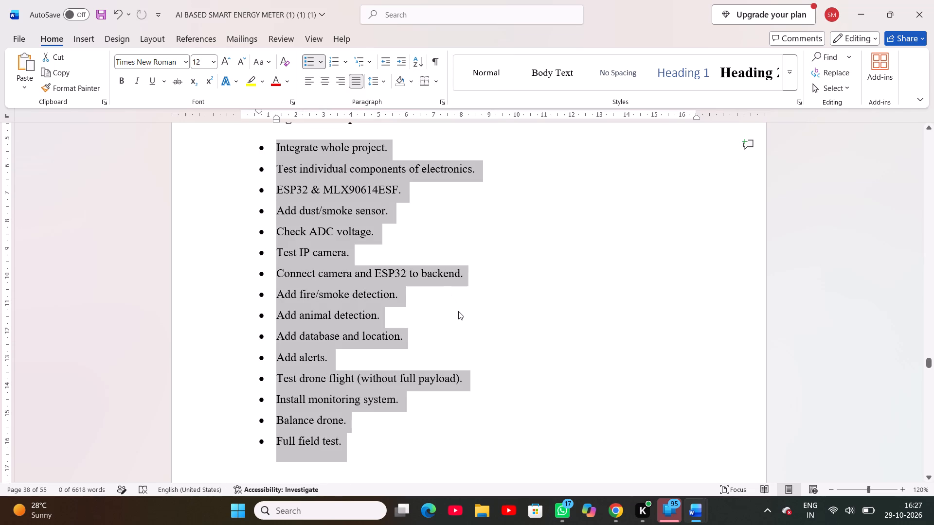
Apply round bullets to the component lines from Power Supply to Dust Sensor under 6.1 Hardware Testing.
scroll(458, 311, up, 1)
scroll(458, 311, down, 1)
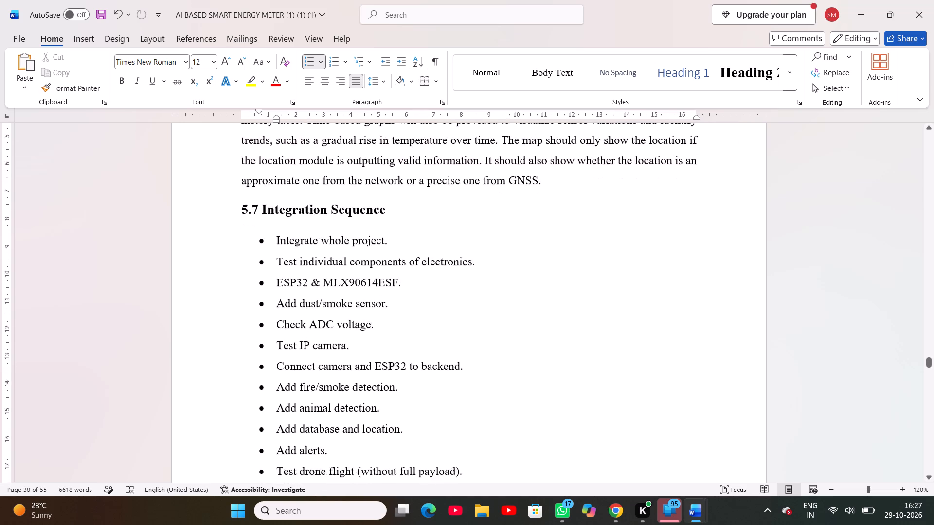
scroll(458, 311, down, 4)
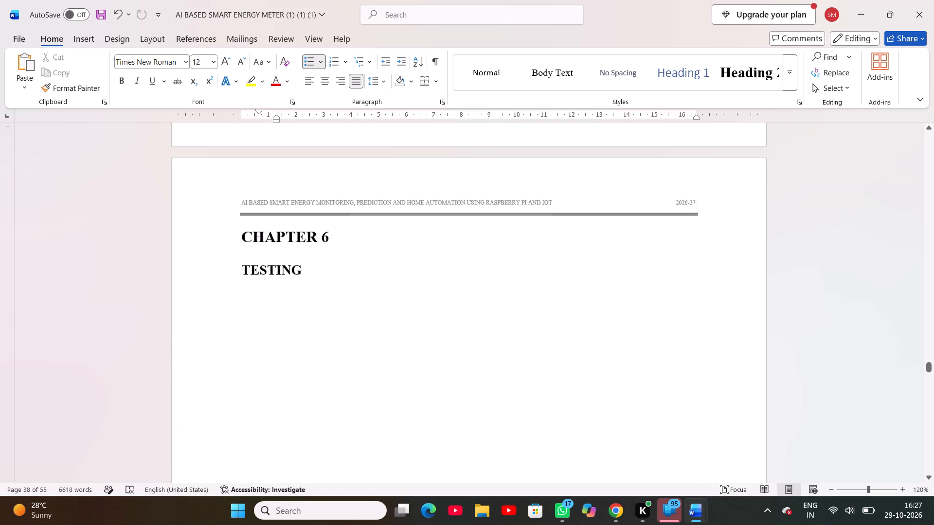
scroll(458, 311, down, 3)
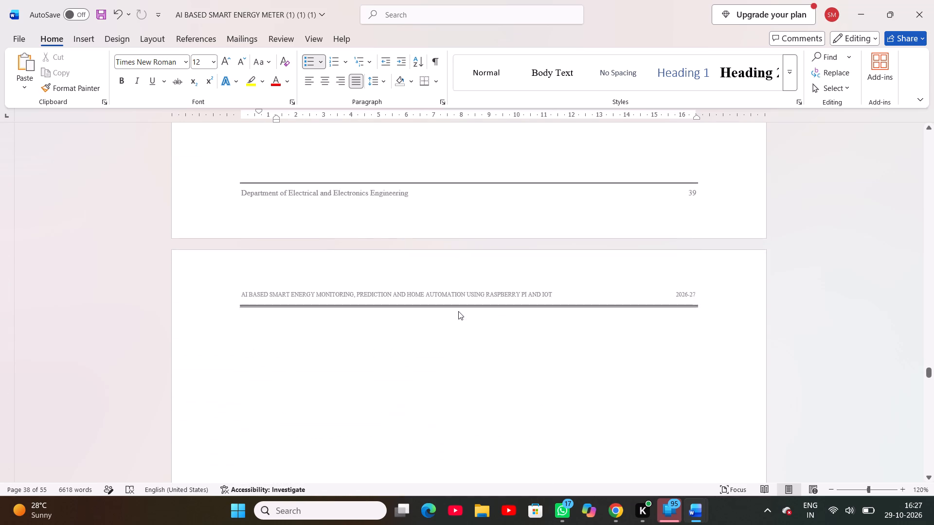
scroll(458, 311, down, 3)
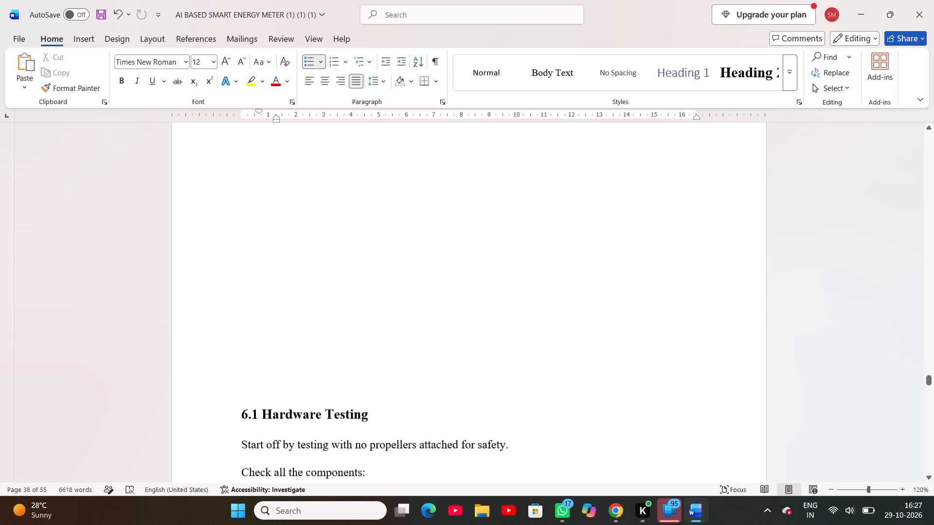
scroll(458, 311, down, 1)
click(308, 259)
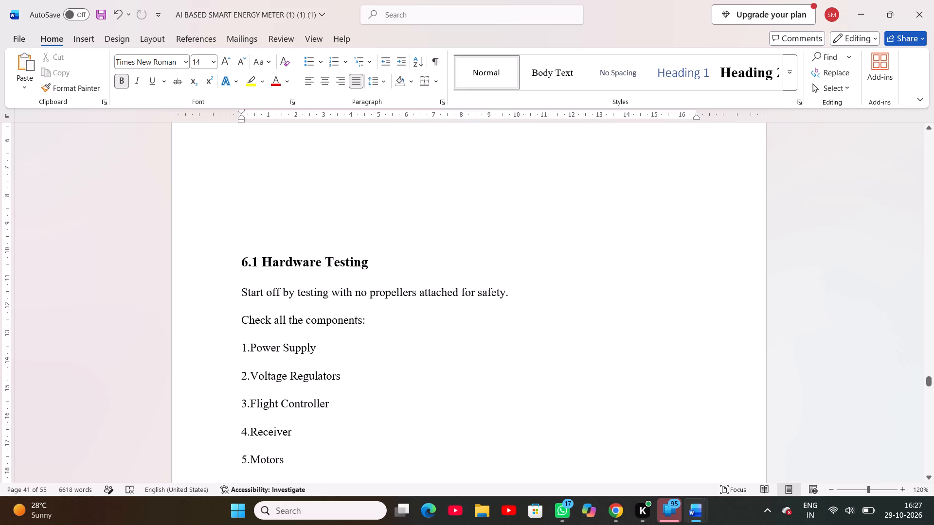
scroll(306, 343, down, 1)
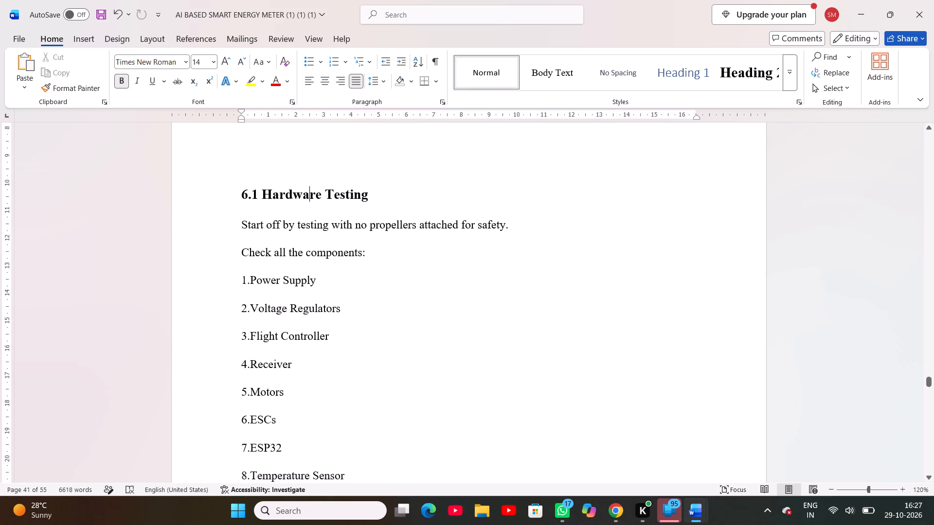
drag(240, 280, 366, 482)
scroll(287, 406, up, 1)
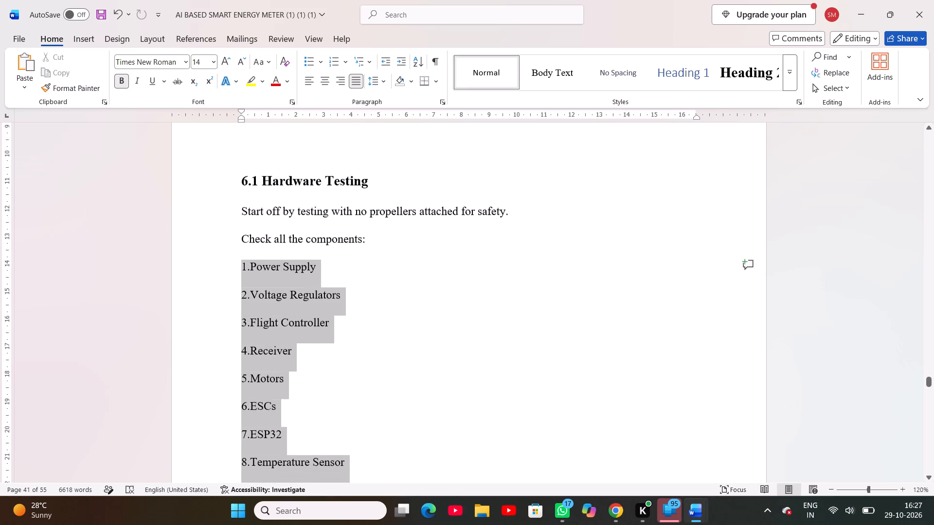
drag(366, 482, 349, 444)
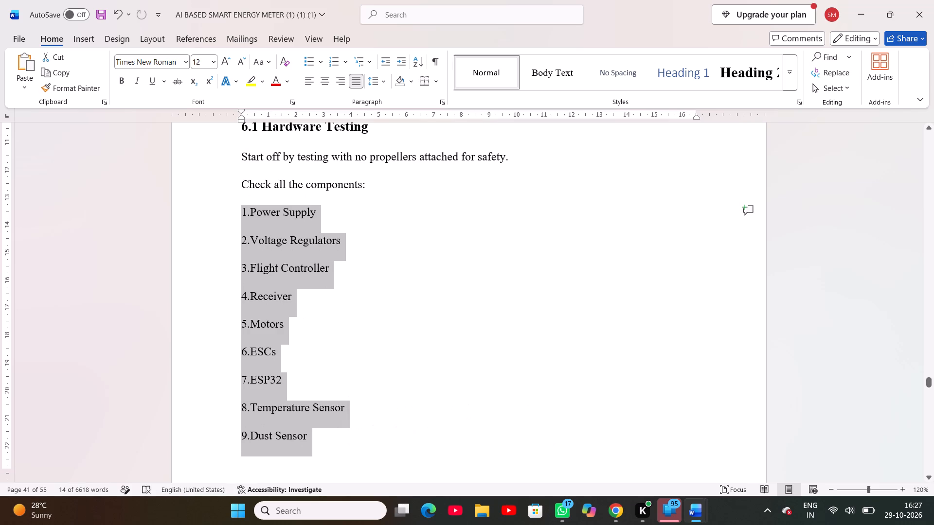
click(316, 68)
click(316, 68)
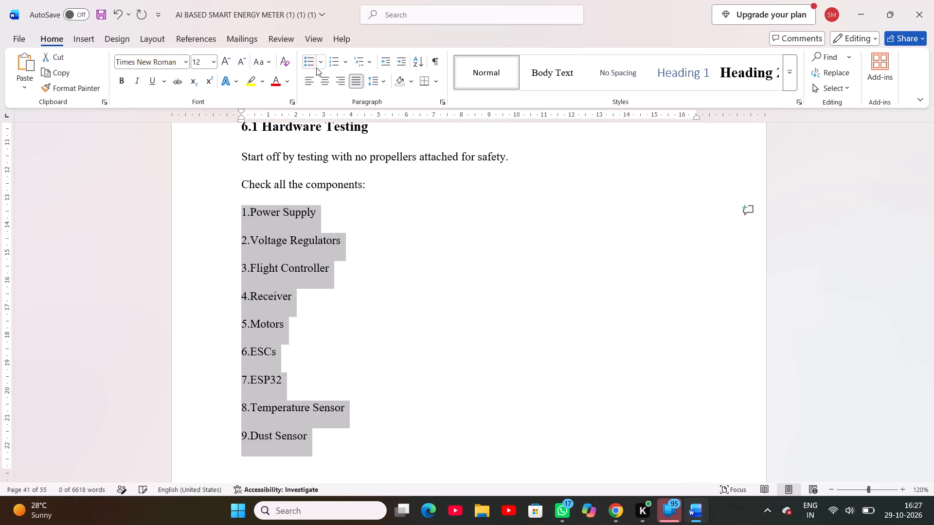
click(316, 68)
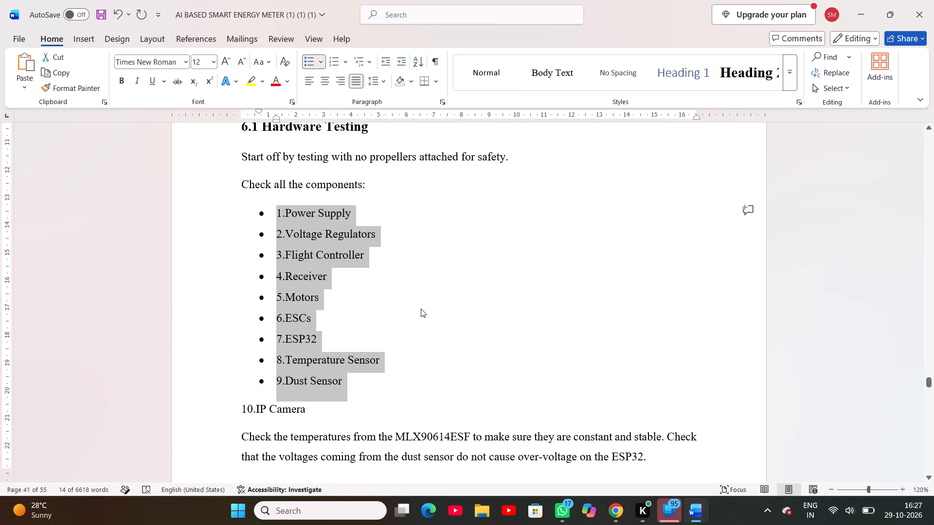
click(421, 309)
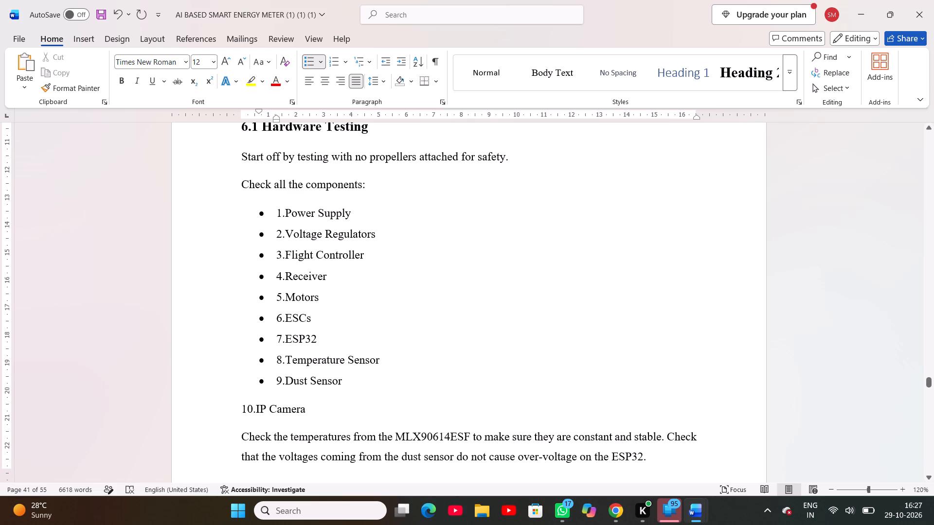
Replace the unbulleted "10.IP Camera" line with an "IP Camera" bullet directly after Dust Sensor in the component list.
drag(243, 408, 296, 412)
key(BackSpace)
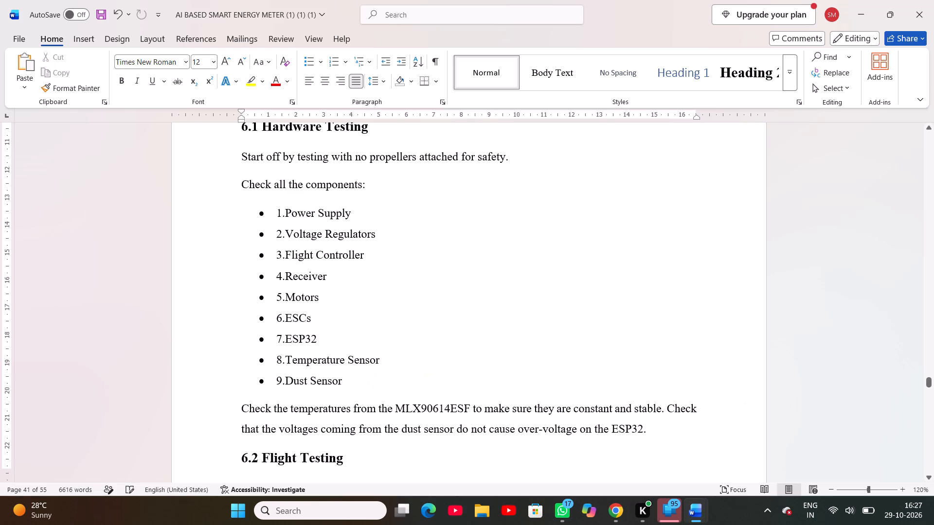
click(350, 379)
key(space)
key(shift+i)
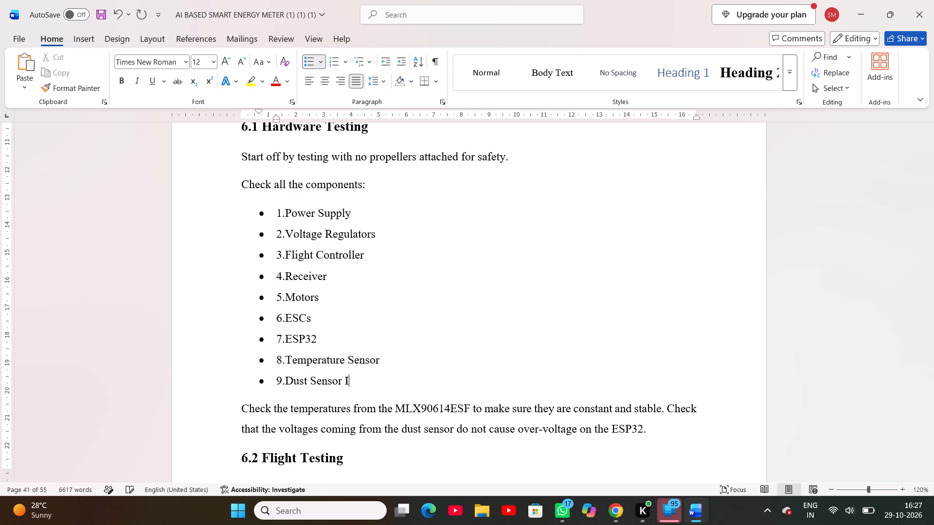
key(shift+p)
key(space)
text(Came)
text(ra)
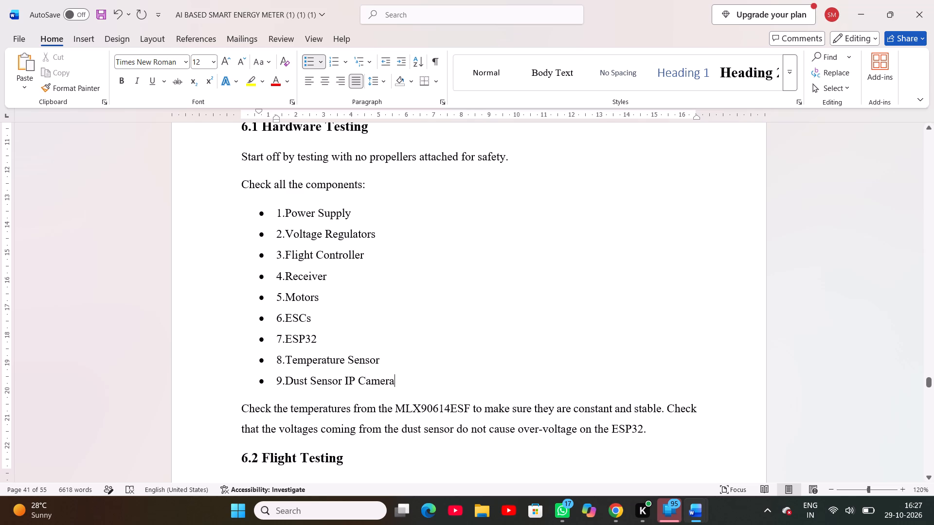
click(342, 382)
click(342, 382)
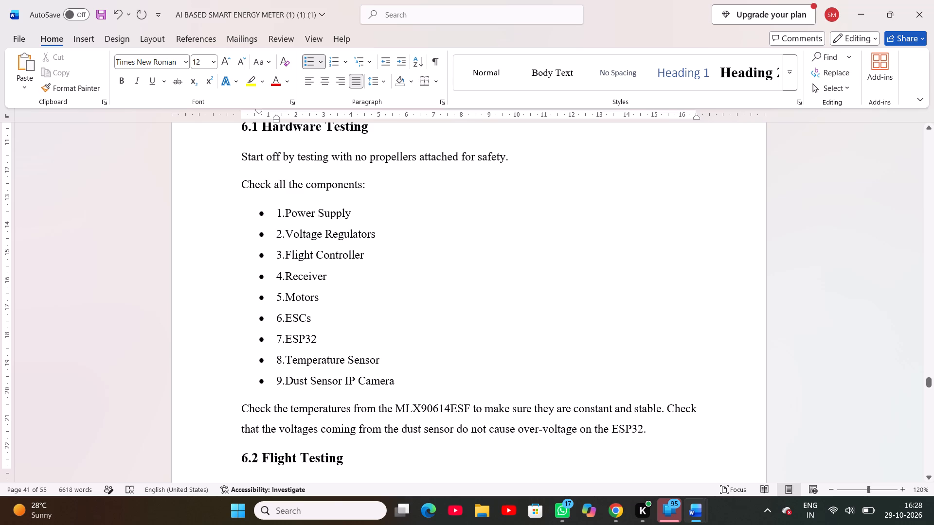
click(345, 381)
key(Return)
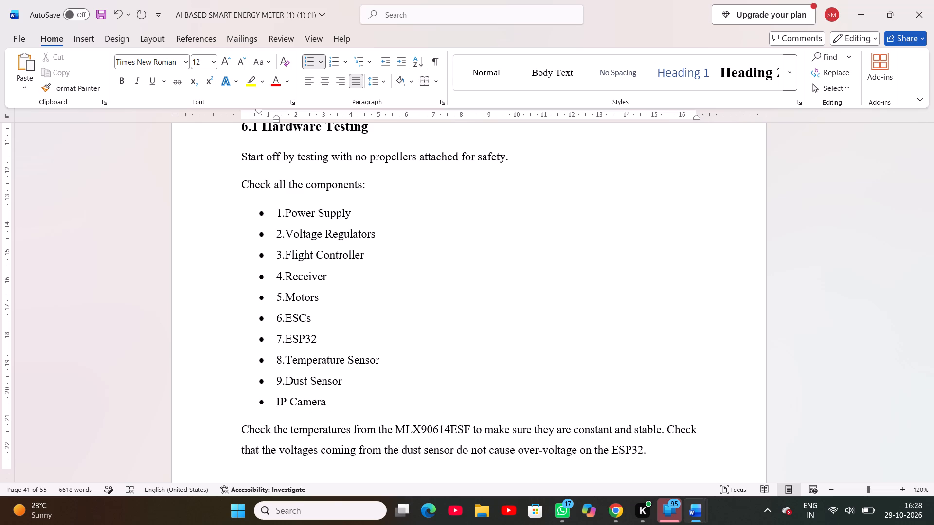
Delete the typed numbers 1. to 4. before the Power Supply, Voltage Regulators, Flight Controller and Receiver bullets under 6.1 Hardware Testing.
scroll(345, 381, up, 1)
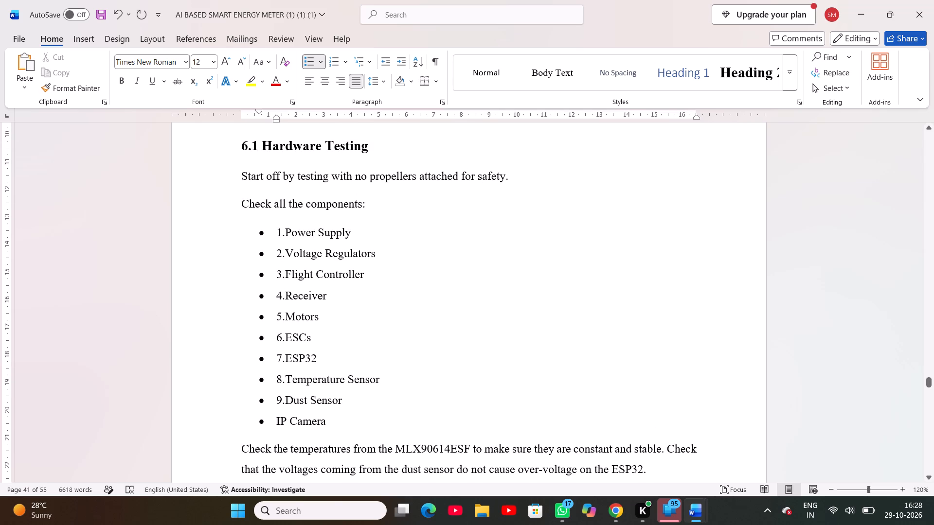
click(302, 203)
click(301, 178)
click(286, 232)
key(BackSpace)
key(BackSpace)
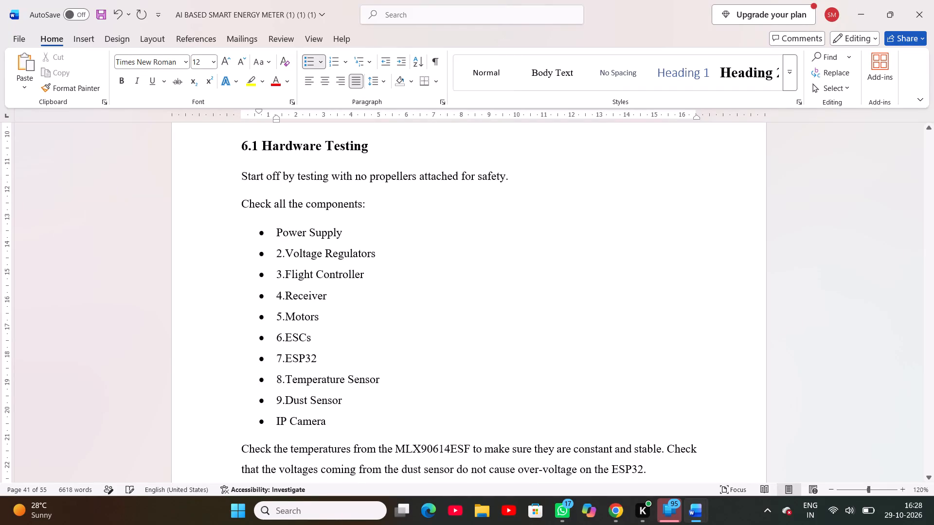
click(285, 256)
key(BackSpace)
key(BackSpace)
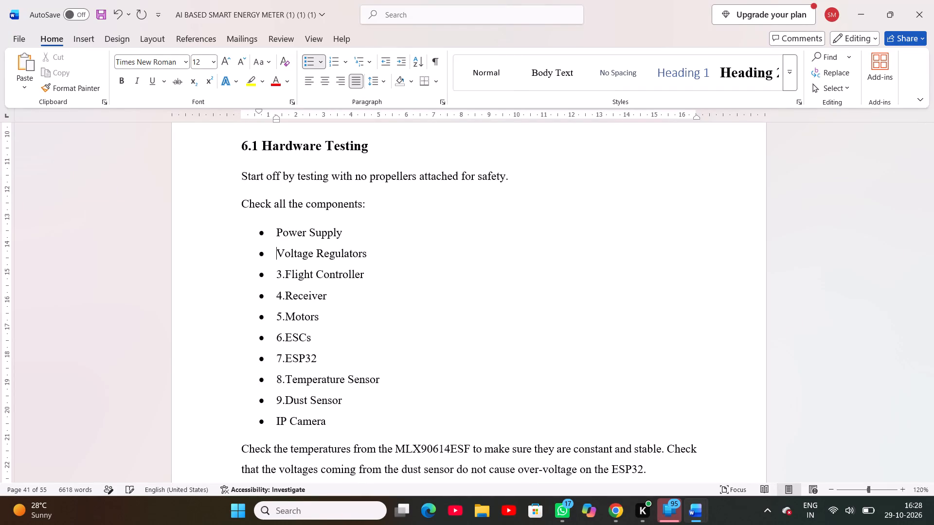
click(286, 275)
key(BackSpace)
key(BackSpace)
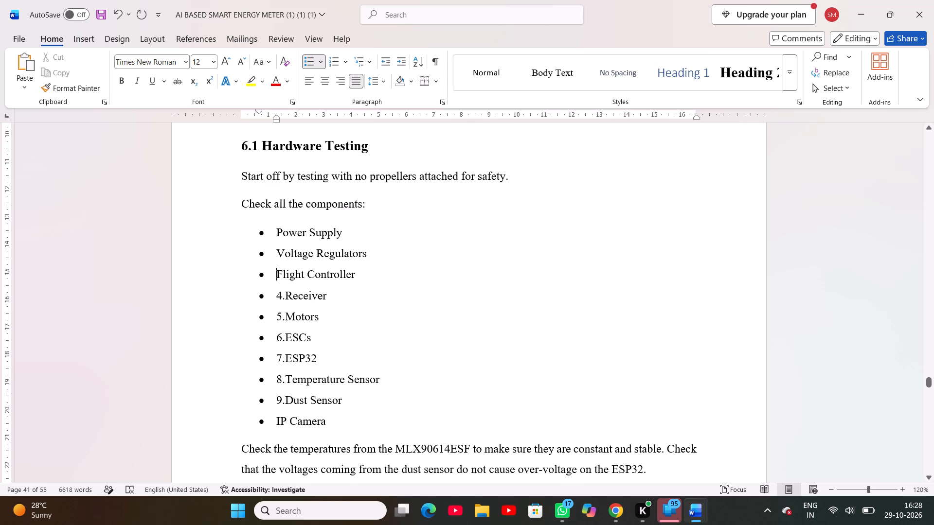
click(286, 299)
key(BackSpace)
key(BackSpace)
Delete the typed numbers 5. to 9. before the Motors, ESCs, ESP32, Temperature Sensor and Dust Sensor bullets in the component list.
click(286, 320)
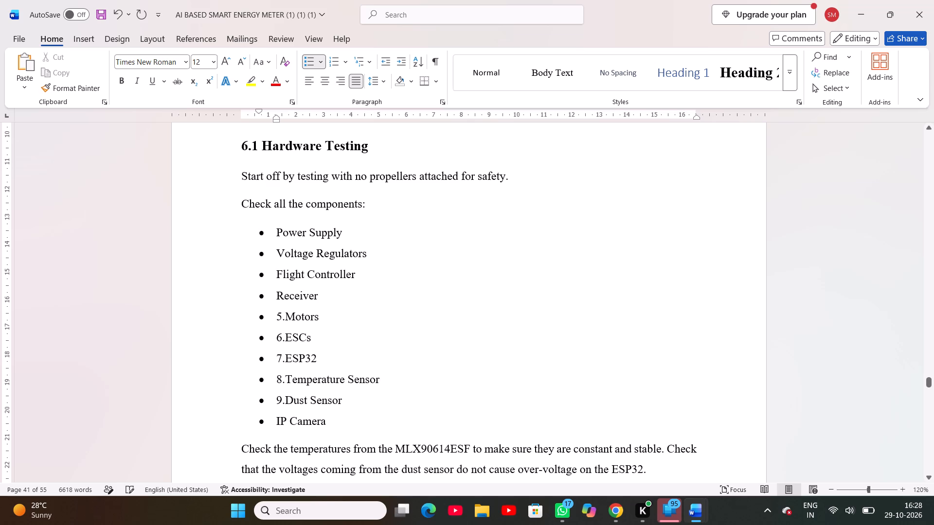
key(BackSpace)
key(BackSpace)
click(286, 341)
key(BackSpace)
key(BackSpace)
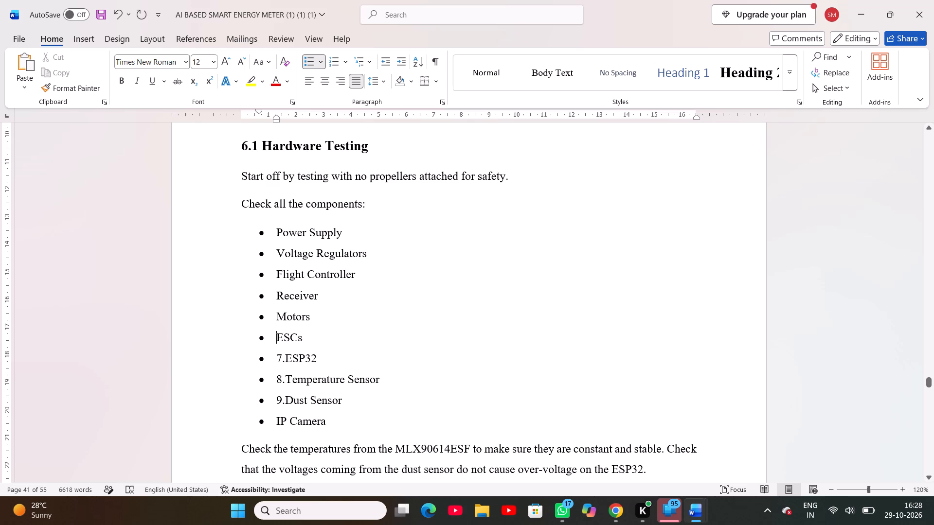
click(284, 362)
key(BackSpace)
key(BackSpace)
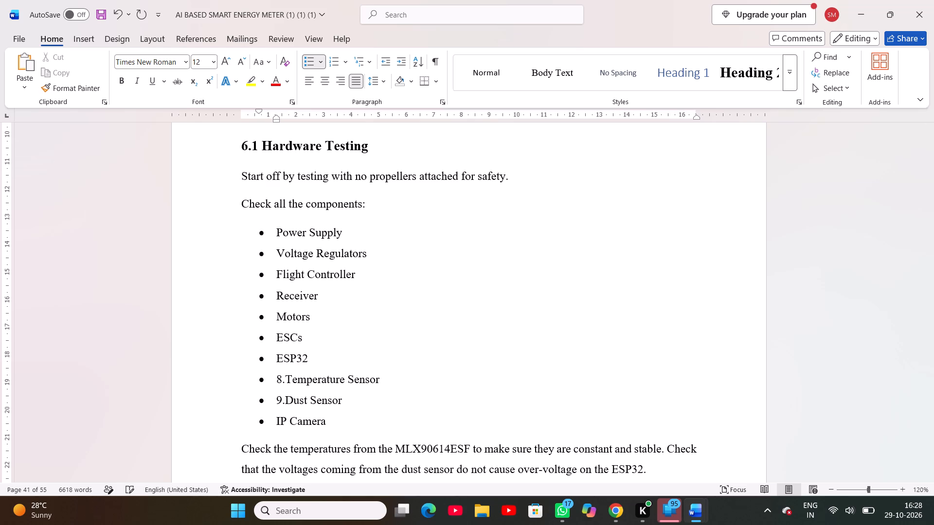
click(287, 383)
key(BackSpace)
key(BackSpace)
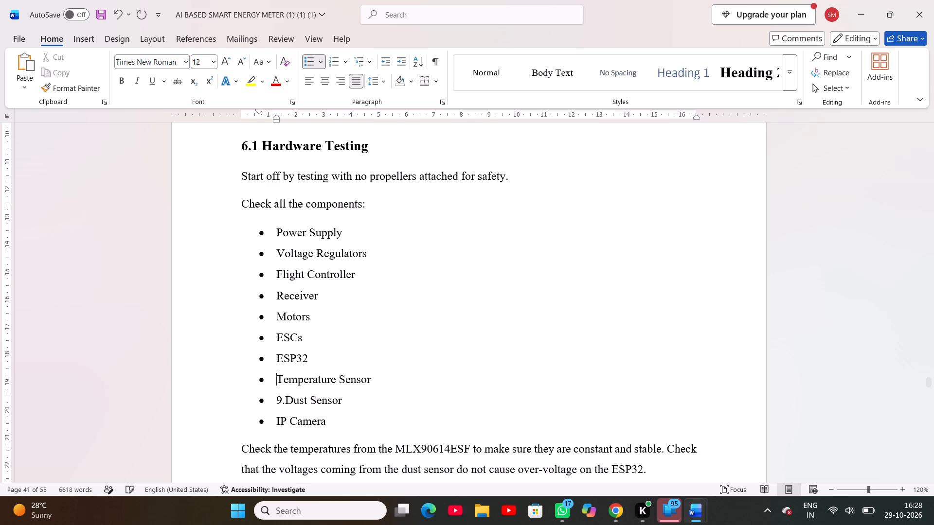
click(284, 404)
key(BackSpace)
key(BackSpace)
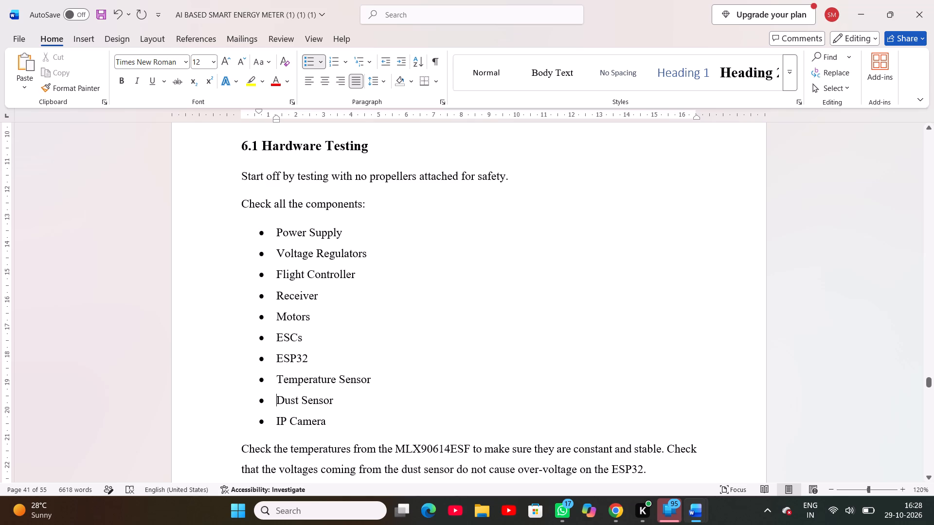
click(278, 422)
Review the bulleted lists and page layout from 6.2 Flight Testing through 6.3 Detection and Dashboard testing and the pages after it.
scroll(302, 458, down, 2)
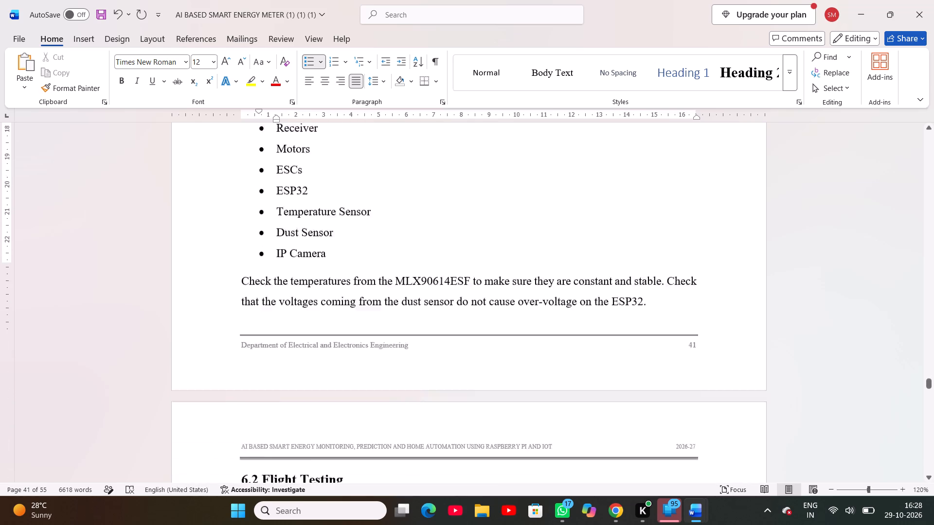
scroll(302, 458, down, 1)
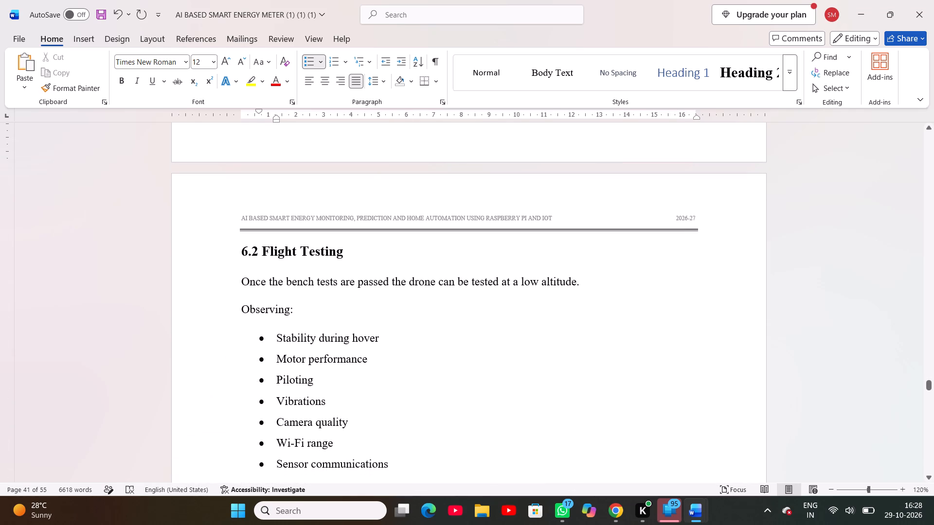
click(302, 458)
scroll(302, 458, down, 2)
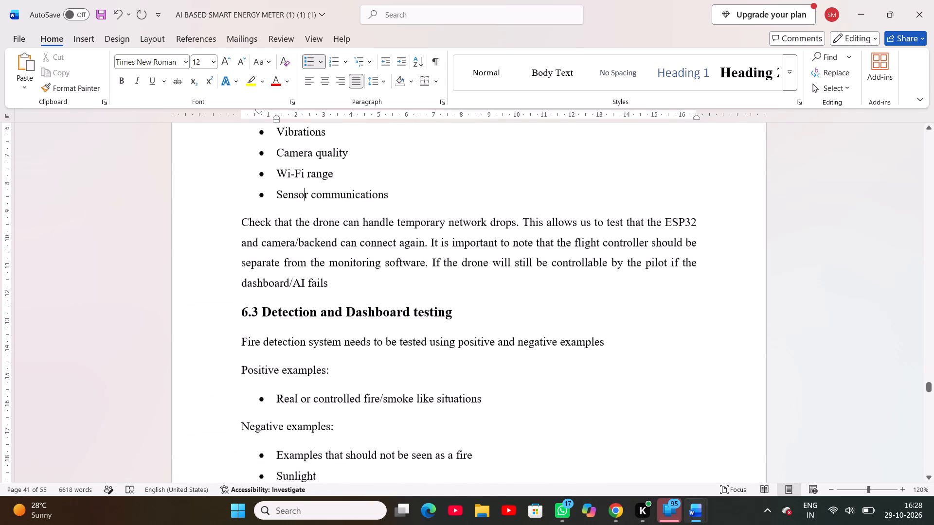
scroll(302, 458, down, 5)
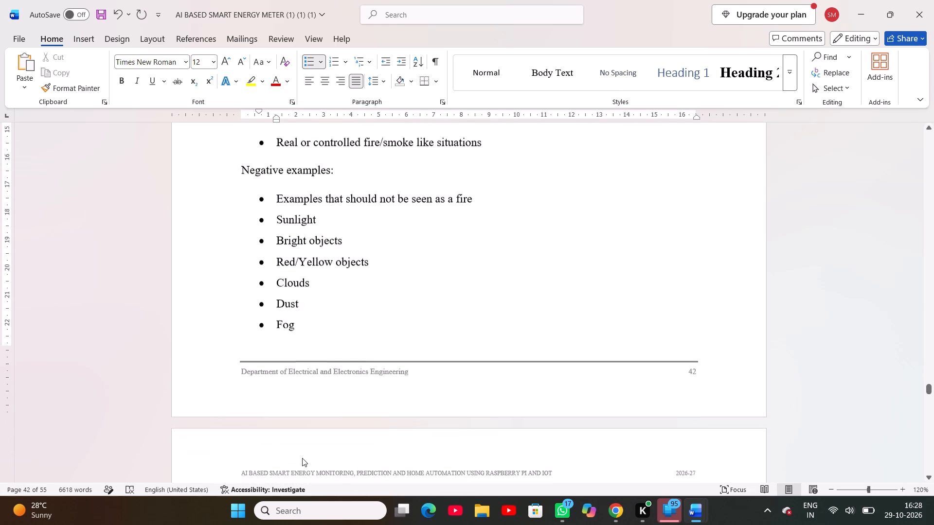
scroll(302, 458, down, 4)
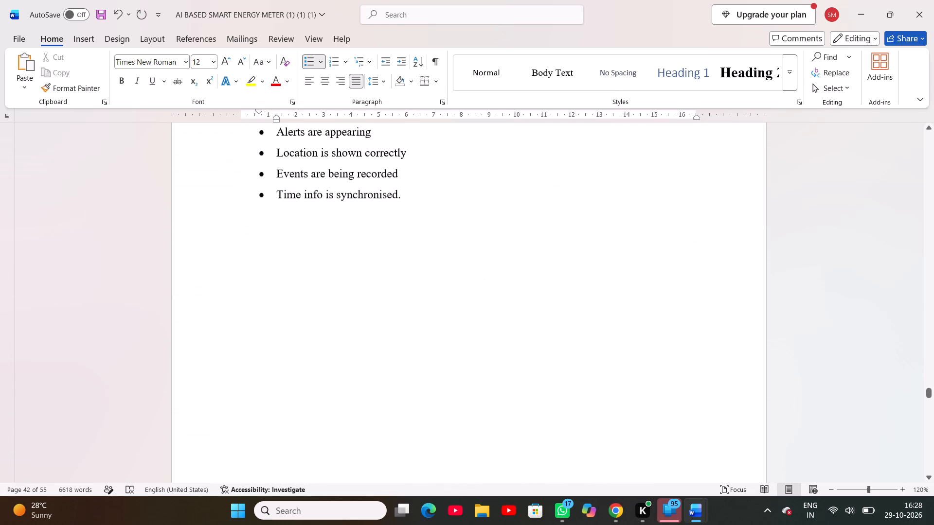
scroll(302, 458, down, 4)
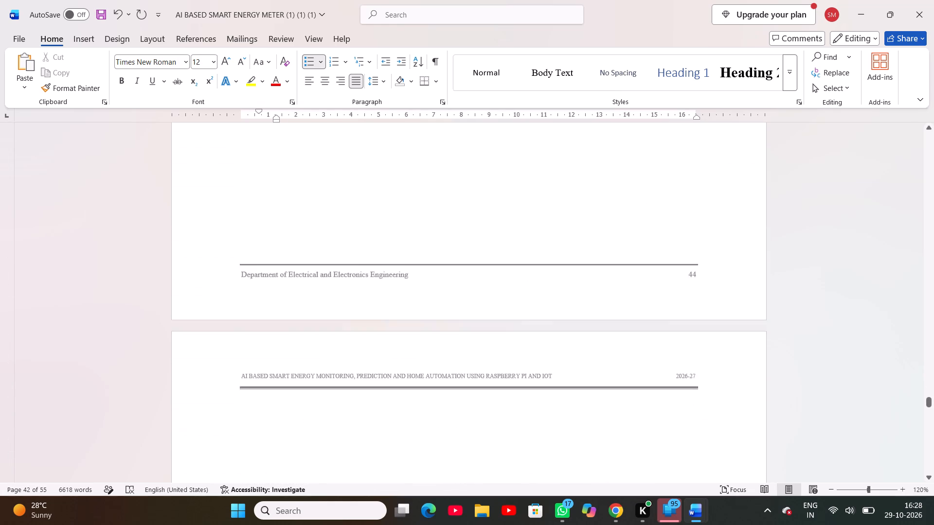
scroll(302, 458, down, 3)
scroll(302, 458, up, 1)
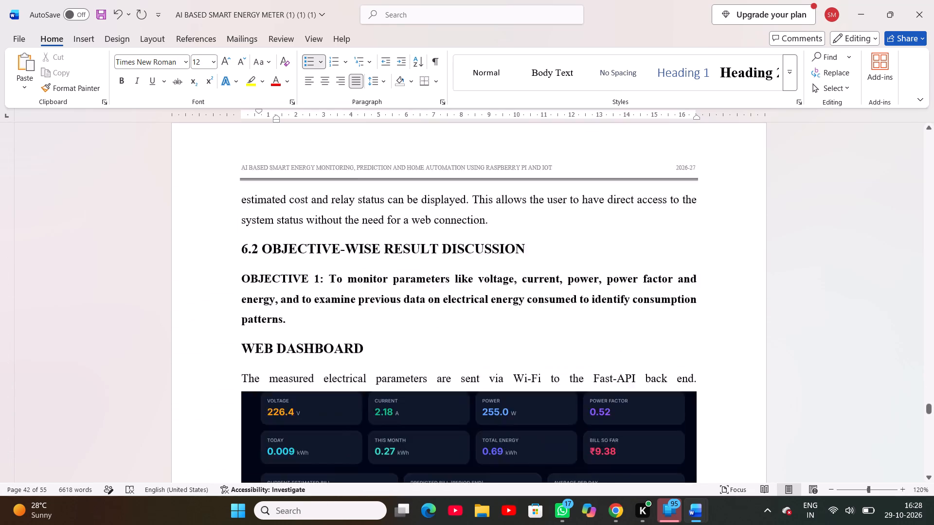
scroll(302, 458, up, 1)
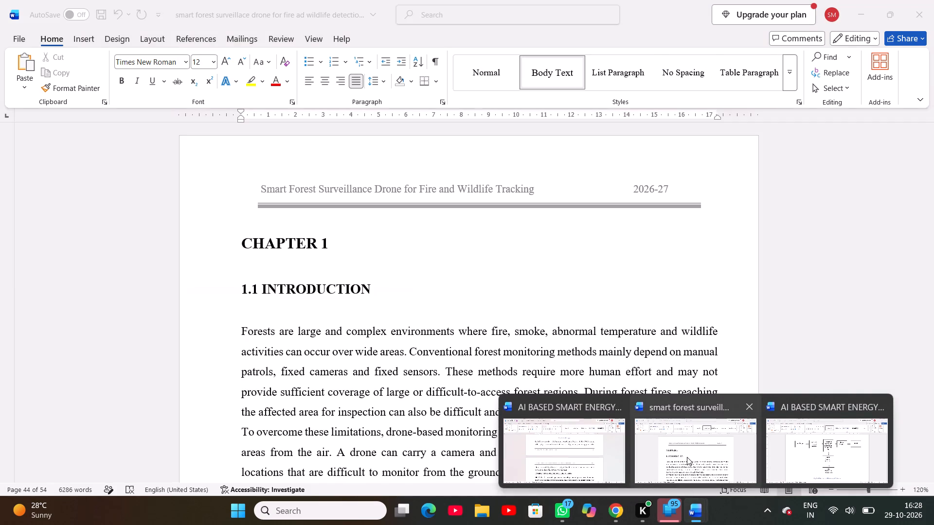
Switch to the smart forest surveillance drone reference document and examine its Chapter 6 testing sections and what follows them.
click(687, 457)
scroll(608, 412, down, 8)
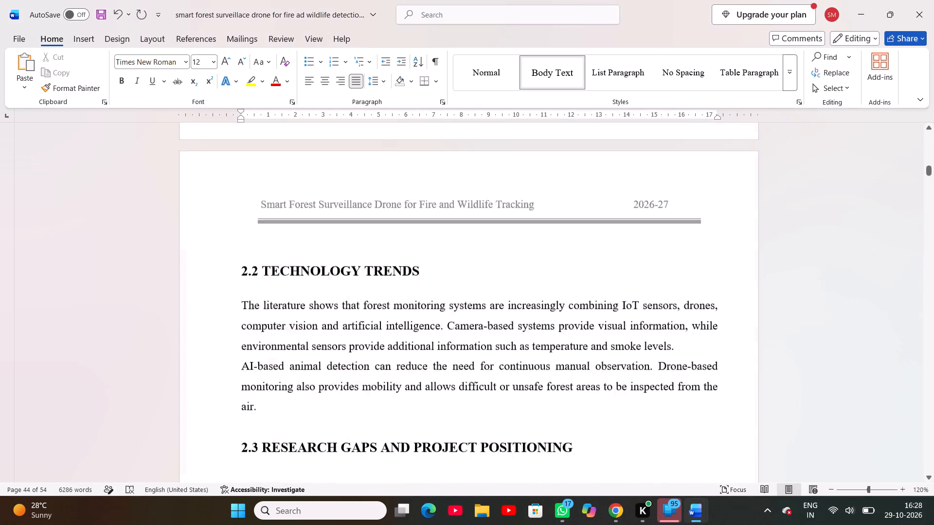
scroll(608, 412, down, 17)
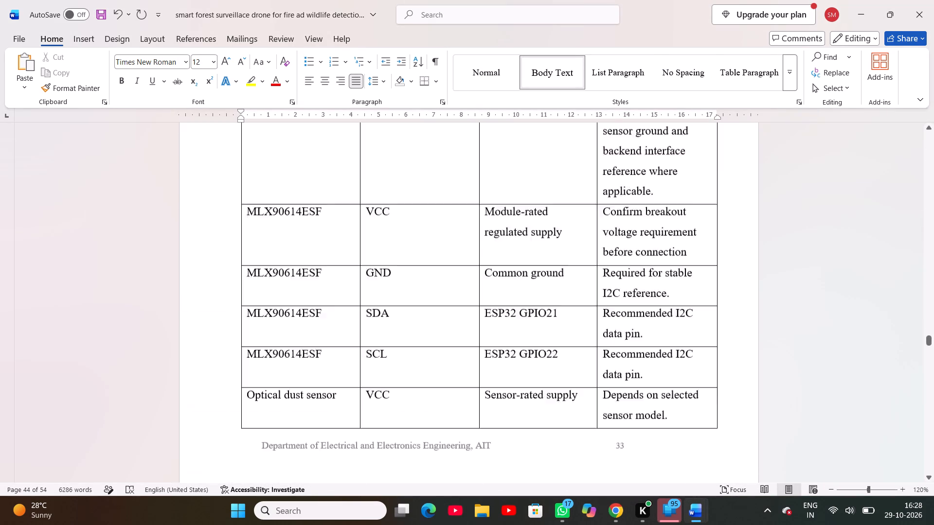
scroll(608, 412, down, 16)
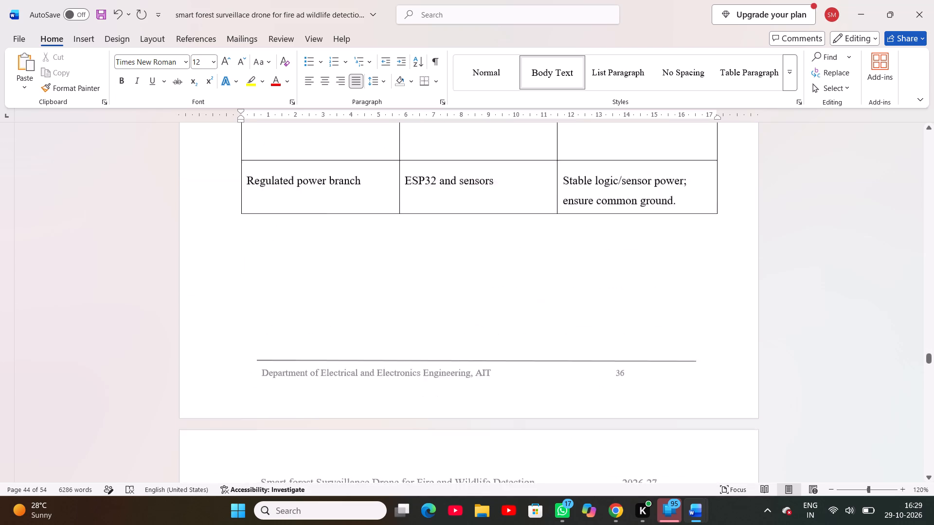
scroll(608, 412, down, 5)
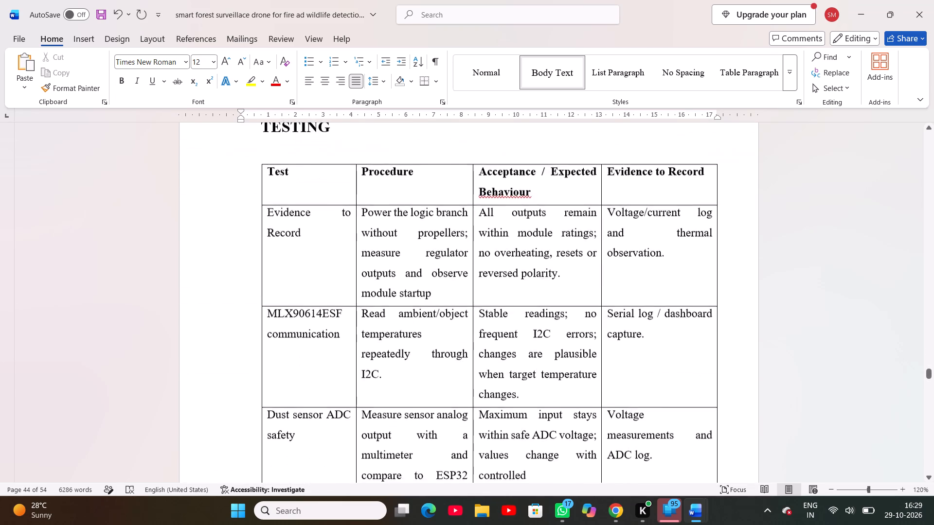
scroll(608, 412, down, 6)
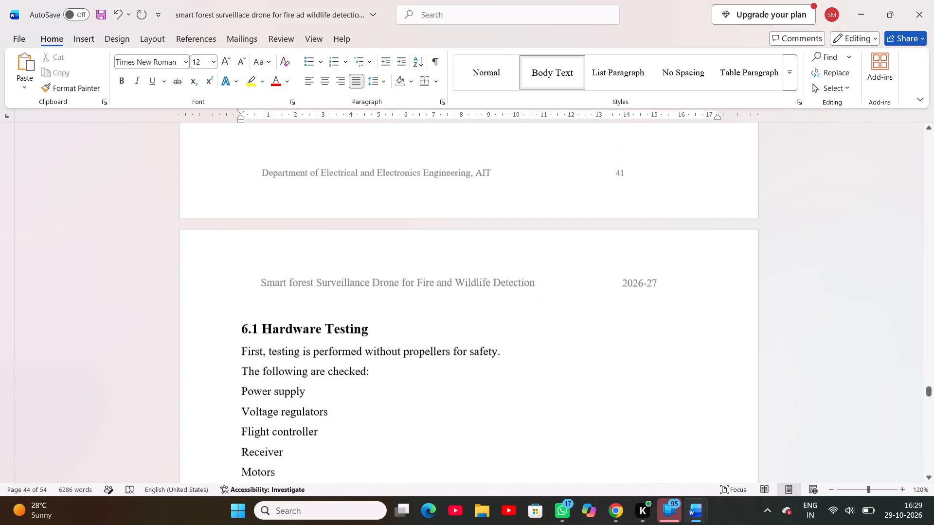
scroll(608, 412, down, 1)
scroll(608, 412, up, 1)
scroll(608, 412, down, 3)
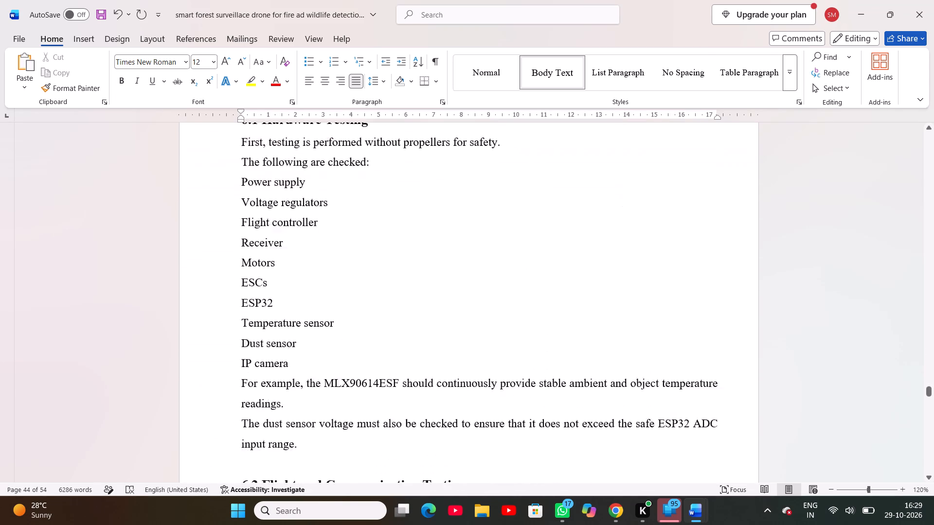
scroll(608, 412, down, 4)
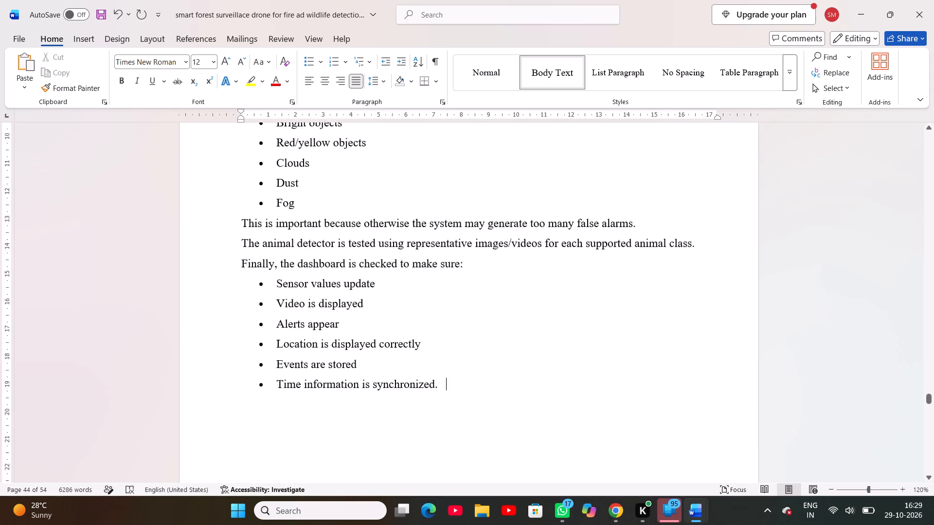
scroll(608, 412, down, 2)
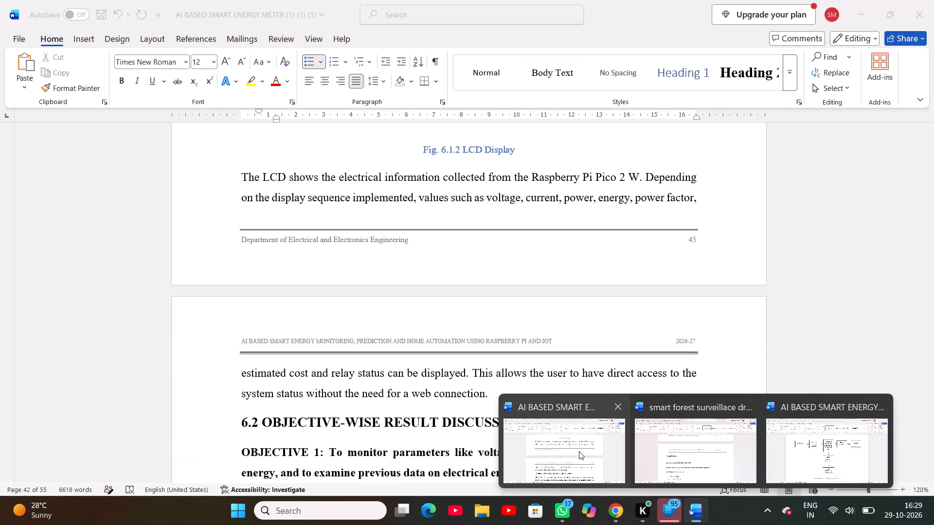
Switch back to the AI Based Smart Energy Meter report and review its page layout from Chapter 1 to the start of Chapter 3.
click(579, 451)
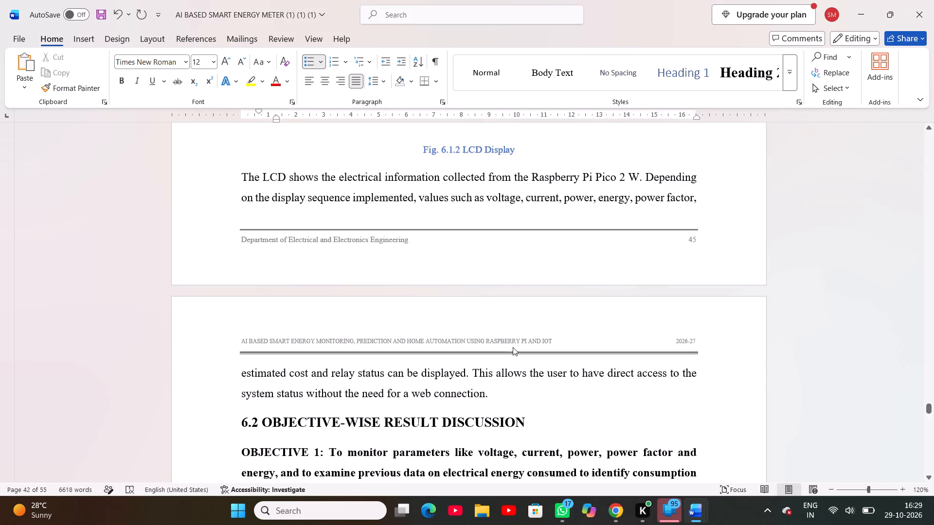
ctrl+scroll(513, 347, down, 4)
scroll(513, 347, up, 20)
scroll(513, 347, up, 20)
scroll(513, 347, up, 20)
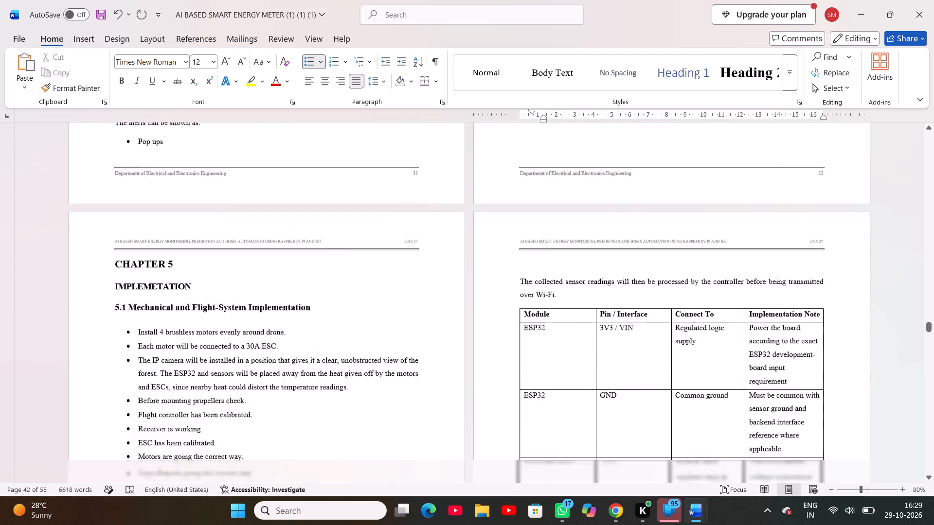
scroll(513, 347, up, 20)
scroll(513, 347, up, 20)
scroll(513, 347, up, 20)
scroll(513, 347, up, 9)
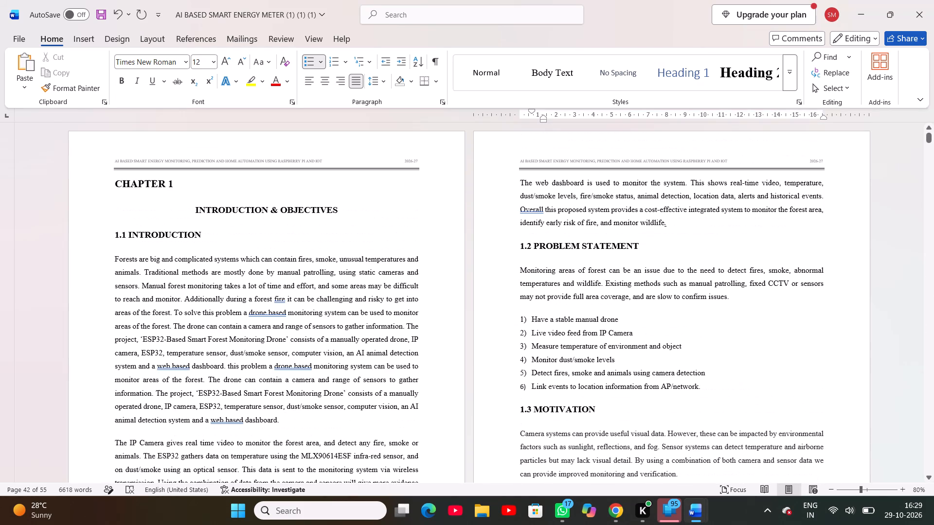
scroll(513, 347, down, 2)
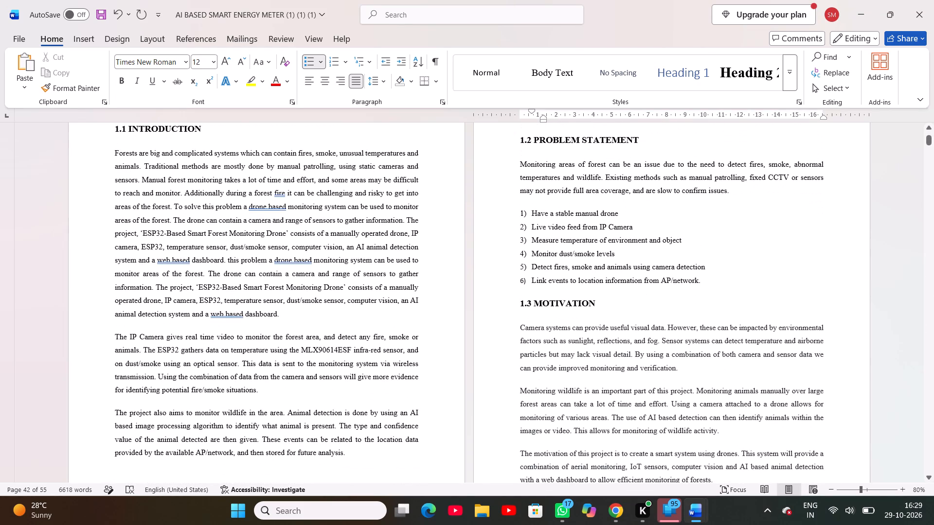
scroll(513, 347, down, 1)
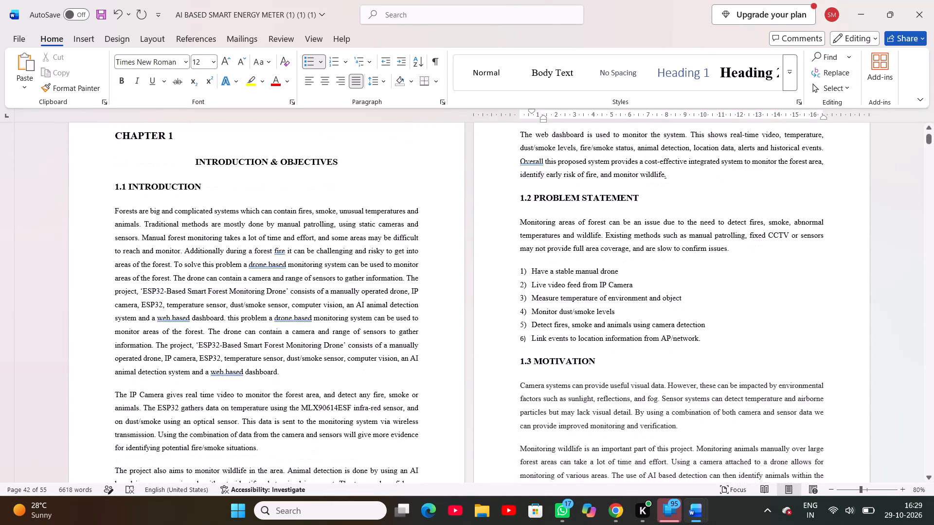
scroll(513, 347, down, 2)
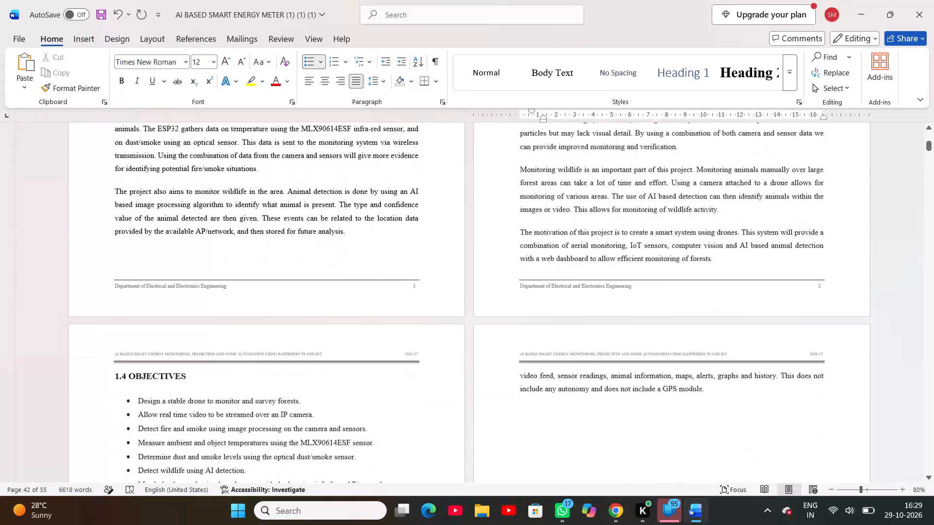
scroll(513, 347, down, 5)
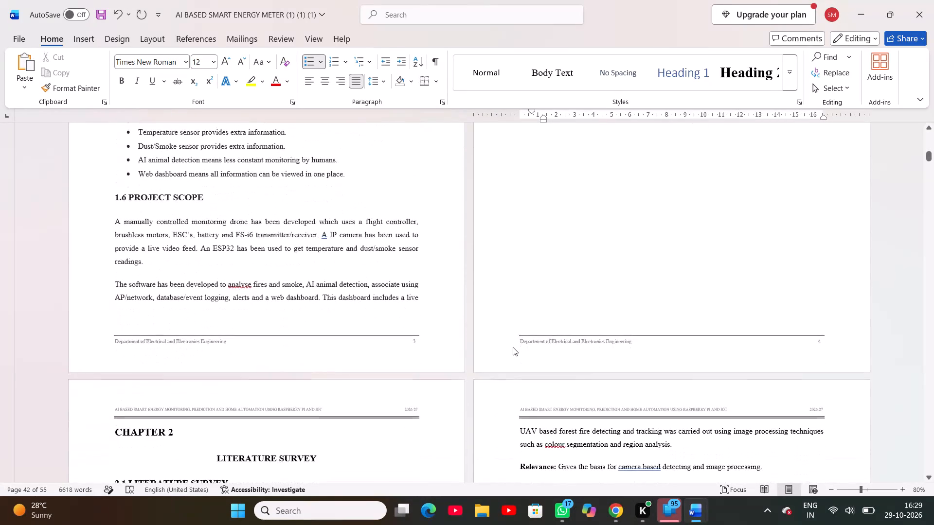
scroll(513, 347, down, 2)
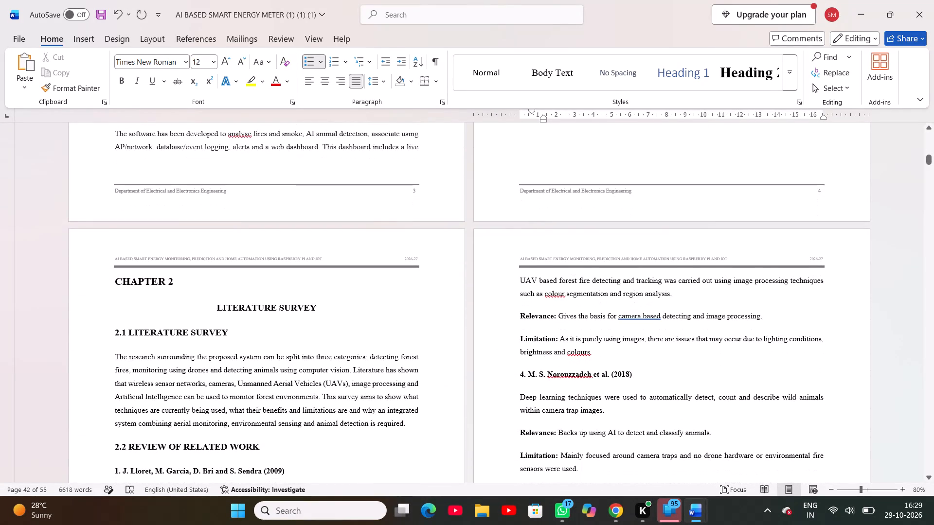
scroll(513, 347, down, 3)
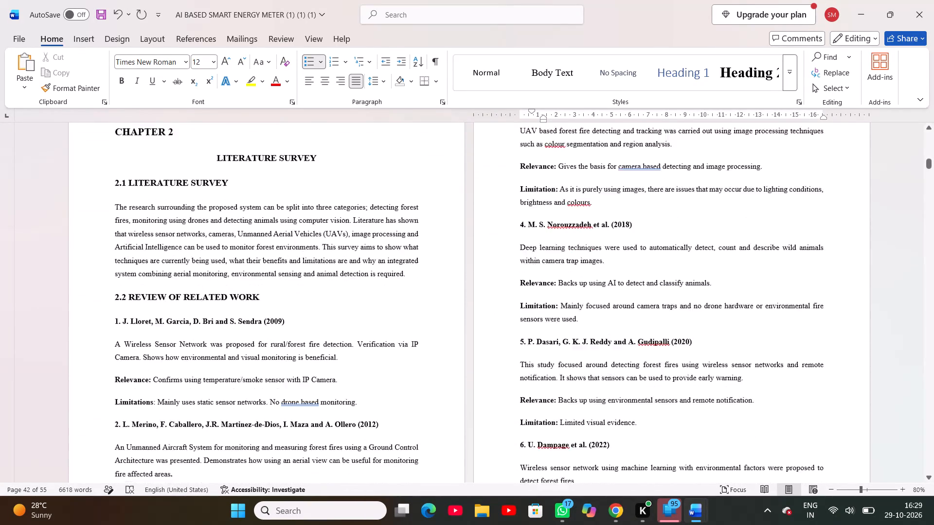
scroll(513, 347, down, 3)
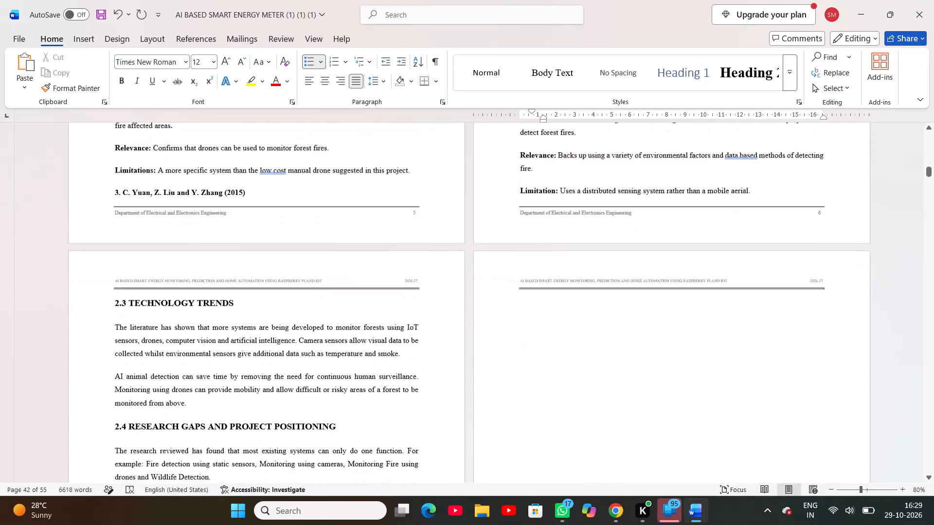
scroll(513, 347, down, 2)
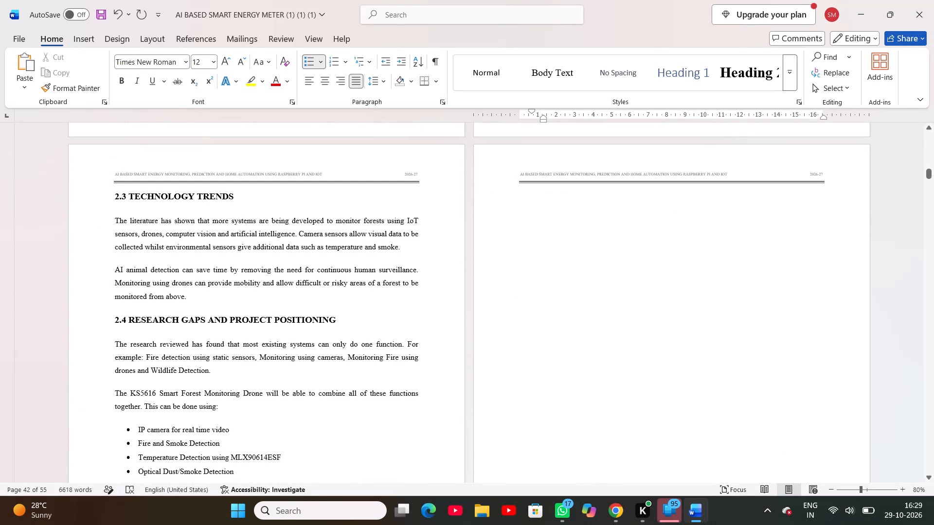
scroll(513, 347, down, 1)
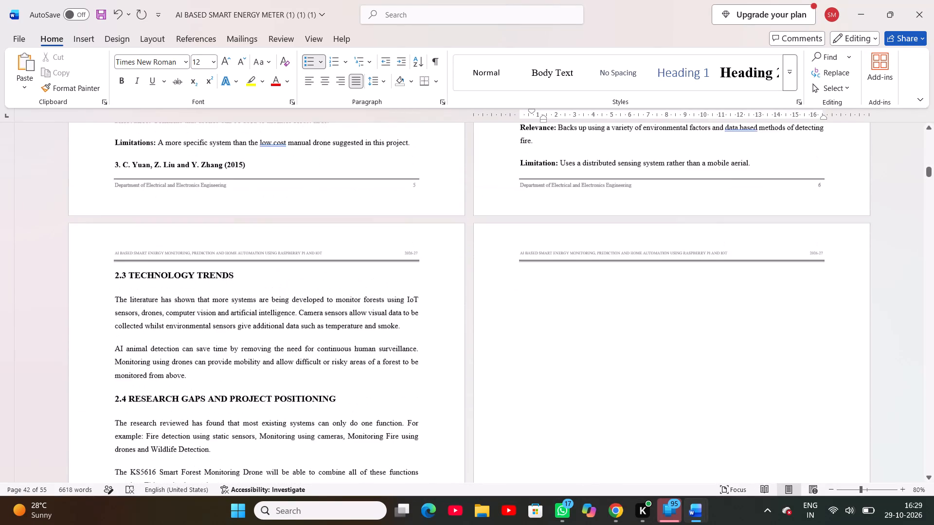
scroll(513, 347, down, 1)
scroll(513, 347, up, 1)
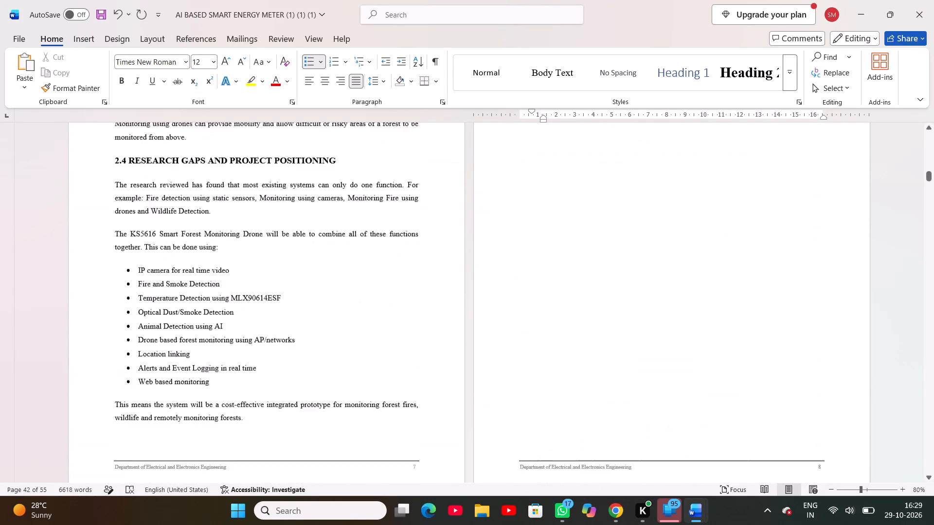
scroll(513, 347, up, 1)
scroll(513, 347, down, 1)
scroll(513, 347, up, 1)
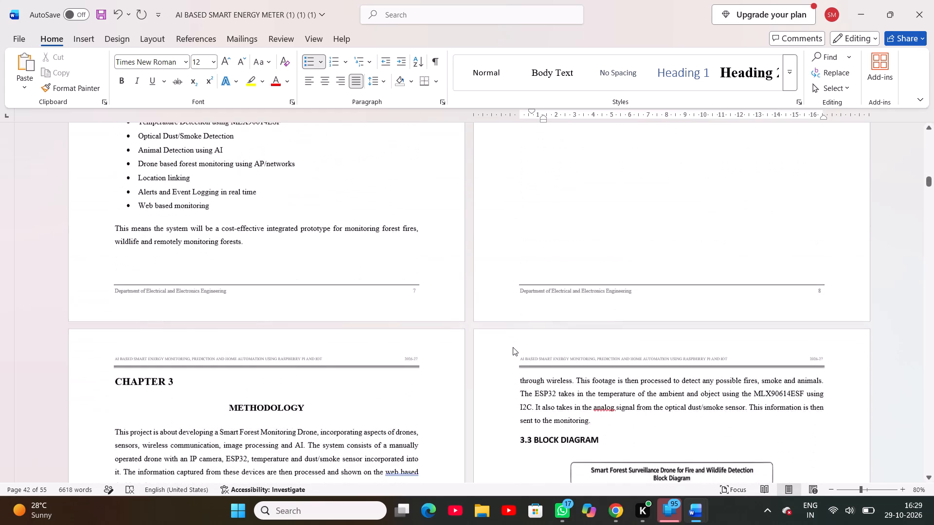
Recheck the Chapter 2 literature survey pages and the page break between section 2.4 and Chapter 3.
scroll(513, 347, up, 3)
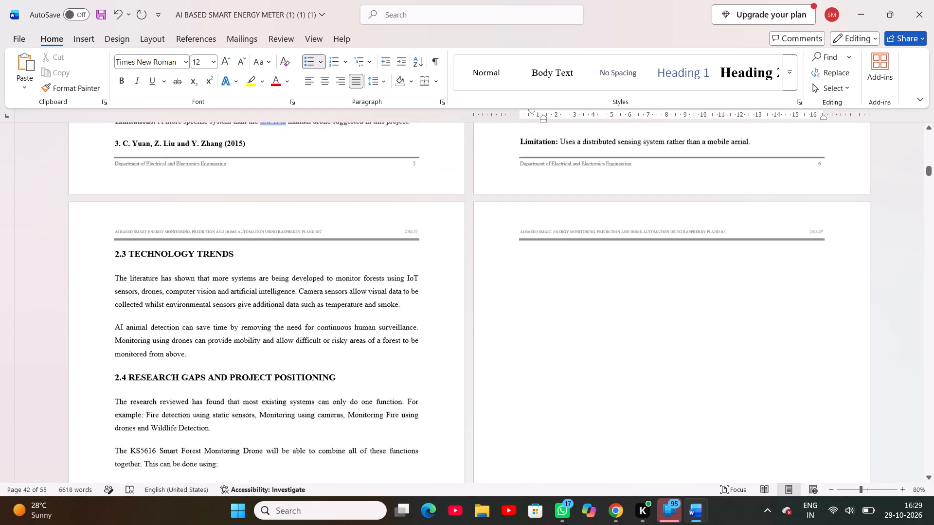
scroll(513, 347, up, 3)
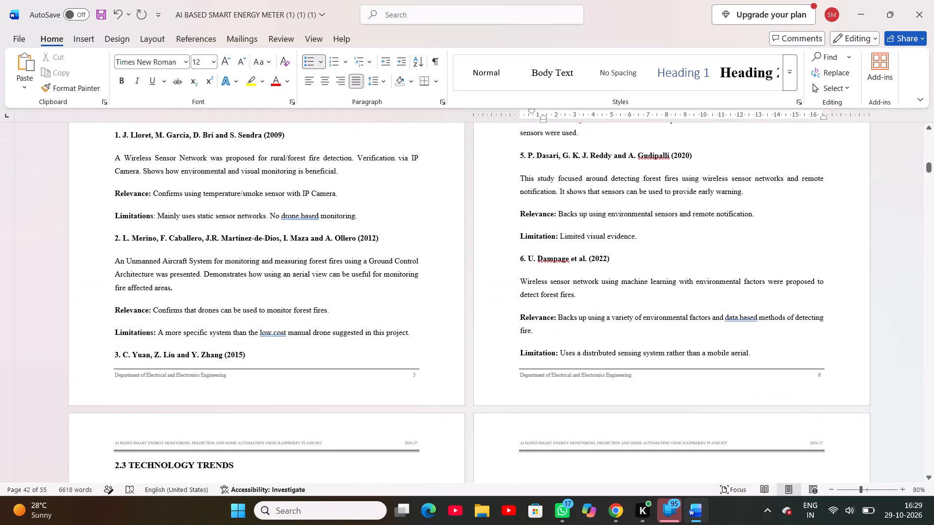
scroll(513, 347, up, 3)
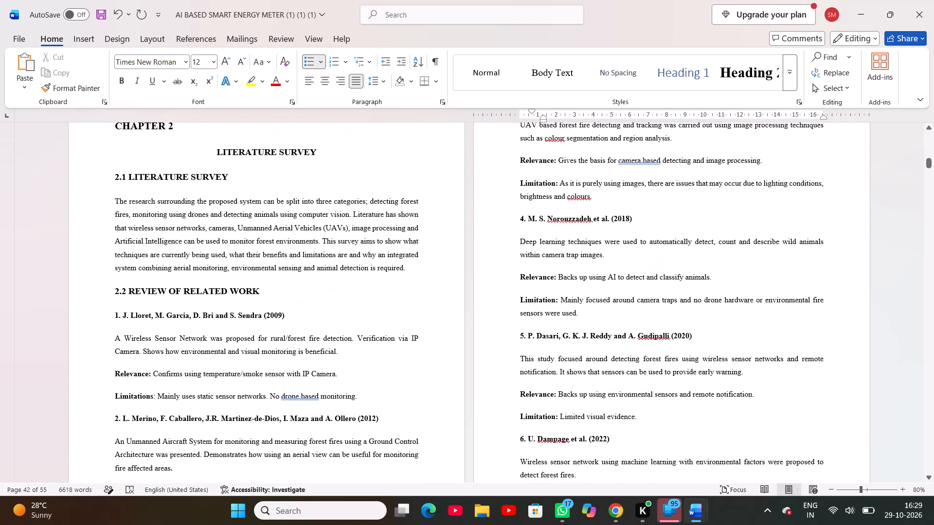
scroll(513, 347, up, 1)
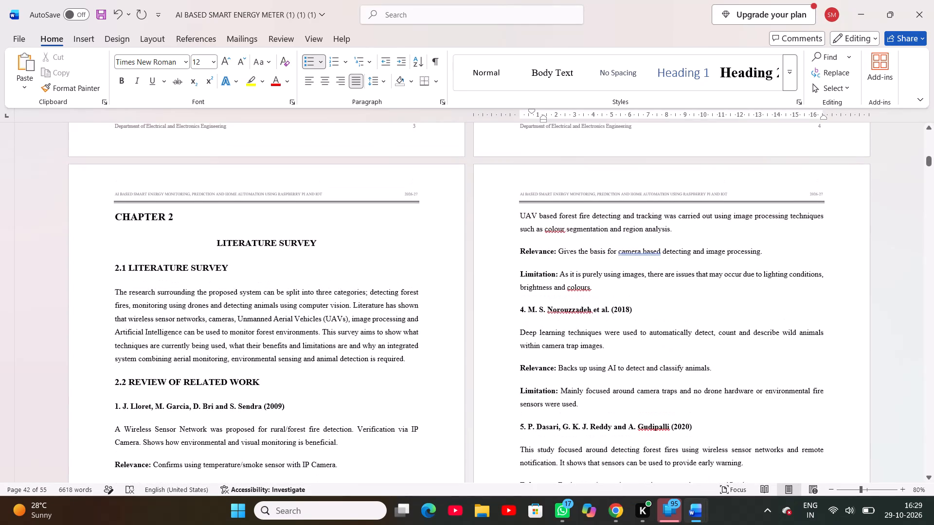
scroll(513, 347, up, 1)
scroll(513, 347, down, 2)
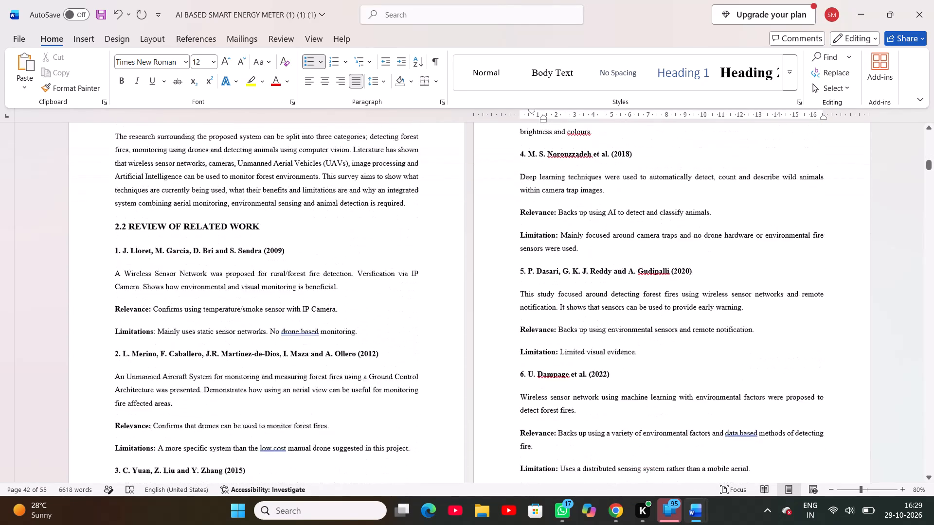
scroll(513, 347, down, 4)
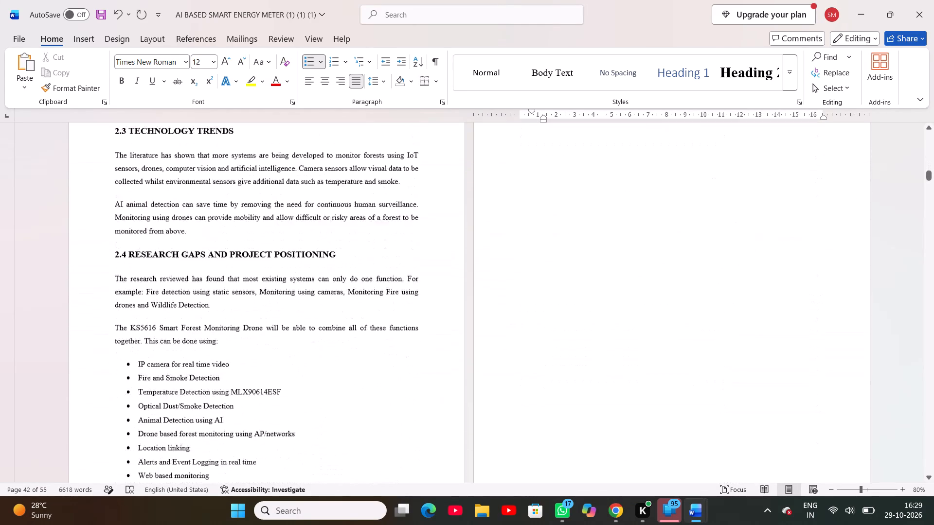
scroll(513, 347, down, 2)
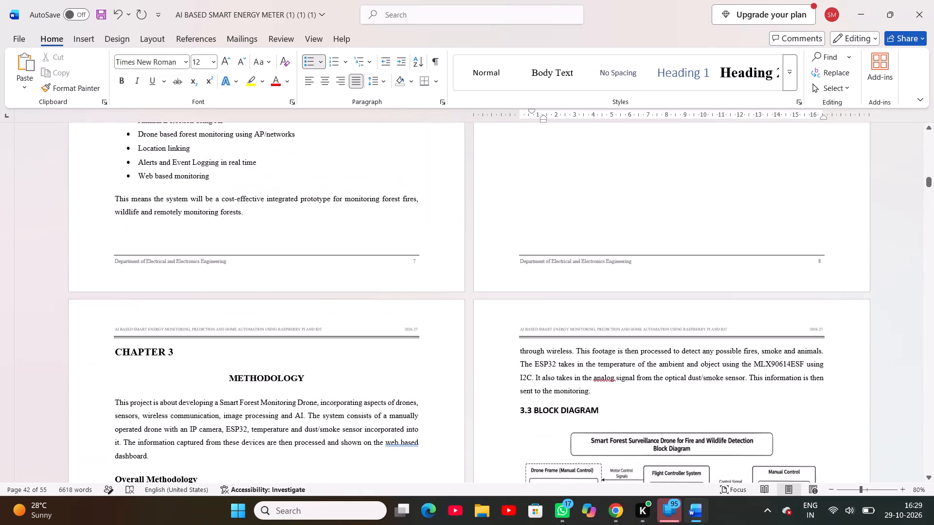
scroll(513, 347, up, 1)
scroll(513, 347, down, 1)
scroll(513, 347, up, 3)
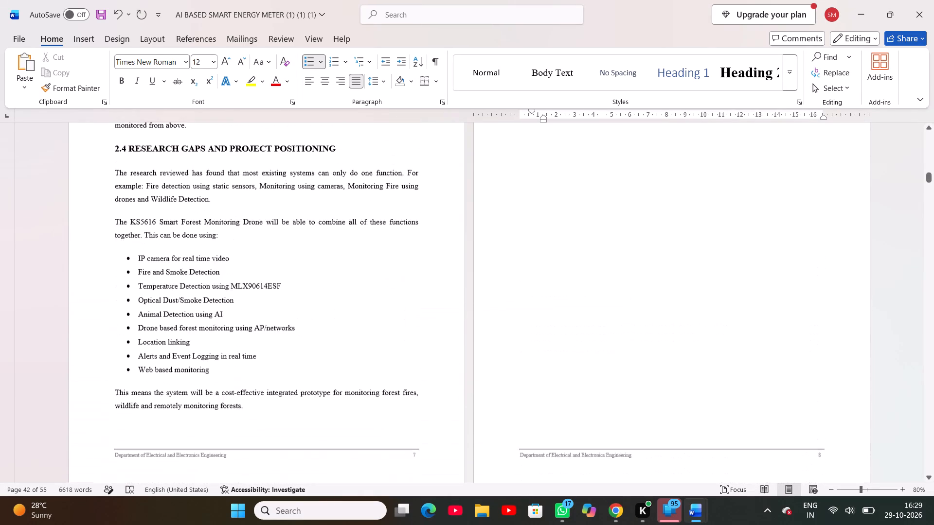
scroll(513, 347, up, 1)
scroll(513, 347, down, 3)
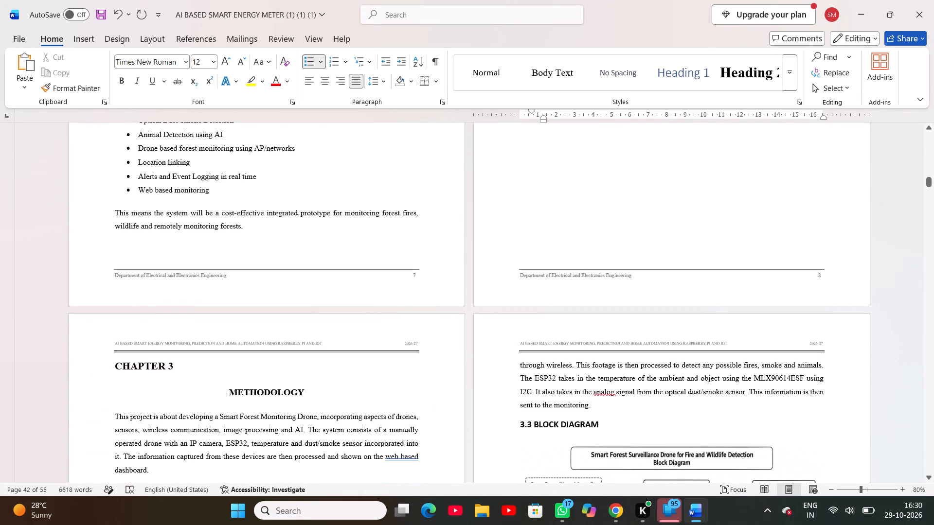
ctrl+scroll(370, 383, up, 4)
Delete the empty page between section 2.4 and the CHAPTER 3 heading, keeping Chapter 3 at the top of its own page.
scroll(370, 383, down, 1)
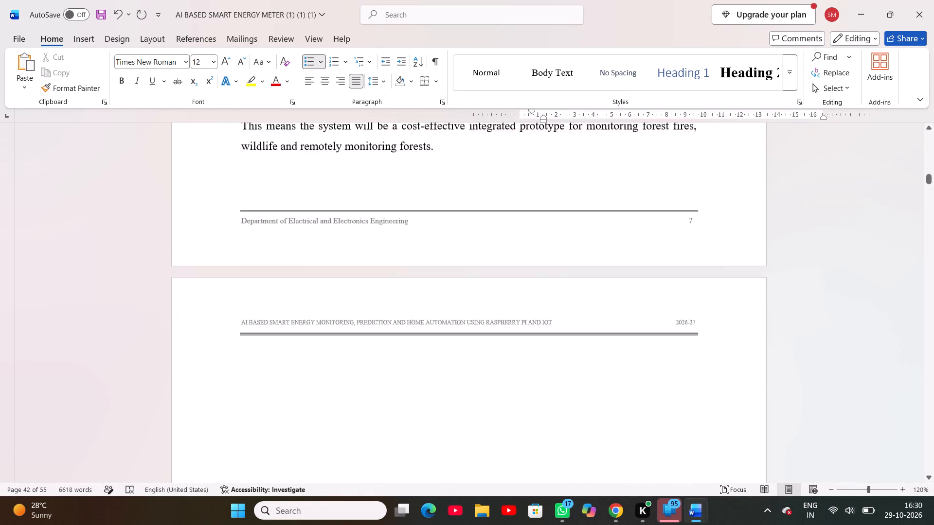
scroll(370, 383, down, 4)
scroll(370, 383, up, 2)
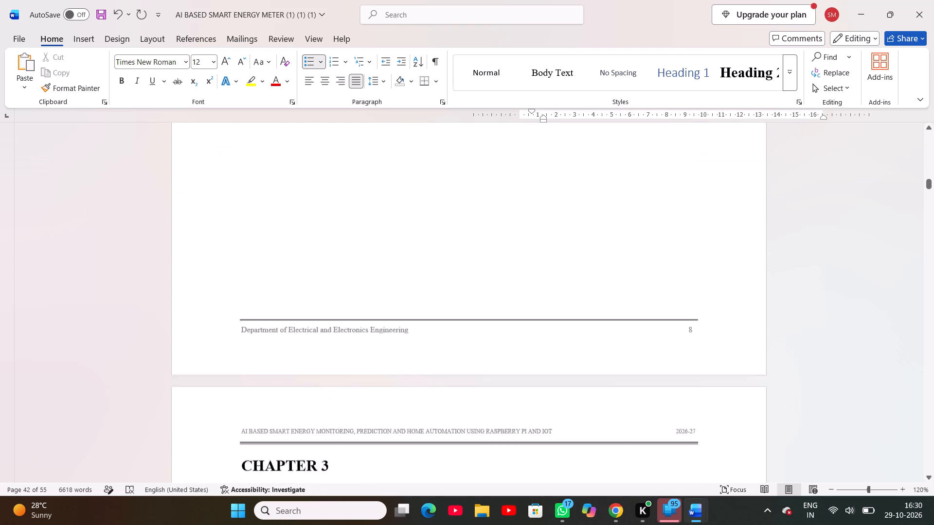
scroll(370, 383, up, 1)
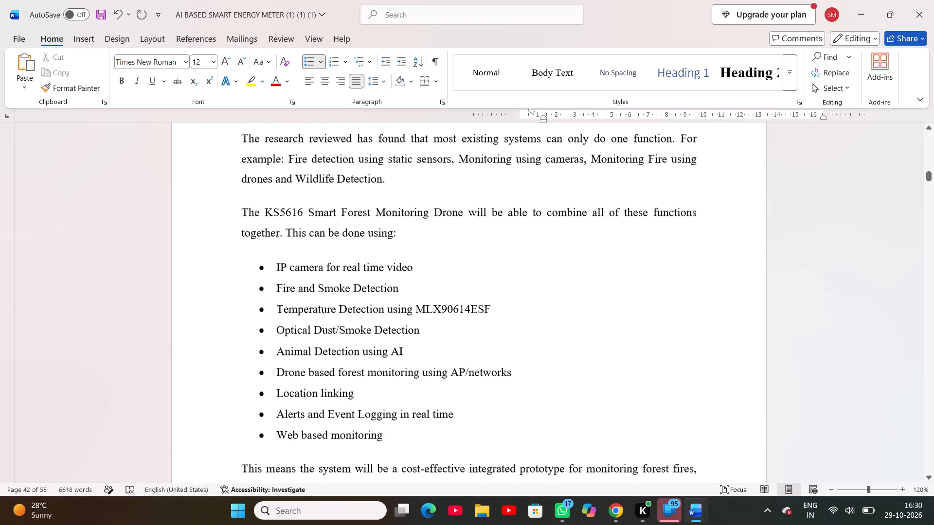
scroll(370, 383, down, 1)
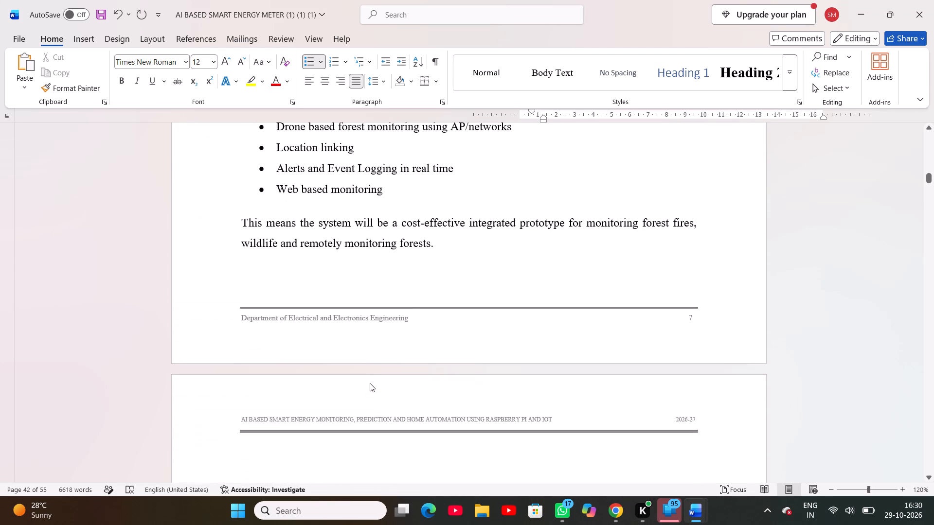
scroll(370, 383, down, 4)
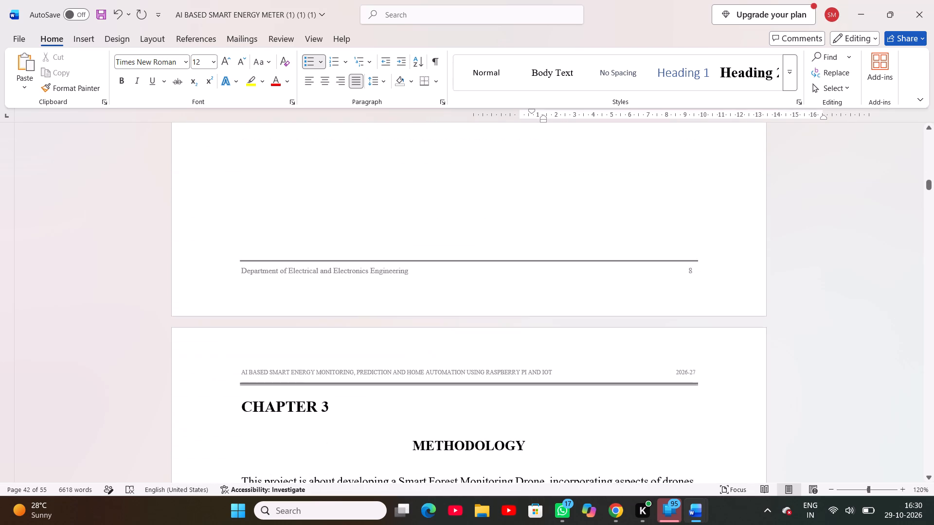
scroll(370, 383, down, 1)
click(240, 394)
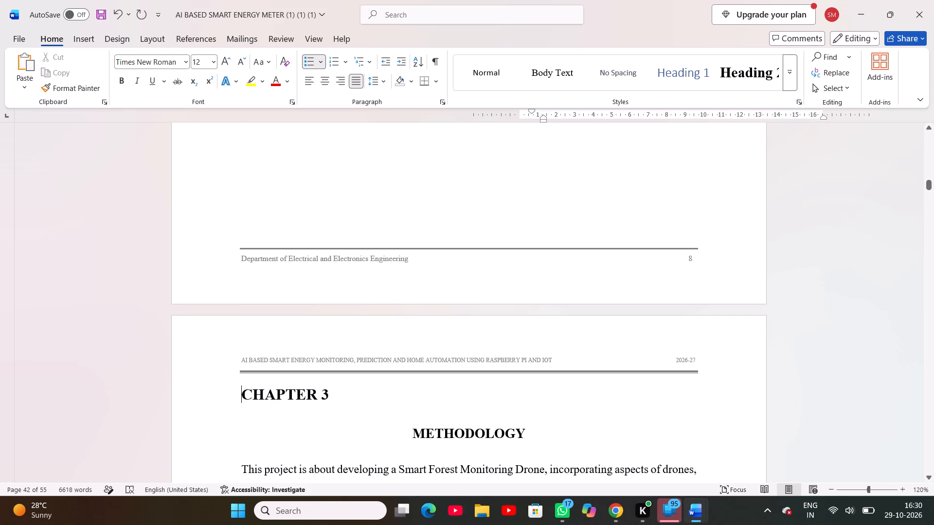
key(BackSpace)
key(BackSpace)
key(BackSpace)
key(BackSpace)
key(BackSpace)
key(BackSpace)
key(BackSpace)
key(BackSpace)
key(BackSpace)
key(BackSpace)
key(BackSpace)
scroll(240, 394, up, 1)
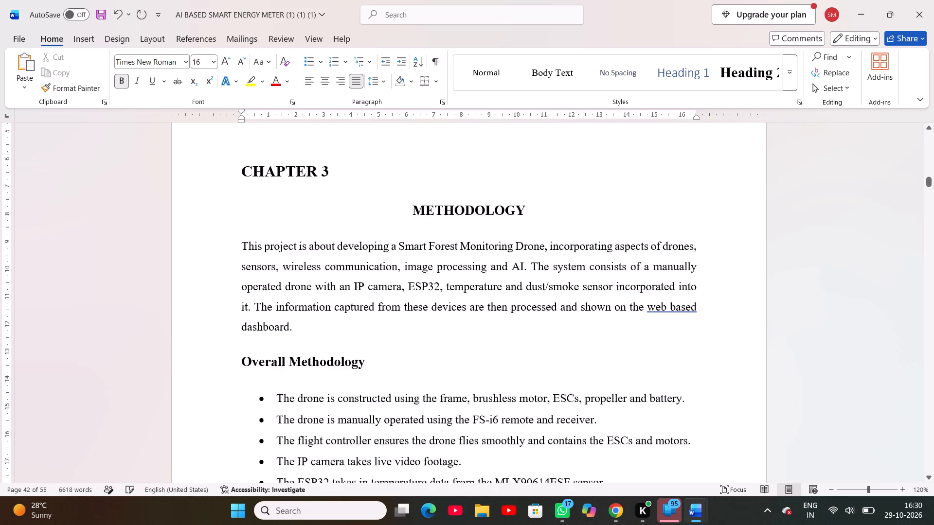
scroll(240, 394, up, 1)
key(BackSpace)
key(BackSpace)
key(BackSpace)
key(BackSpace)
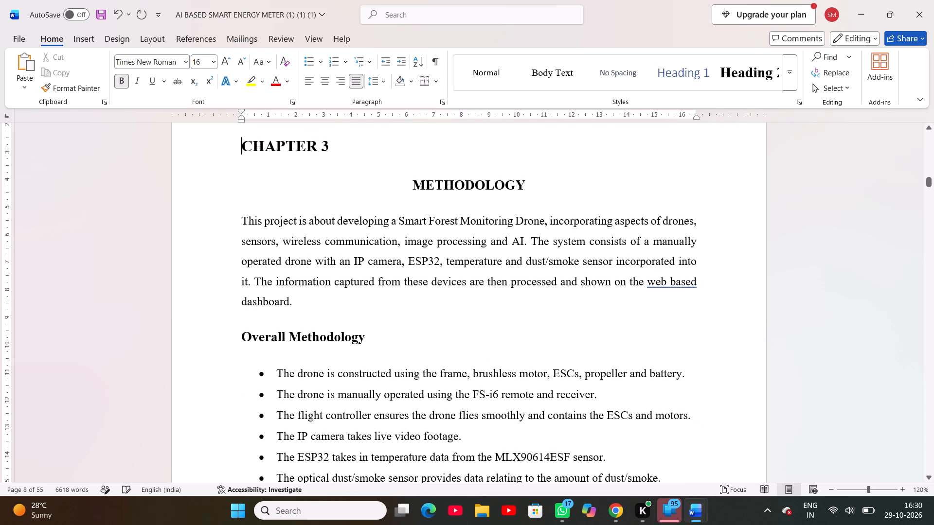
scroll(240, 394, up, 1)
key(BackSpace)
key(BackSpace)
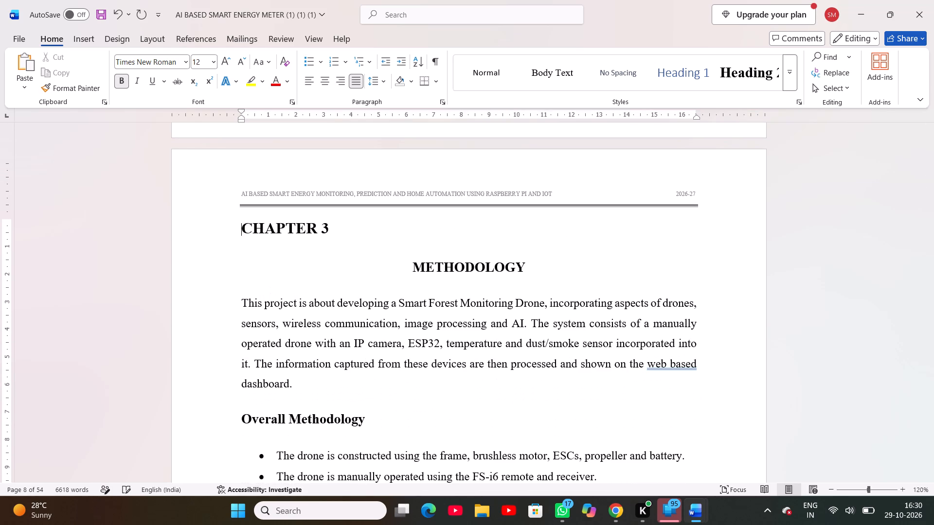
Review the page layout around the end of Chapter 2 and the Chapter 3 methodology pages in a multi-page view.
scroll(281, 487, down, 3)
scroll(337, 429, down, 7)
ctrl+scroll(337, 429, down, 7)
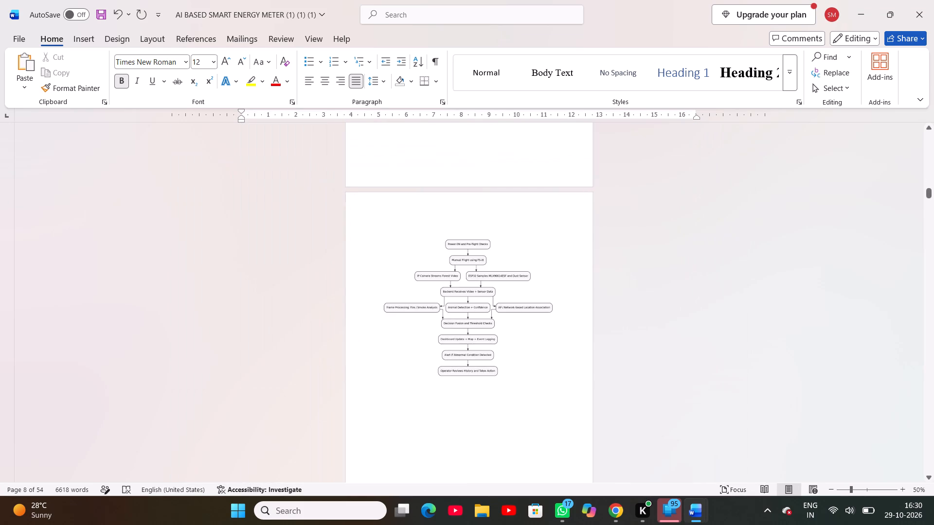
scroll(337, 429, up, 3)
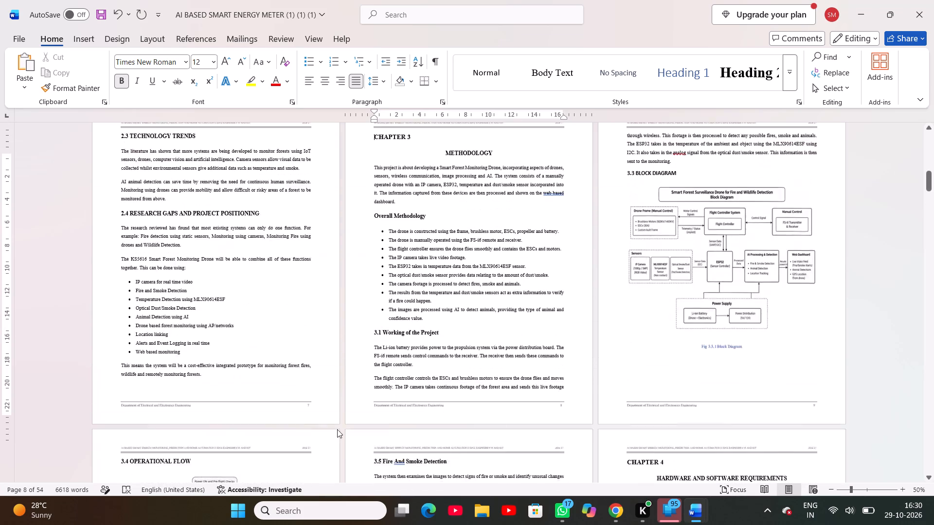
scroll(337, 429, up, 2)
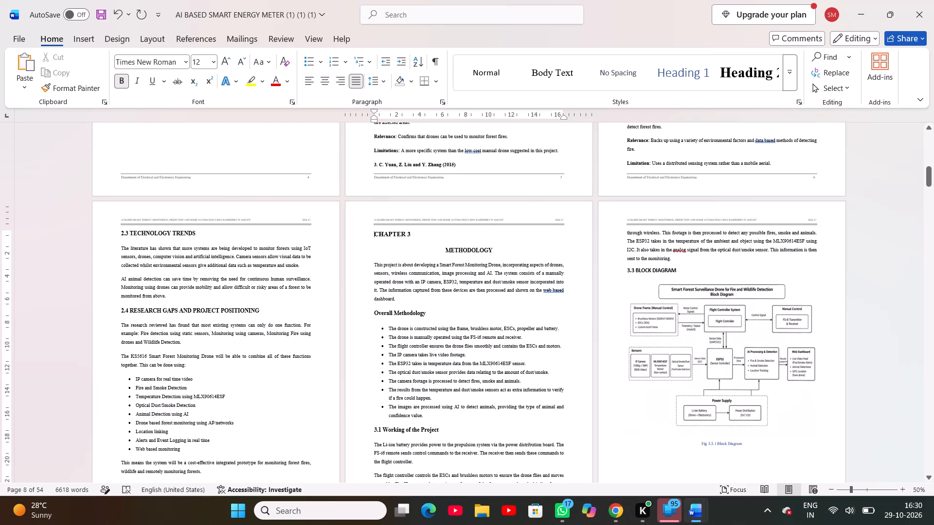
scroll(337, 429, down, 1)
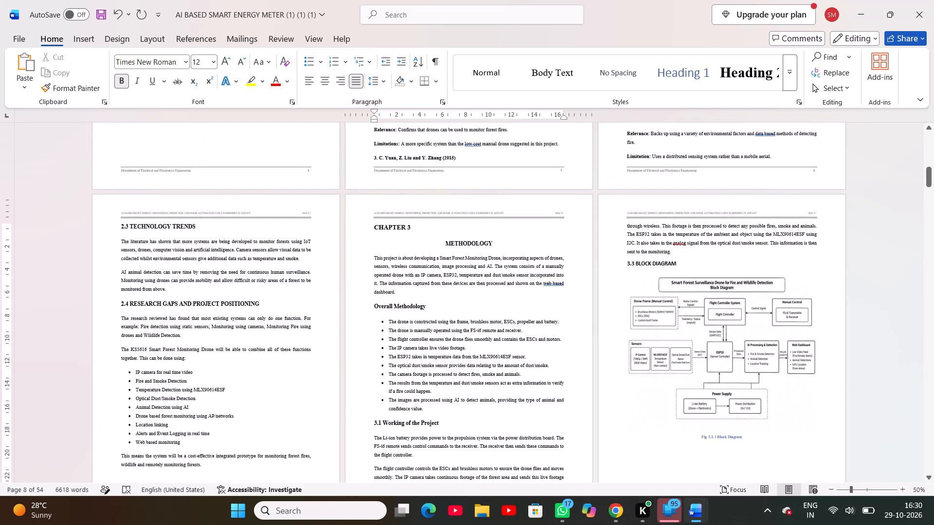
scroll(396, 435, down, 1)
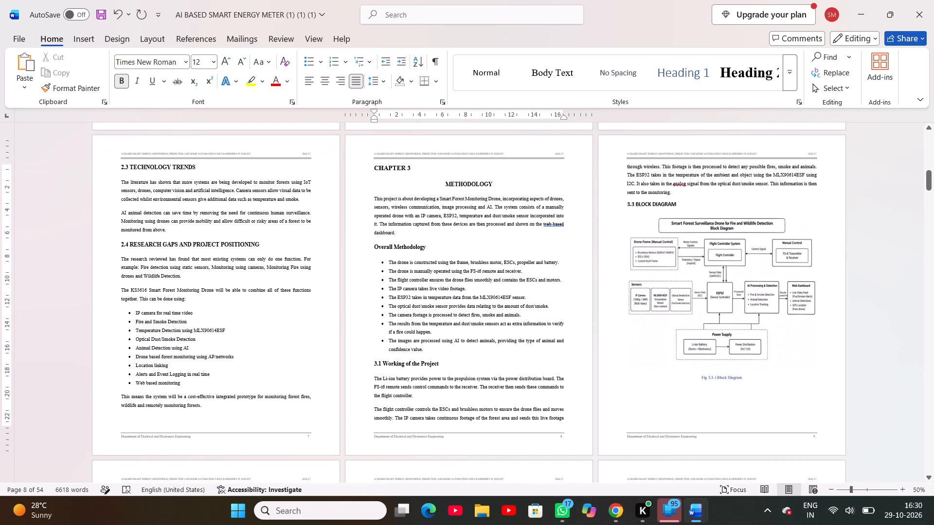
ctrl+scroll(642, 369, up, 5)
Renumber the BLOCK DIAGRAM heading in Chapter 3 as 3.2 and its figure caption as Fig 3.2.1.
scroll(642, 369, down, 1)
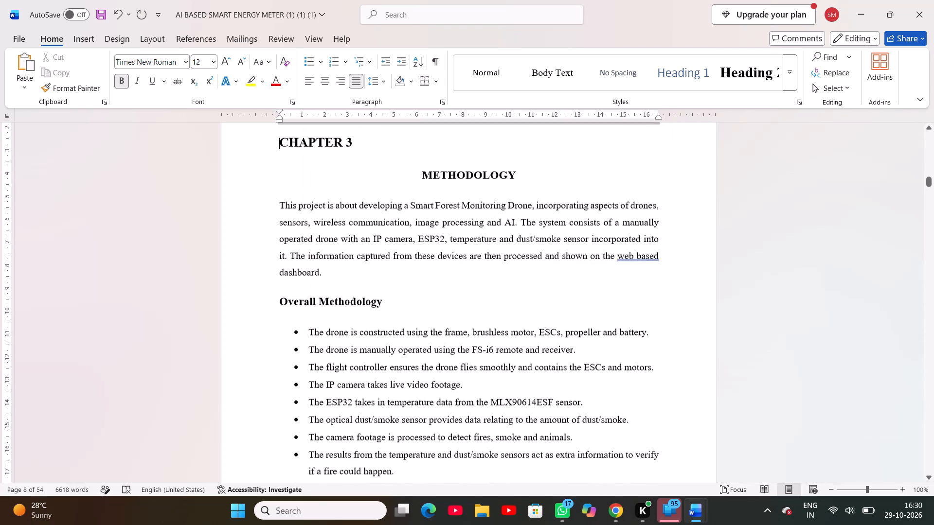
scroll(642, 369, down, 4)
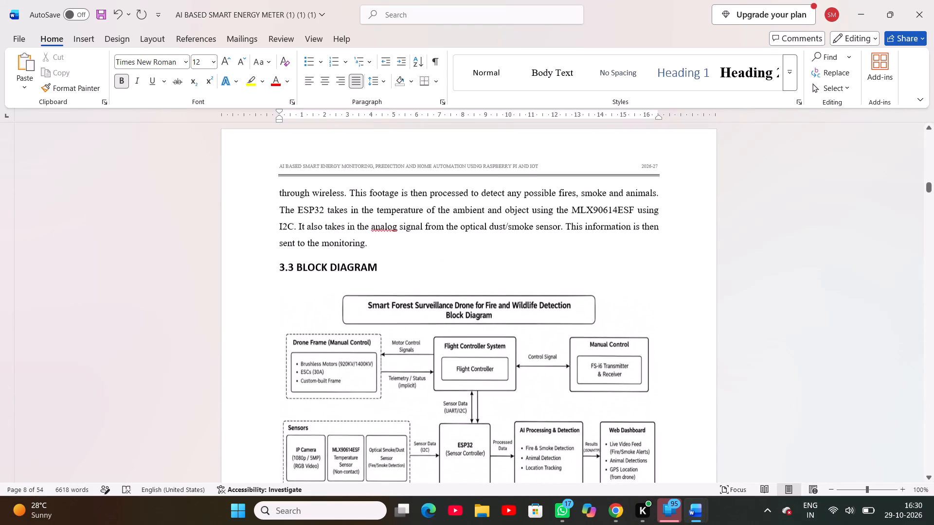
click(292, 271)
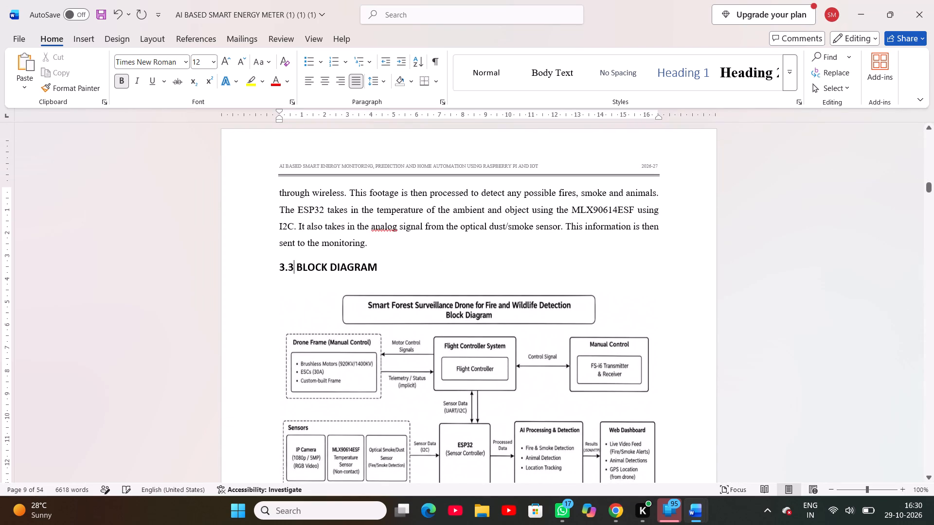
key(BackSpace)
key(3)
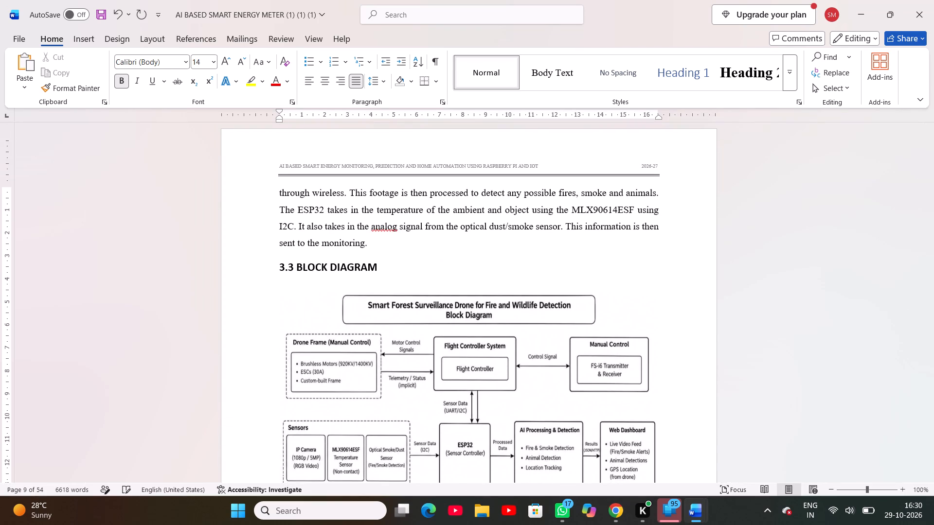
key(BackSpace)
key(2)
scroll(292, 271, down, 1)
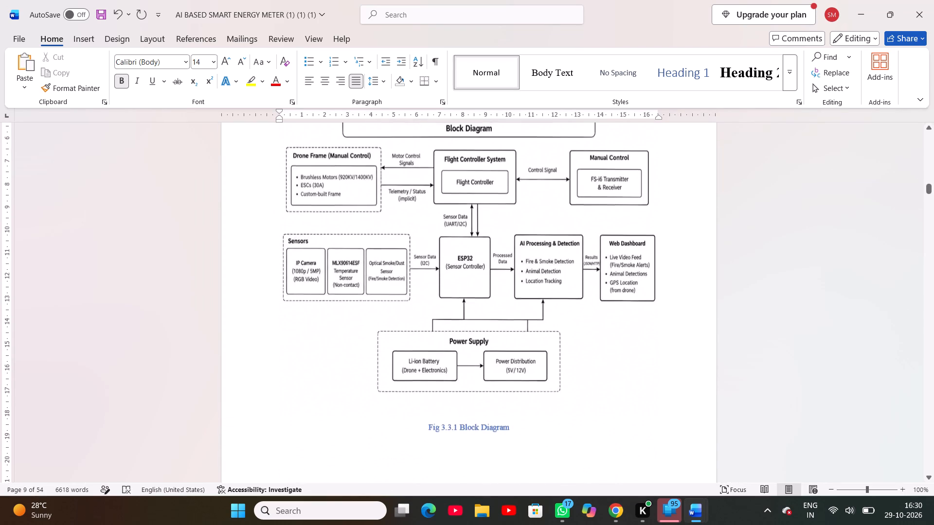
click(449, 425)
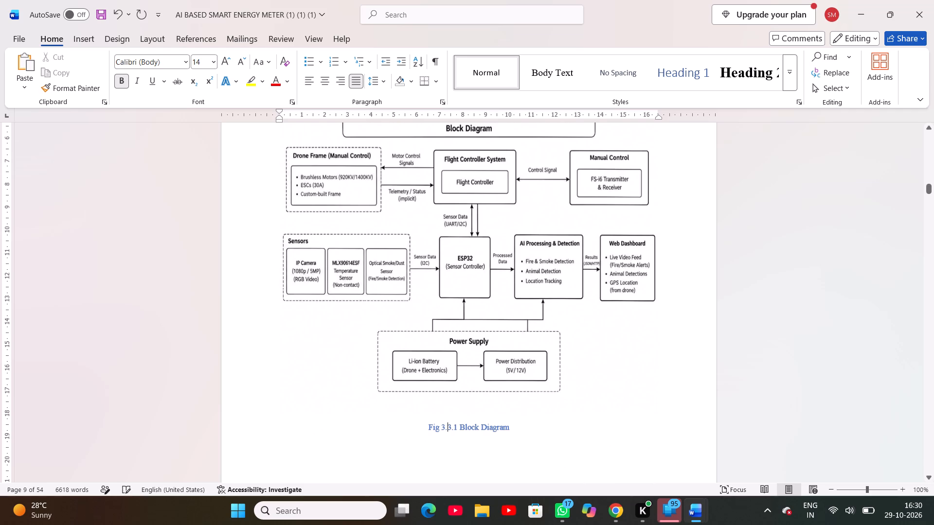
click(450, 428)
key(BackSpace)
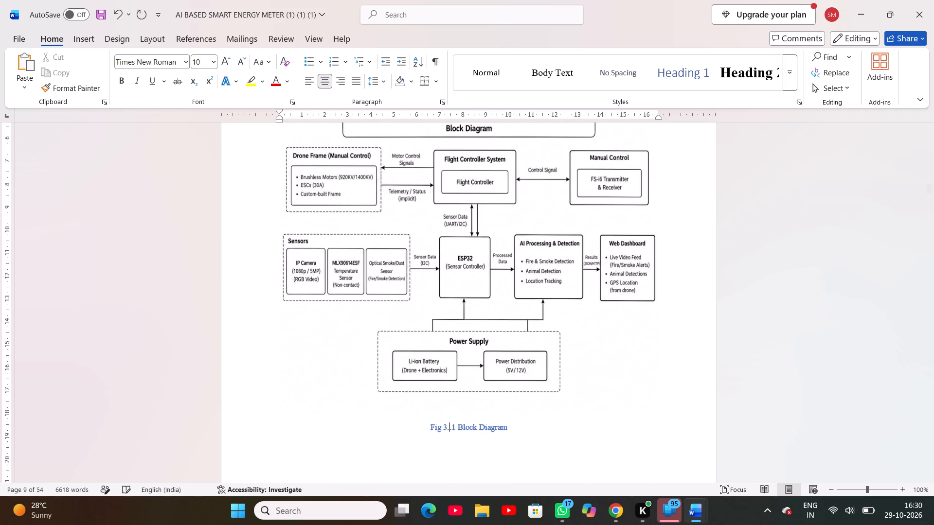
key(2)
Renumber the OPERATIONAL FLOW heading as 3.3 and the caption under its flowchart as Figure 3.3.1.
scroll(467, 437, down, 1)
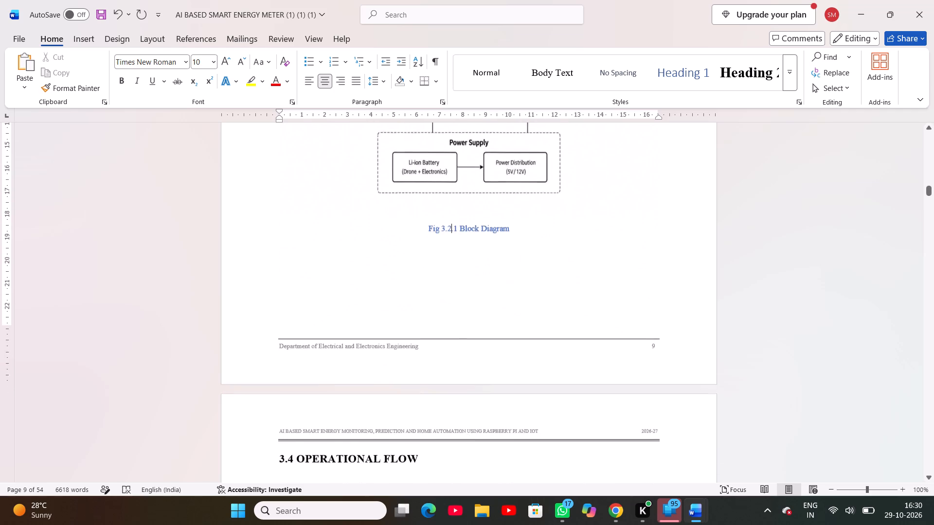
scroll(467, 437, down, 1)
click(292, 398)
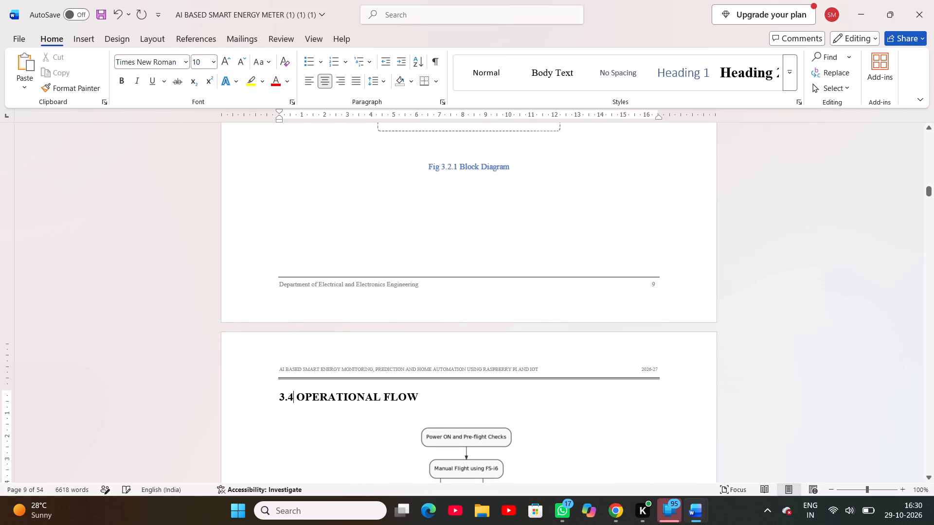
key(BackSpace)
key(3)
scroll(292, 398, down, 1)
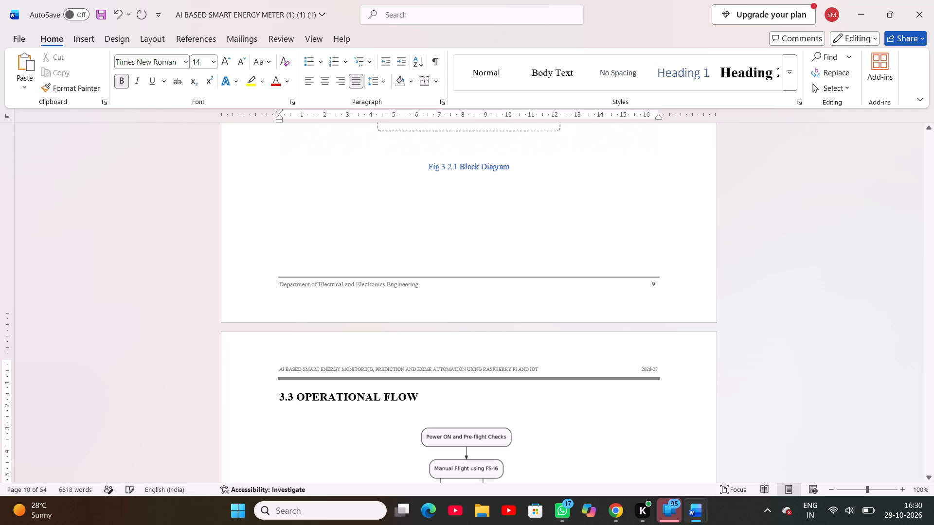
scroll(292, 398, down, 2)
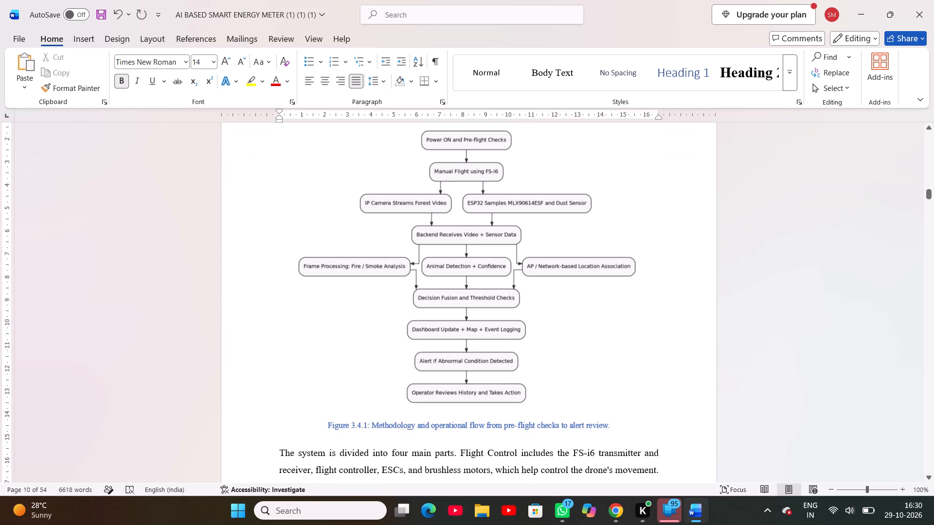
click(361, 426)
key(BackSpace)
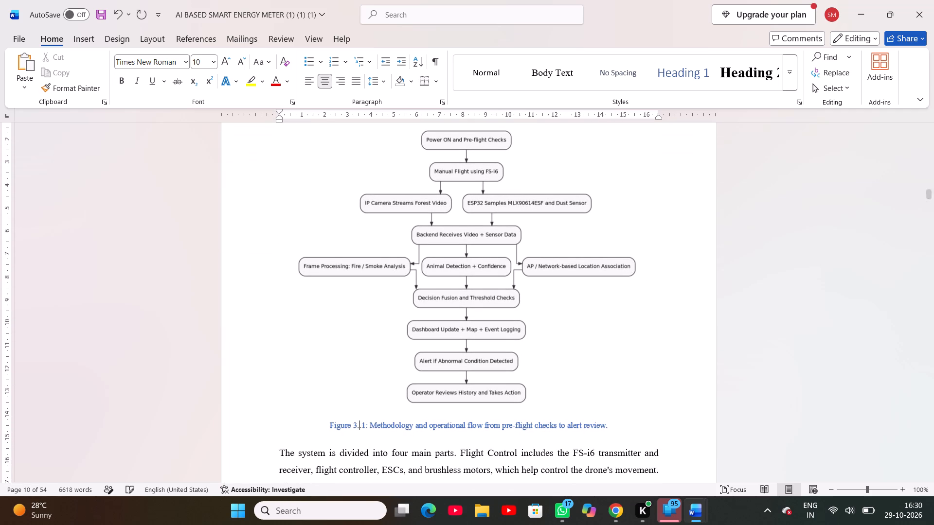
key(3)
Renumber the remaining Chapter 3 headings: Fire And Smoke Detection as 3.4, Animal Detection and Positioning as 3.5, Dashboard, Database and Alerts as 3.6.
scroll(374, 446, down, 2)
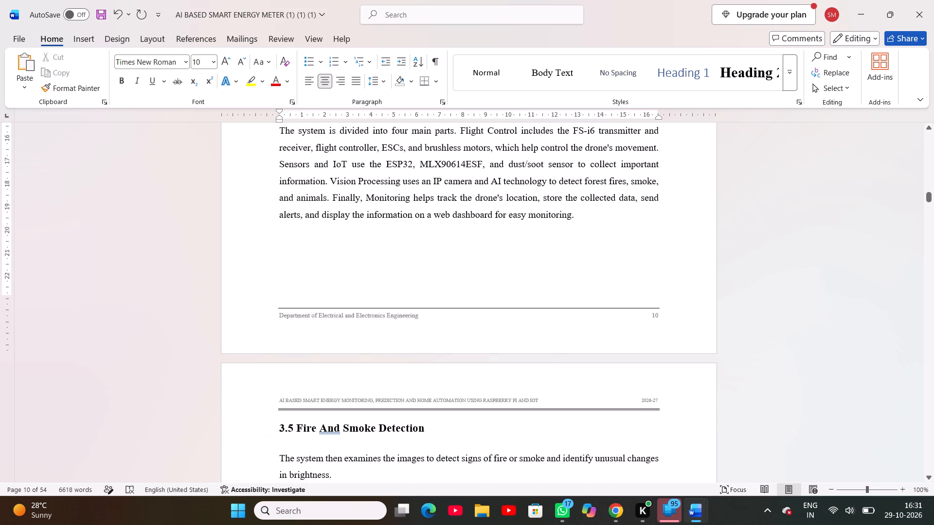
click(294, 427)
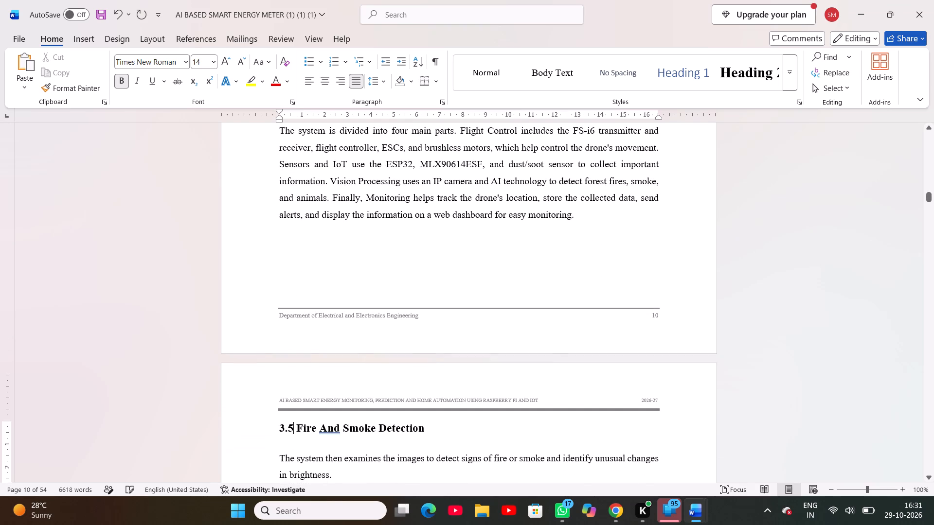
key(BackSpace)
key(4)
scroll(294, 427, down, 1)
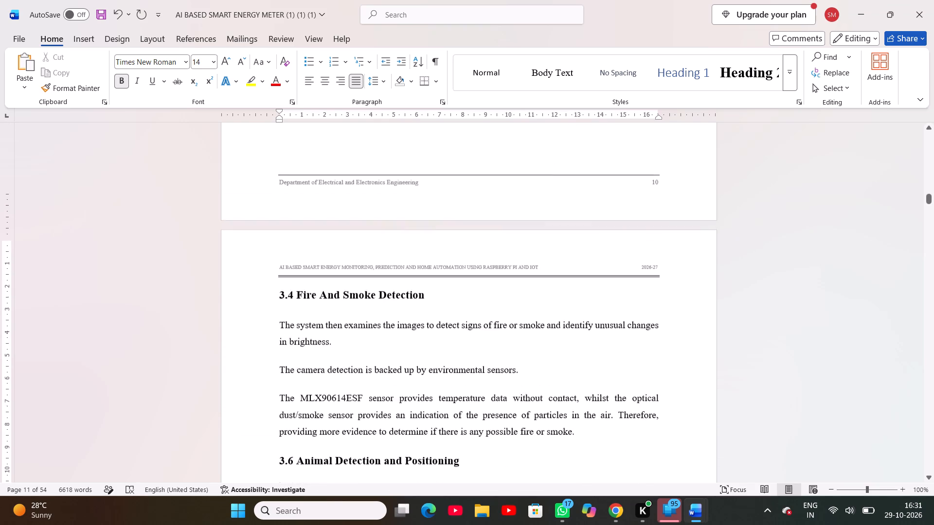
scroll(294, 427, down, 2)
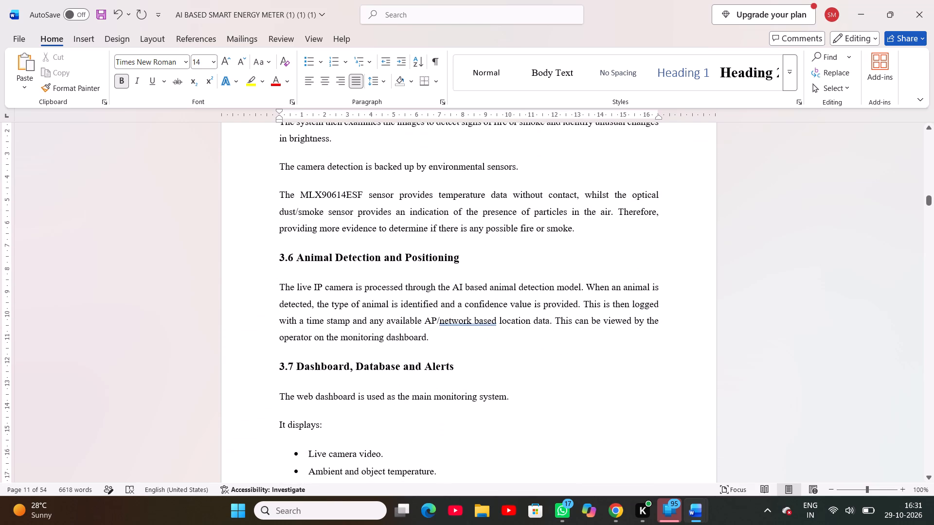
click(293, 259)
key(BackSpace)
key(5)
click(292, 367)
key(BackSpace)
key(6)
Review the page layout and heading numbering of Chapters 1 to 3 through the start of Chapter 4 in a multi-page view.
scroll(292, 367, down, 3)
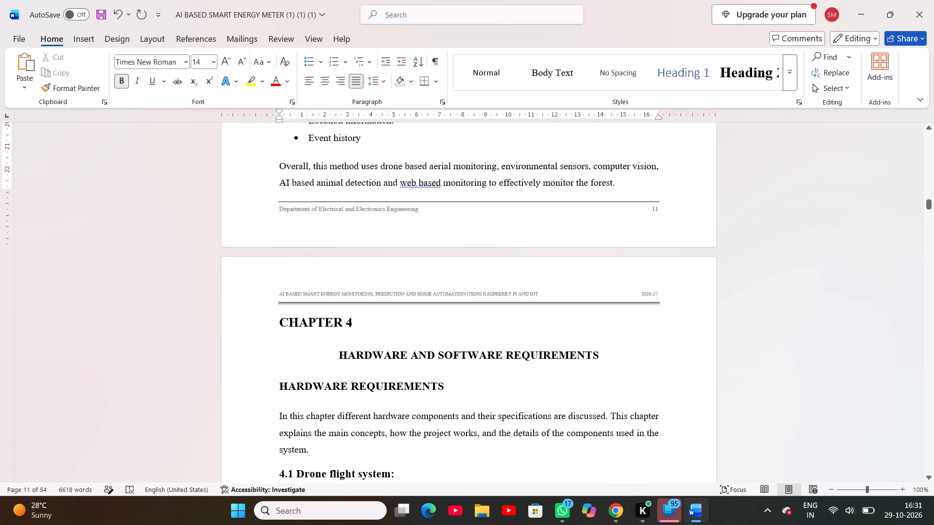
scroll(292, 367, up, 2)
ctrl+scroll(376, 357, down, 6)
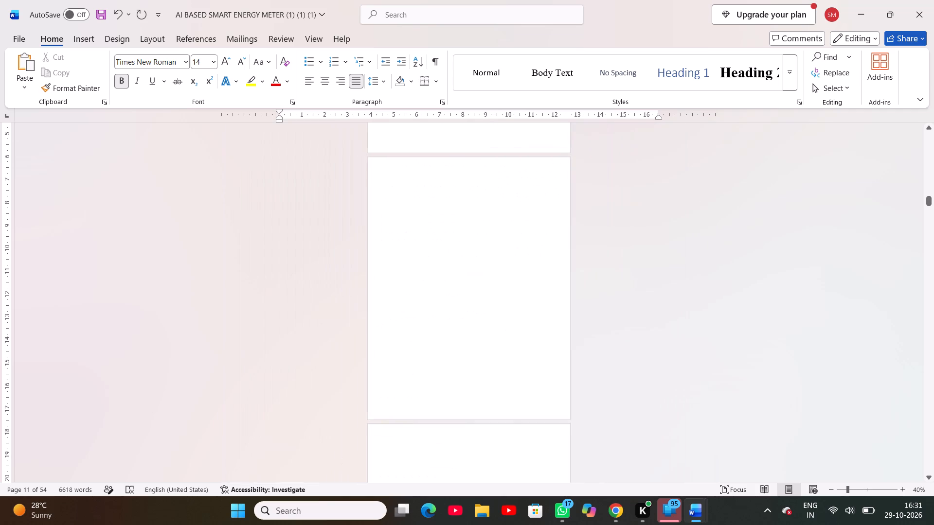
scroll(376, 357, up, 2)
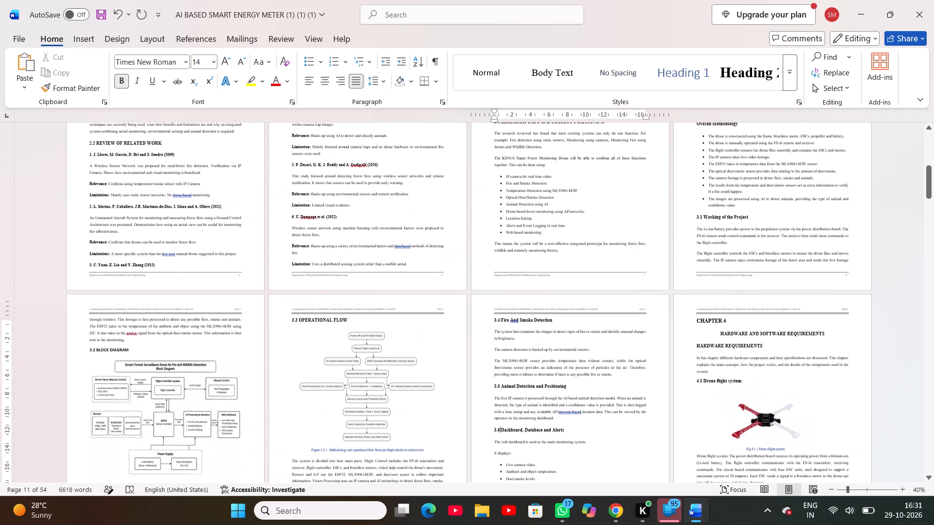
scroll(376, 357, up, 3)
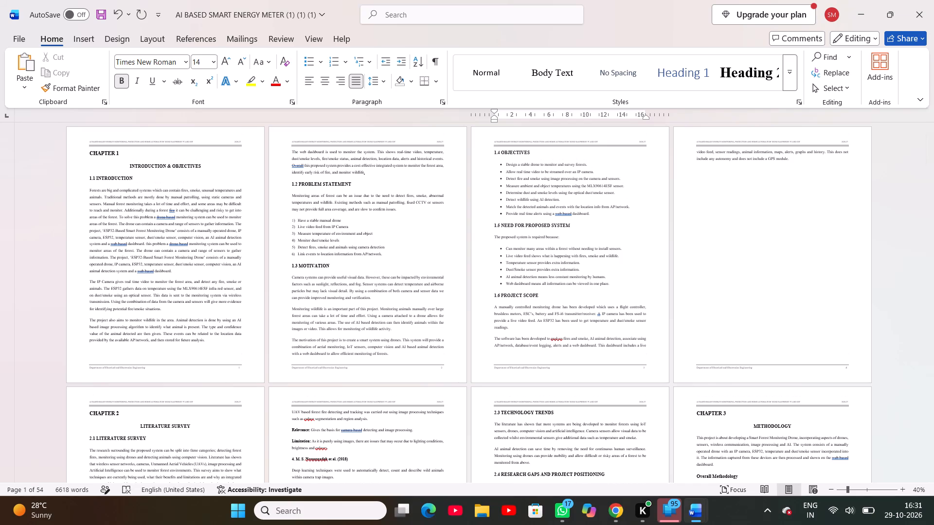
scroll(376, 357, down, 3)
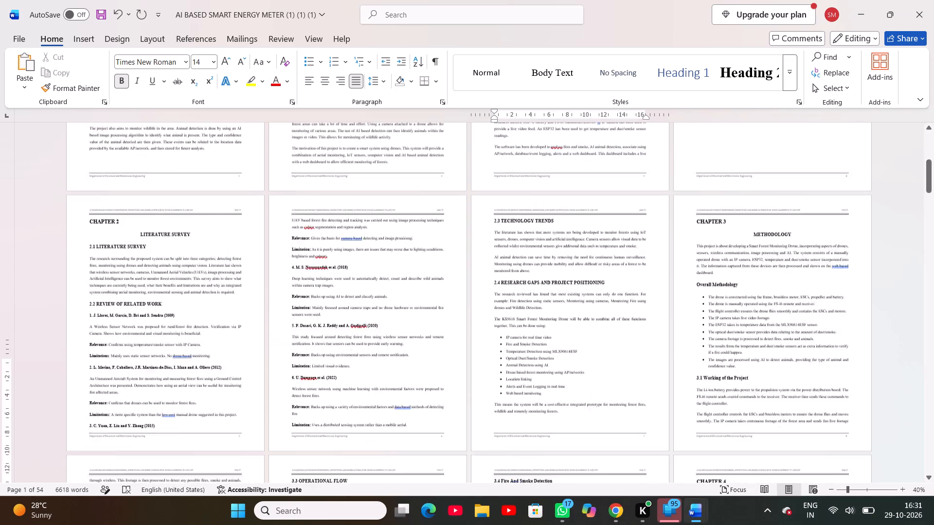
scroll(376, 357, up, 2)
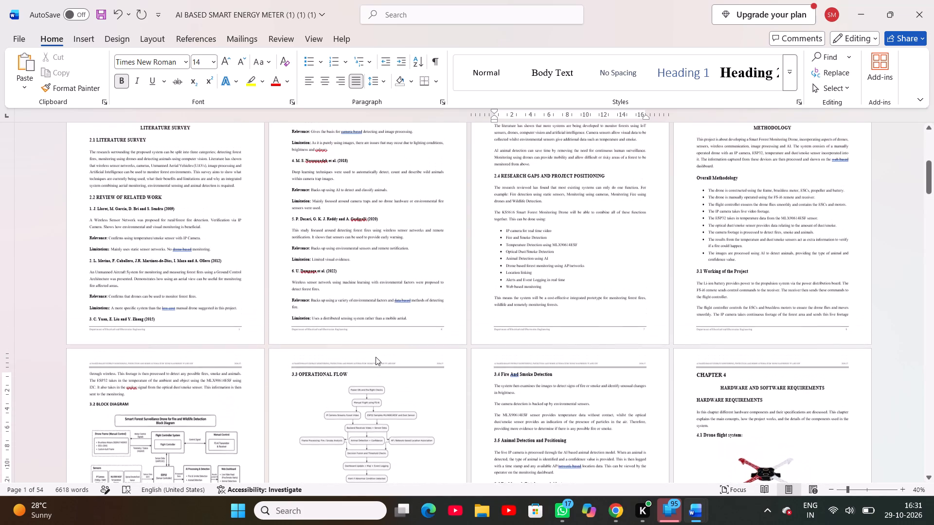
scroll(376, 357, up, 2)
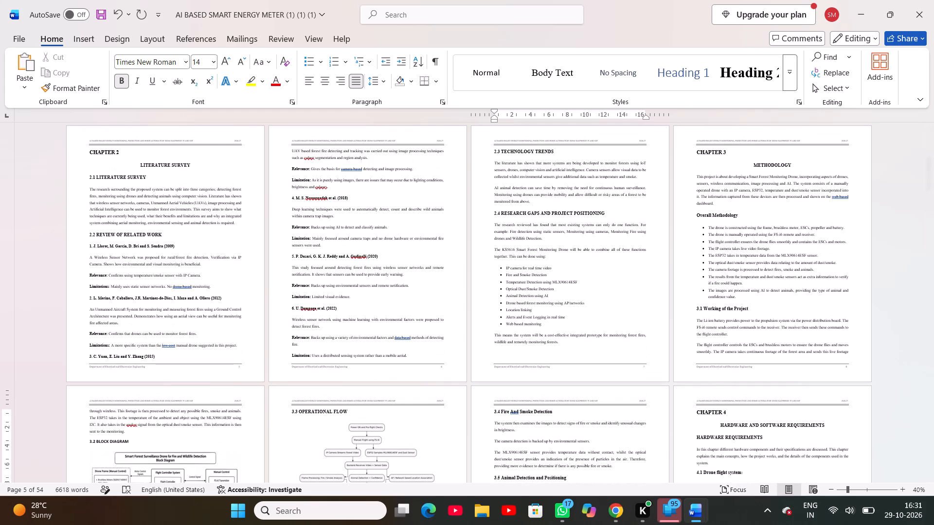
scroll(376, 357, down, 3)
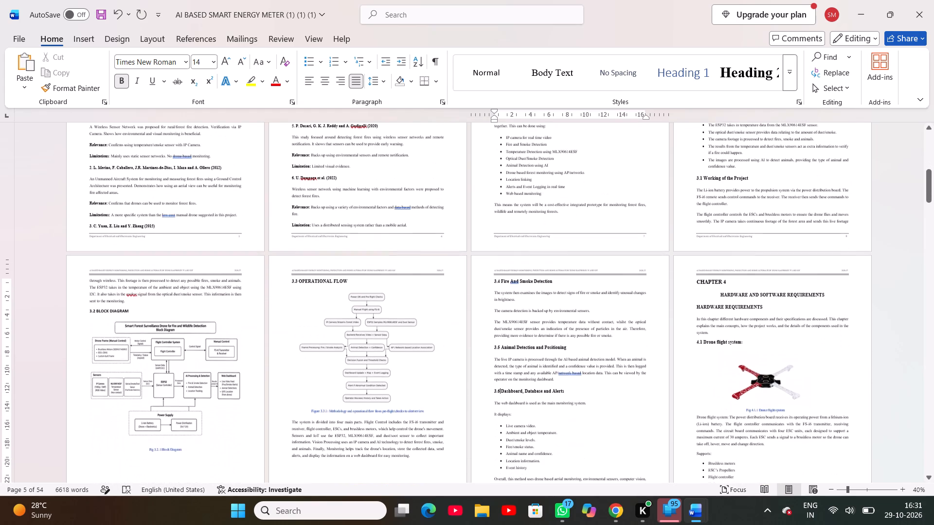
scroll(376, 357, down, 2)
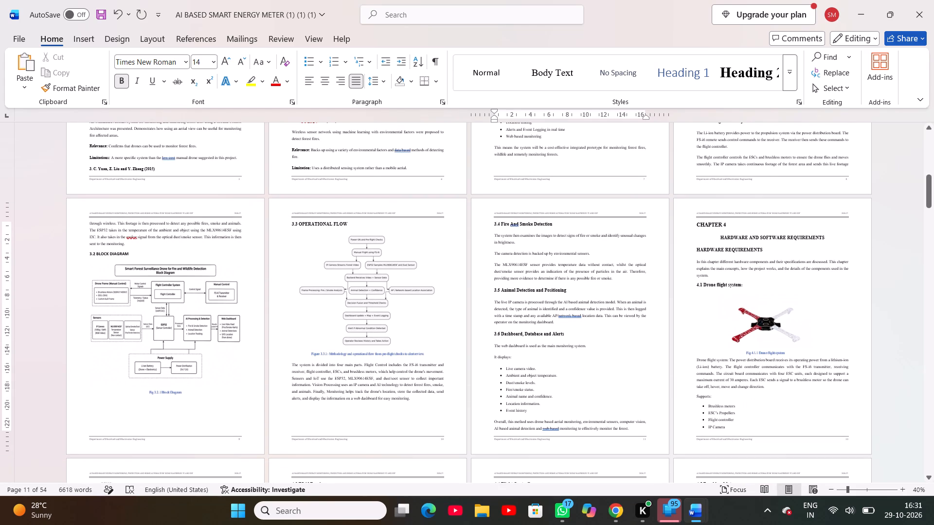
scroll(719, 305, down, 2)
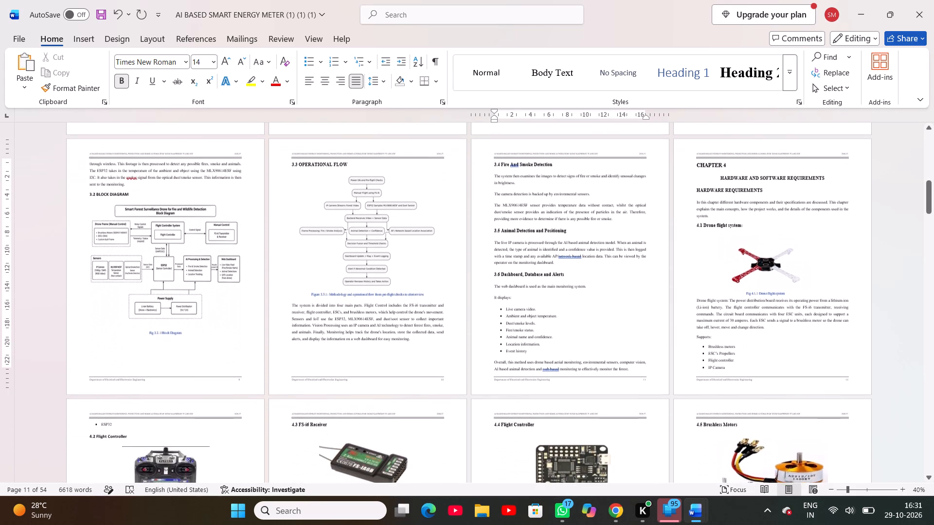
scroll(719, 305, down, 2)
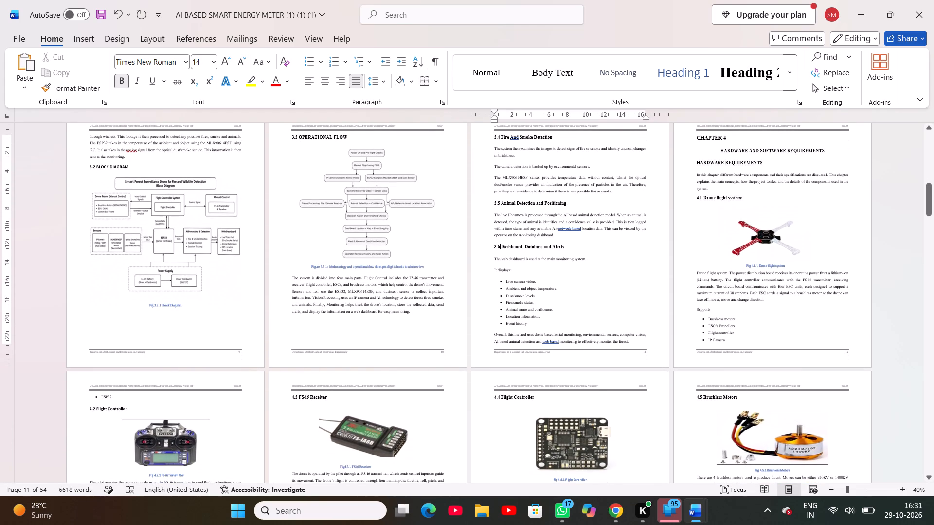
Check the Chapter 4 hardware pages, from Drone flight system to Laptop/PC, for heading numbers, figure captions and page layout.
ctrl+scroll(719, 305, up, 2)
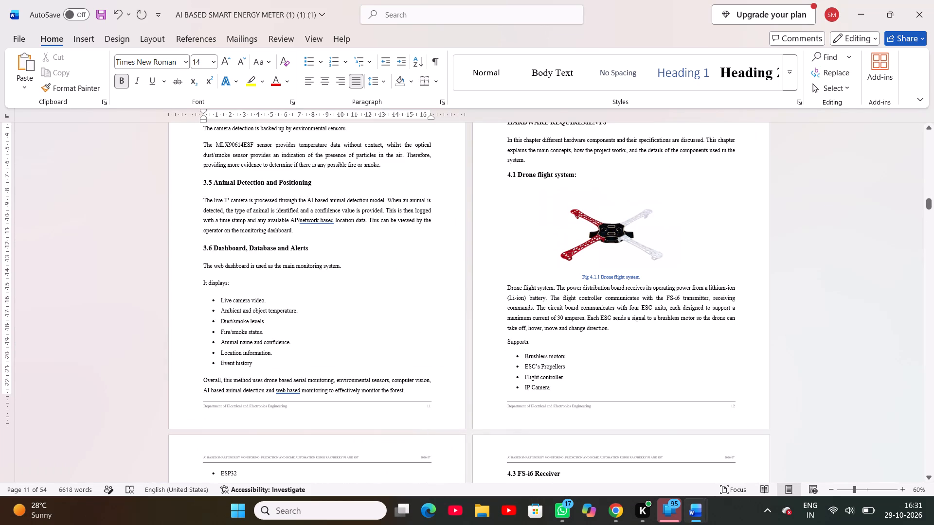
scroll(659, 347, up, 2)
scroll(659, 347, down, 1)
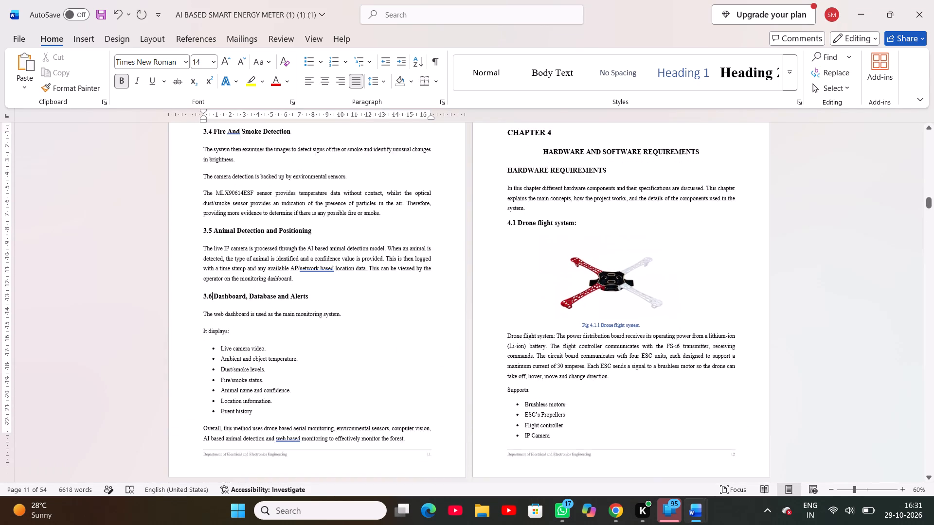
scroll(659, 347, down, 5)
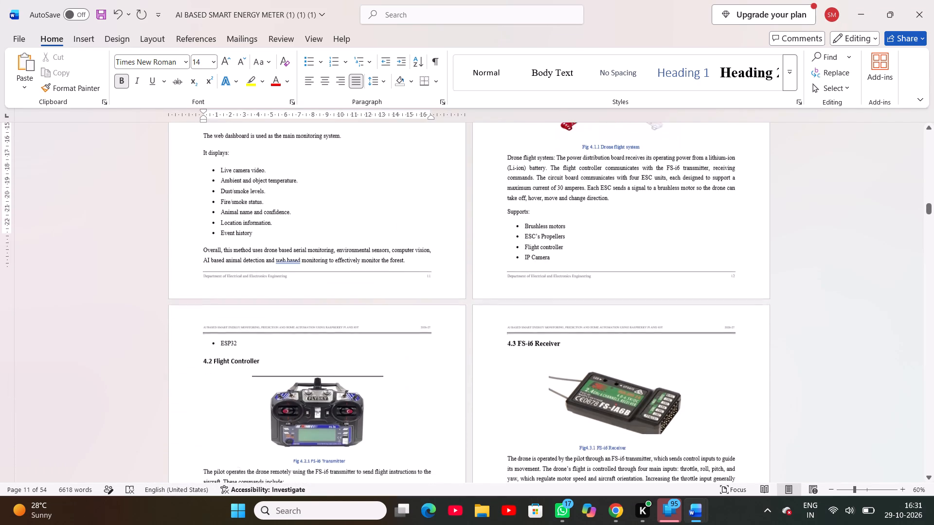
scroll(659, 347, down, 2)
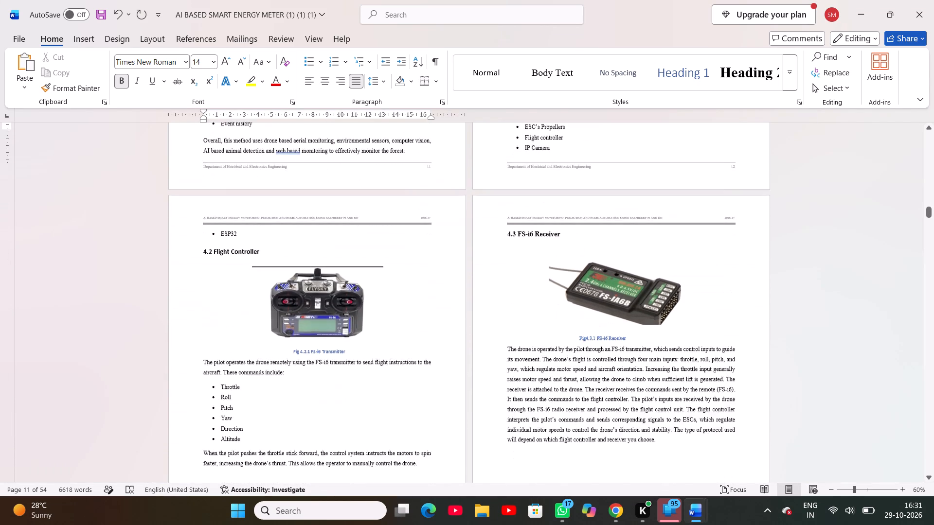
scroll(659, 347, down, 1)
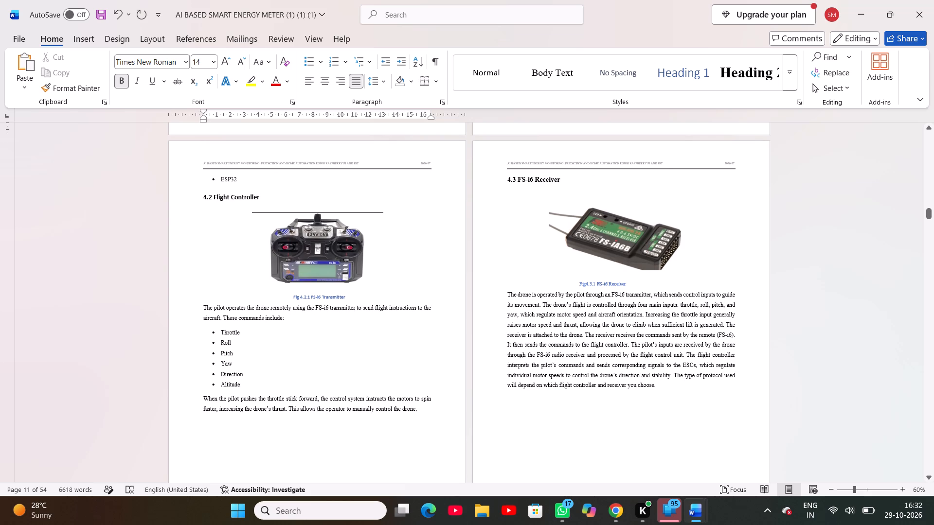
scroll(659, 347, down, 1)
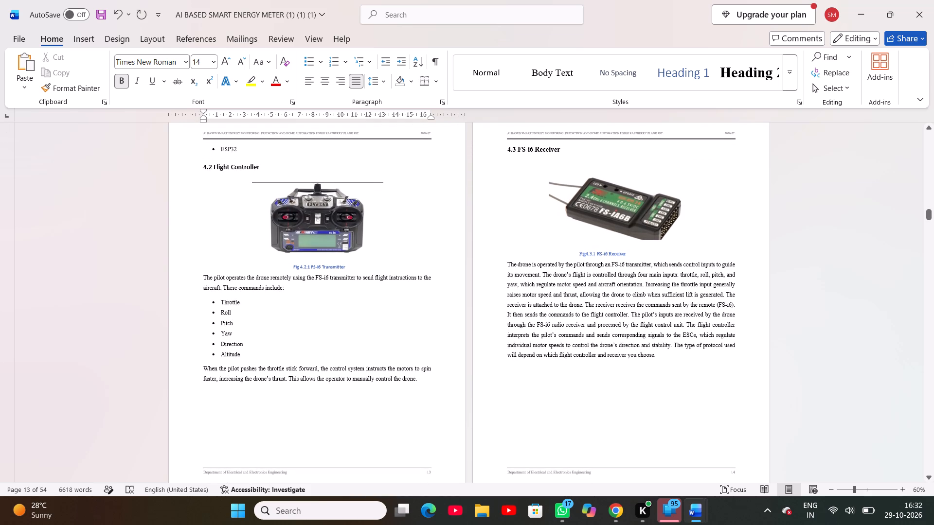
scroll(659, 347, down, 4)
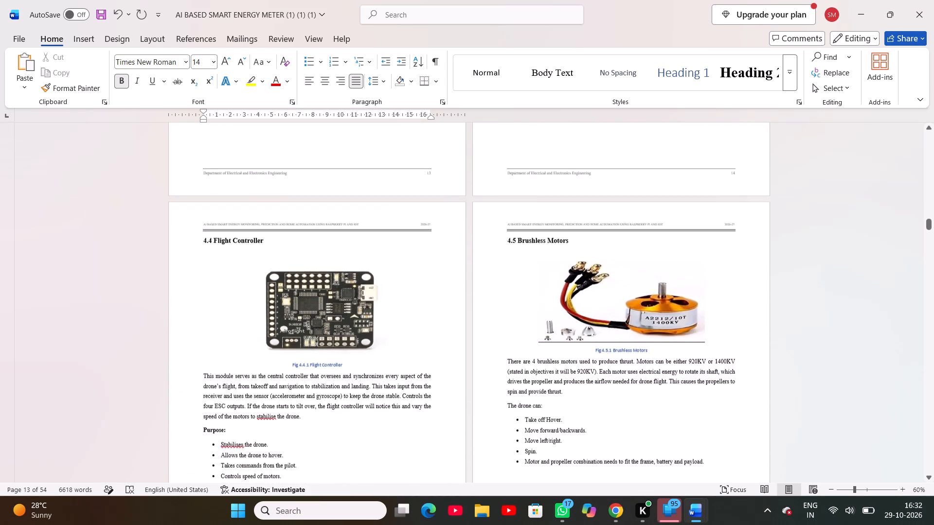
scroll(659, 347, down, 3)
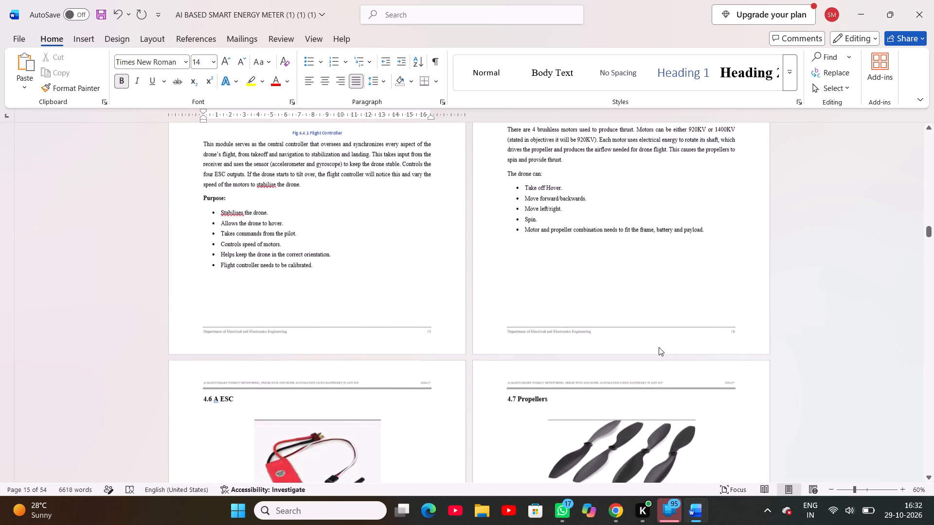
scroll(659, 347, down, 4)
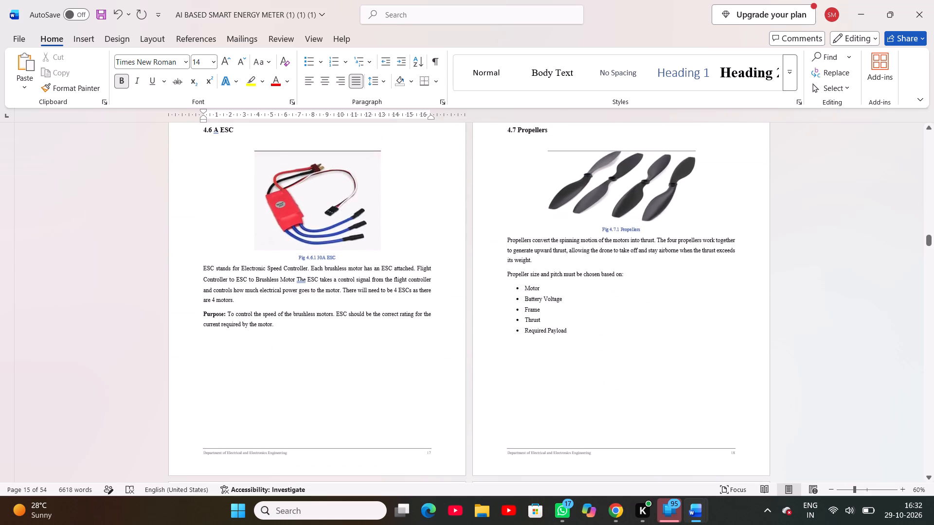
scroll(659, 347, down, 4)
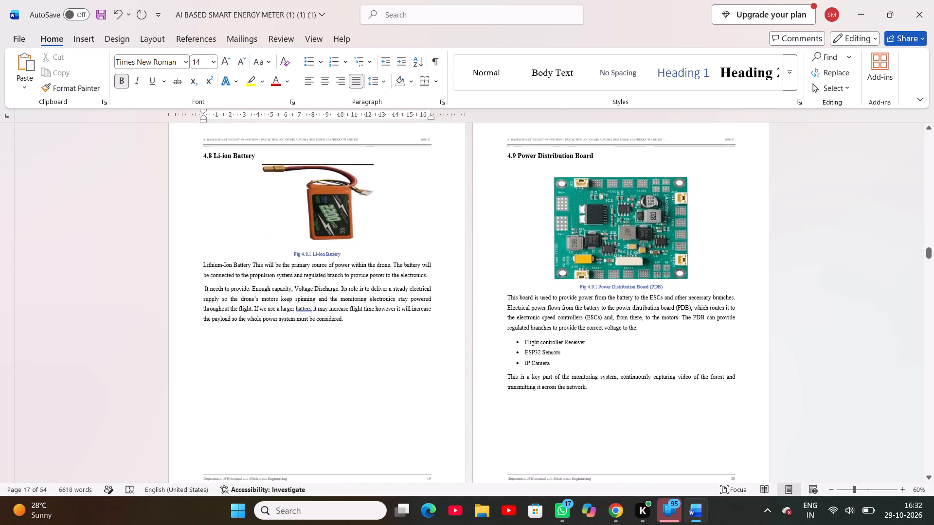
scroll(659, 347, down, 9)
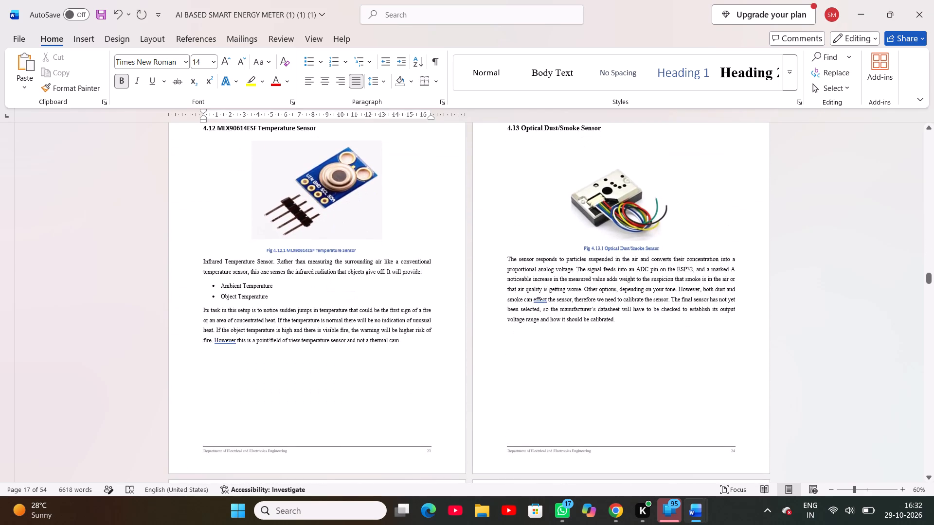
scroll(659, 347, down, 5)
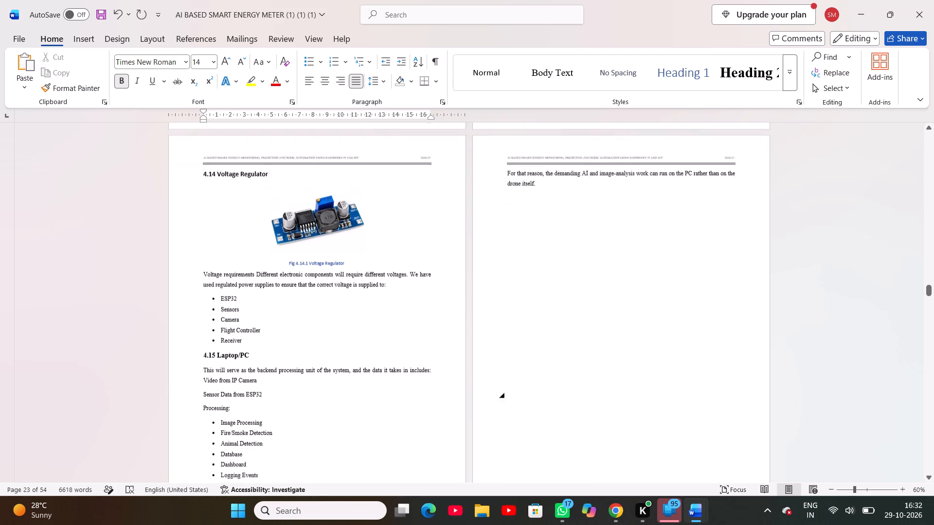
scroll(659, 347, down, 3)
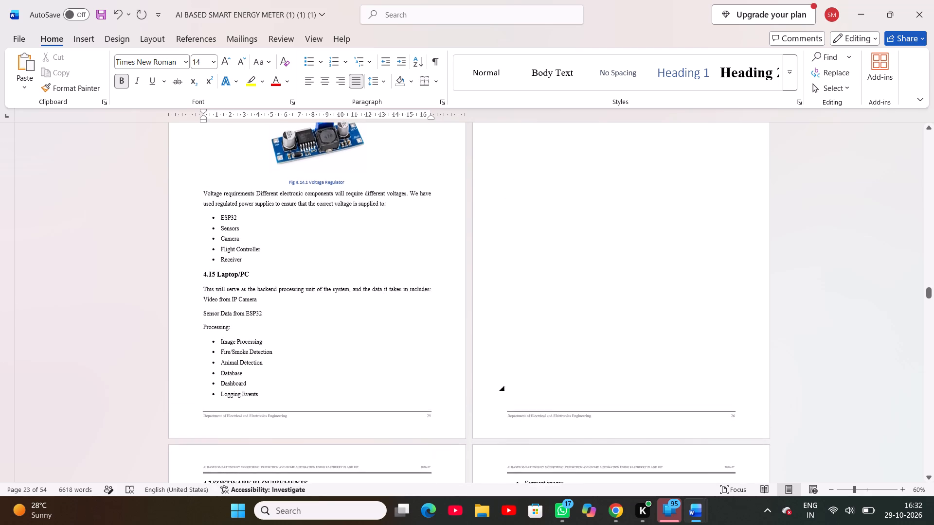
Examine the subsection numbering under SOFTWARE REQUIREMENTS in Chapter 4, from ESP32 Firmware to Alert Module.
scroll(659, 347, down, 3)
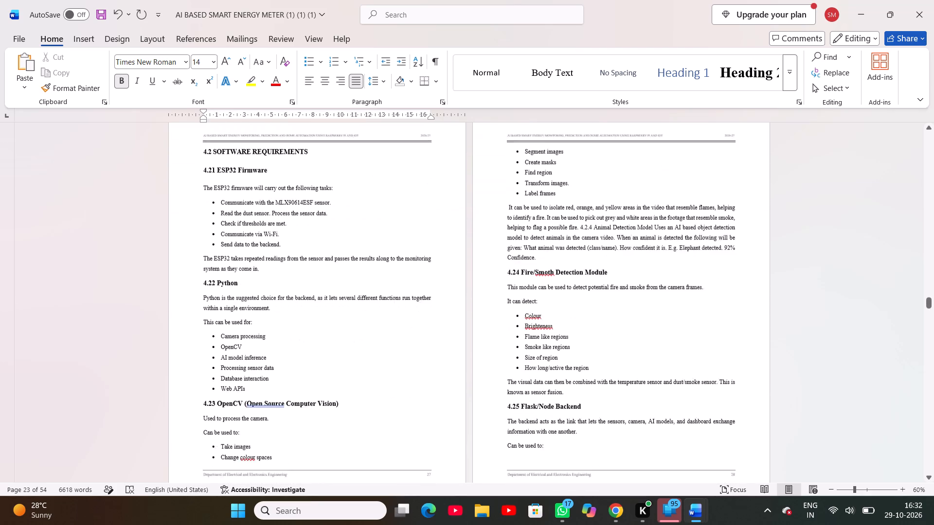
scroll(659, 347, down, 2)
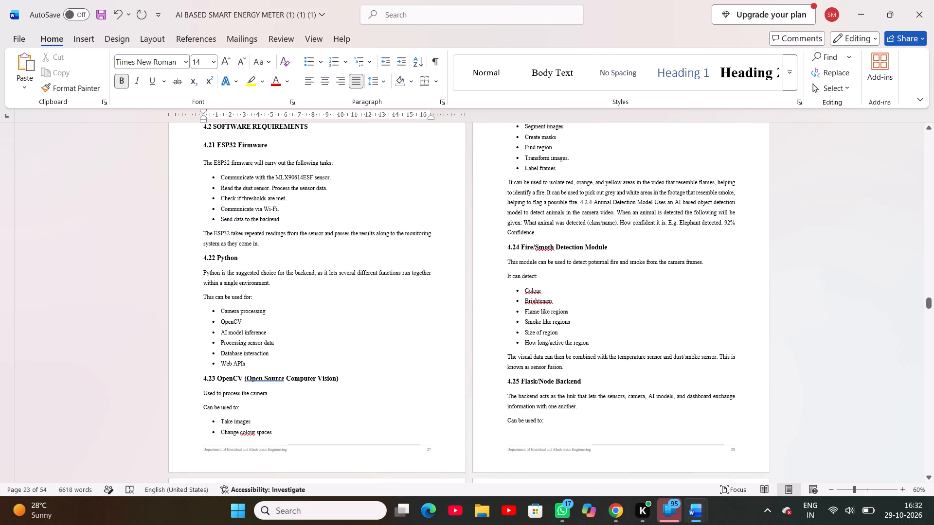
scroll(659, 347, down, 3)
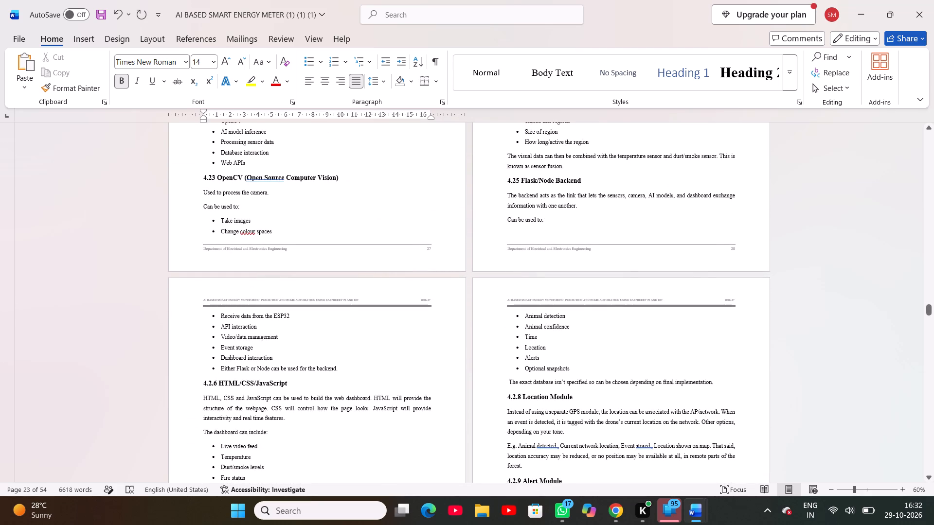
scroll(659, 347, up, 3)
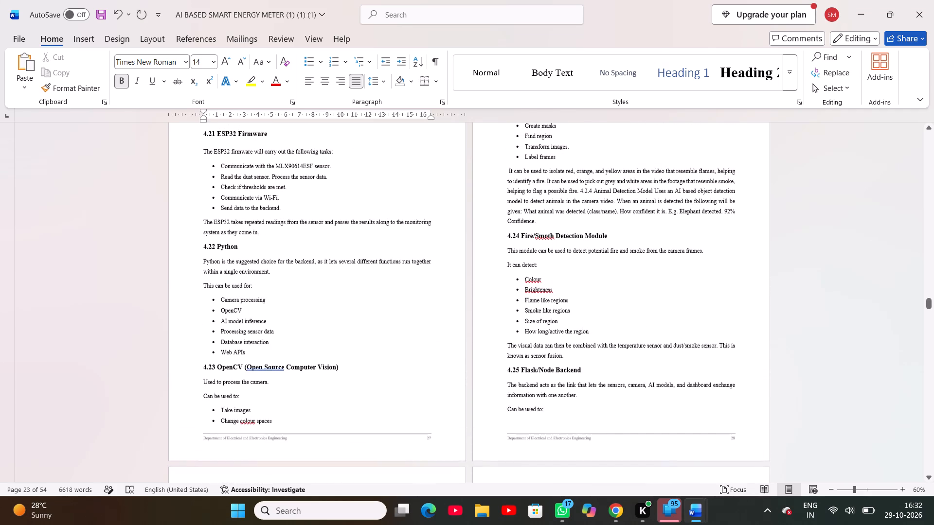
scroll(659, 347, up, 2)
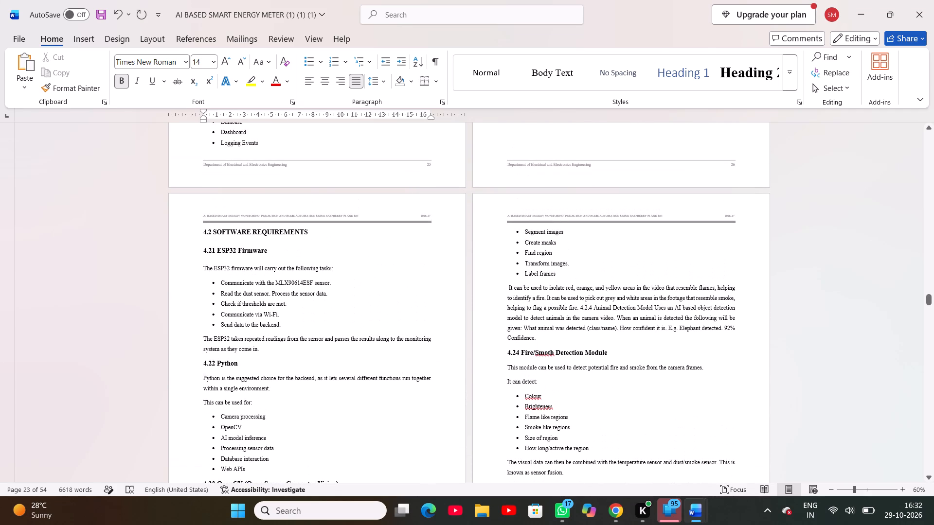
scroll(659, 347, down, 4)
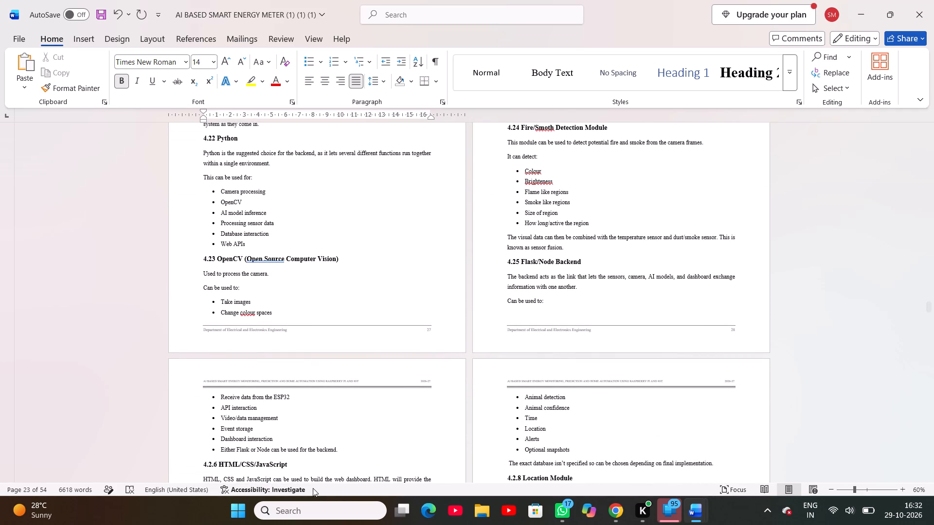
scroll(341, 431, down, 2)
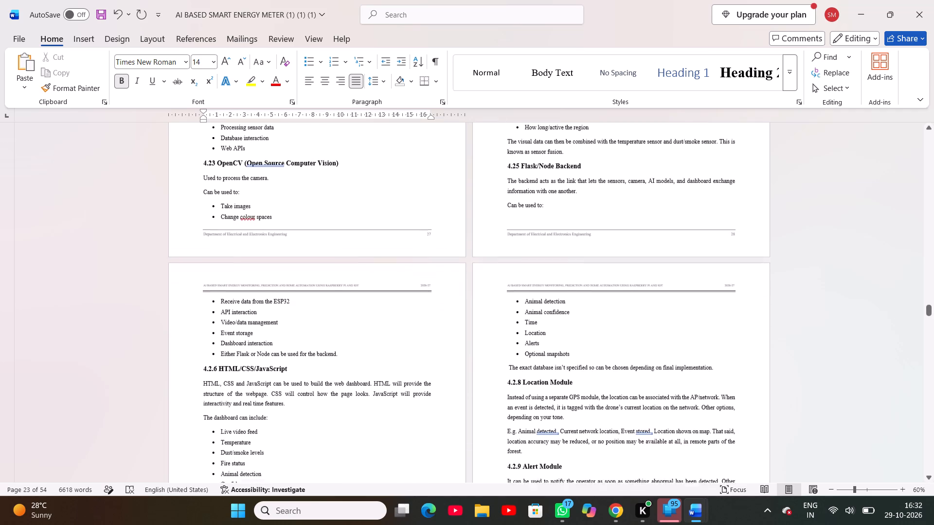
scroll(341, 431, down, 3)
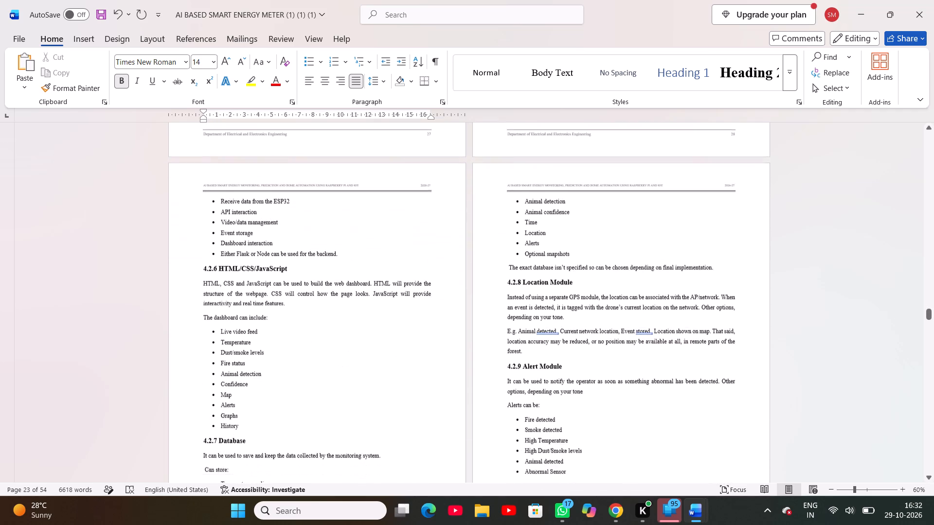
scroll(341, 431, down, 1)
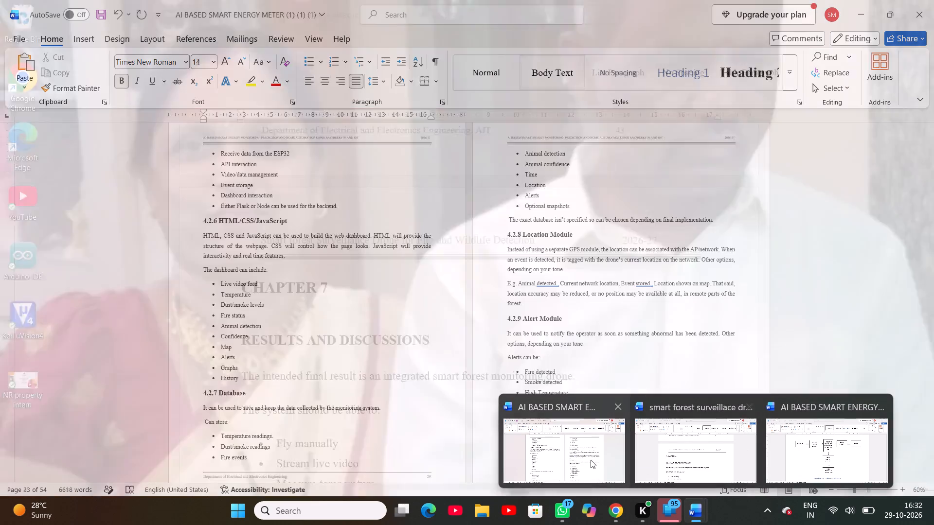
Examine the section numbering at the end of Chapter 3 in the reference AI BASED SMART ENERGY METER document, through SOFTWARE IMPLEMENTATION.
click(828, 453)
scroll(621, 352, down, 1)
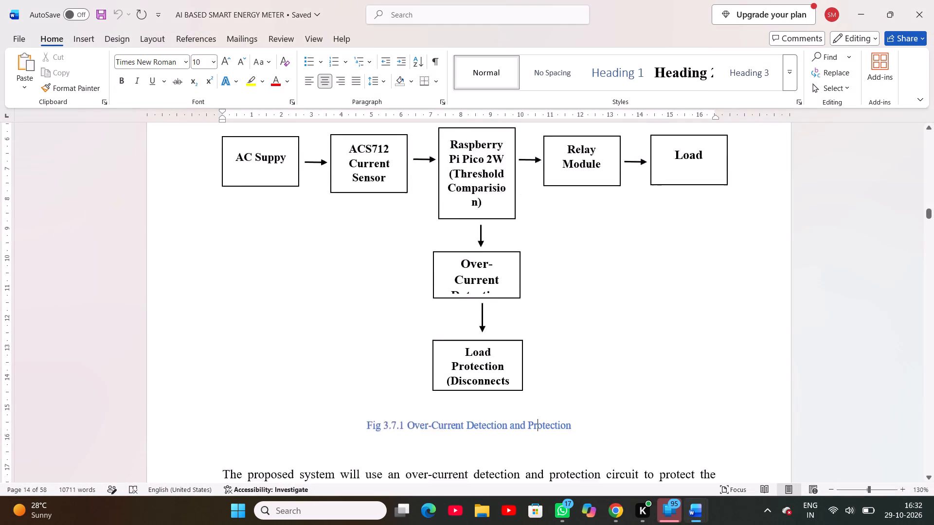
scroll(621, 352, down, 6)
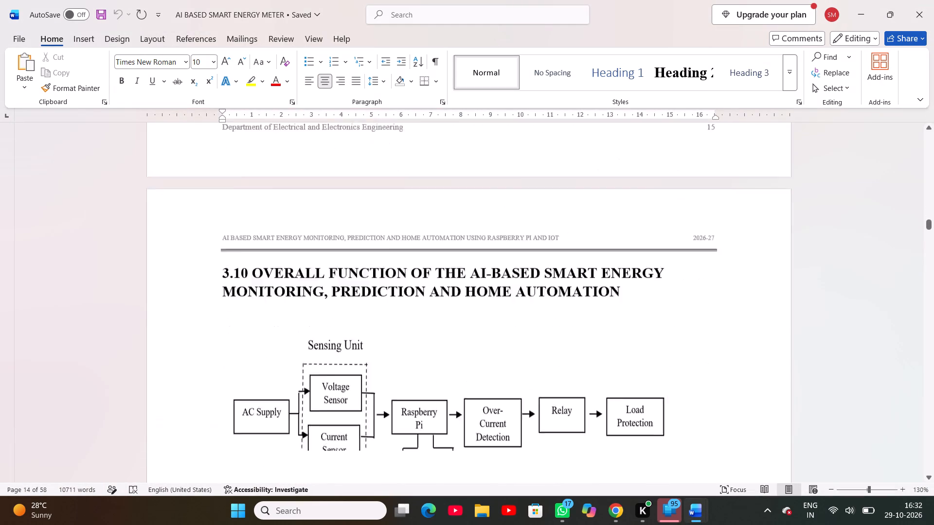
scroll(621, 352, down, 5)
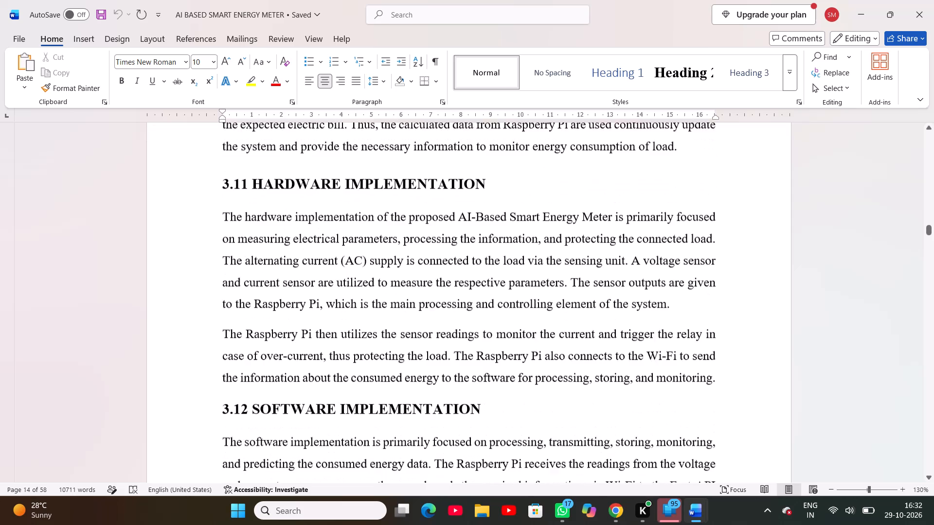
scroll(621, 352, down, 1)
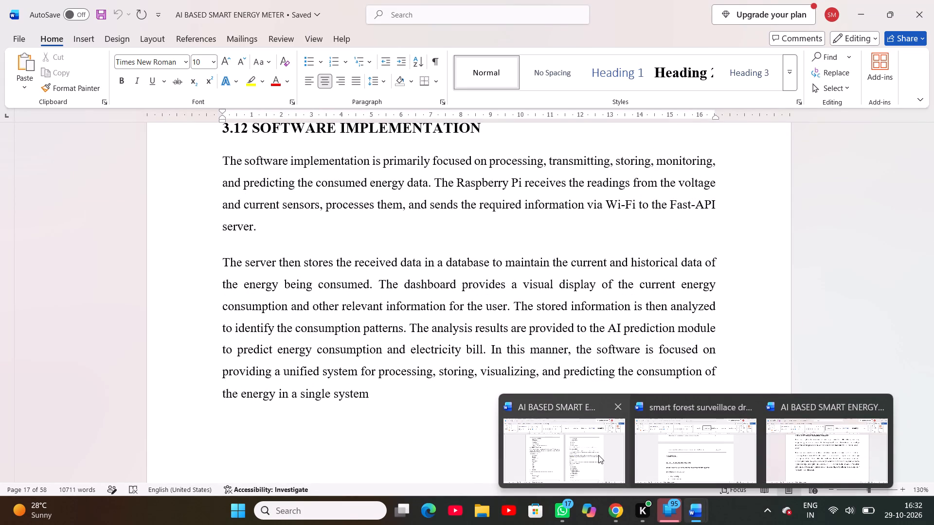
In the report's Chapter 4, renumber HTML/CSS/JavaScript as 4.26, Database as 4.27, Location Module as 4.28 and Alert Module as 4.29.
click(598, 455)
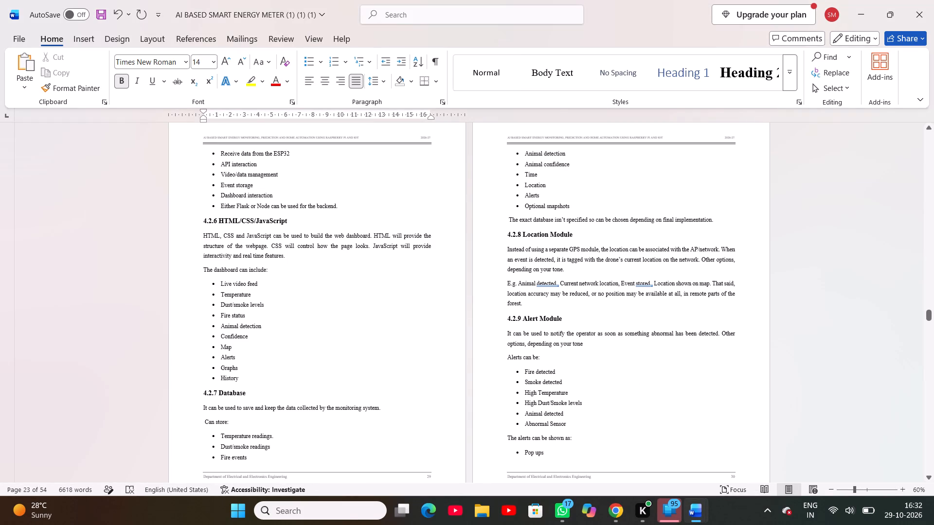
scroll(262, 378, up, 1)
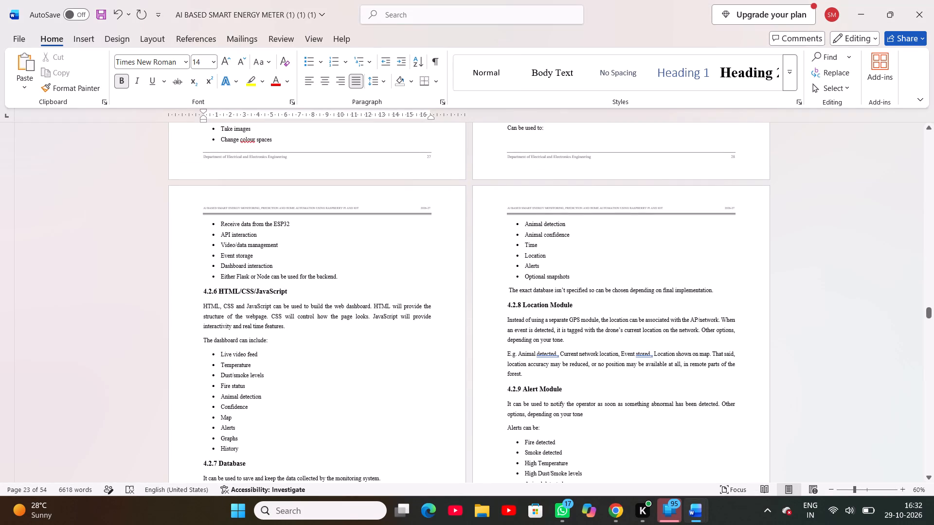
click(217, 292)
key(BackSpace)
key(BackSpace)
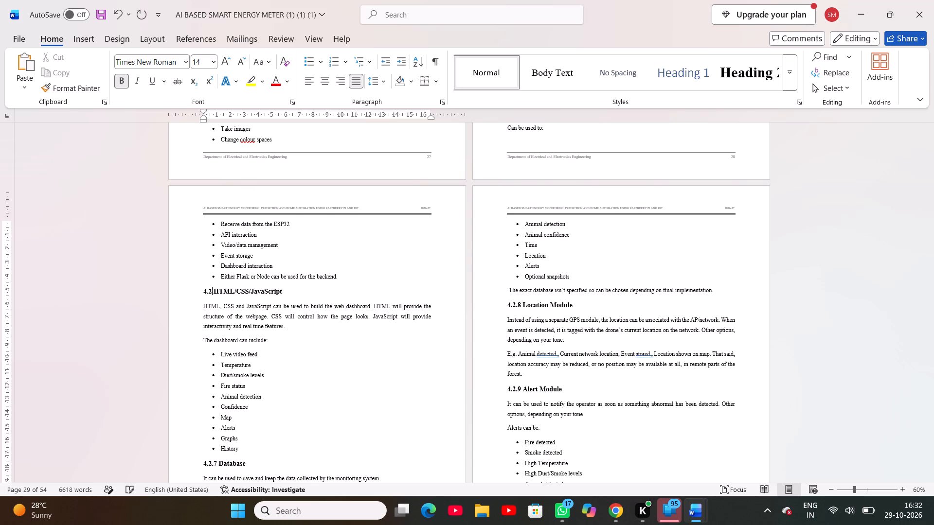
key(6)
scroll(295, 319, down, 1)
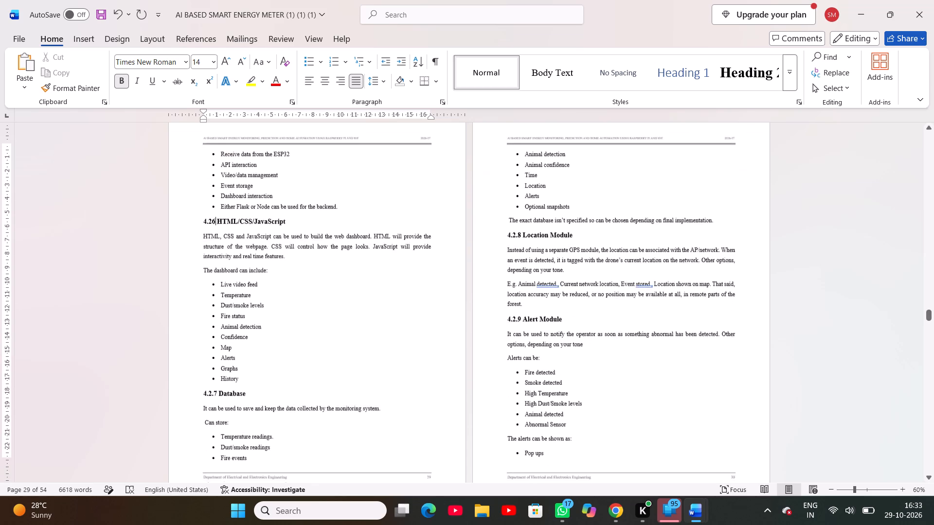
scroll(295, 319, down, 1)
click(216, 382)
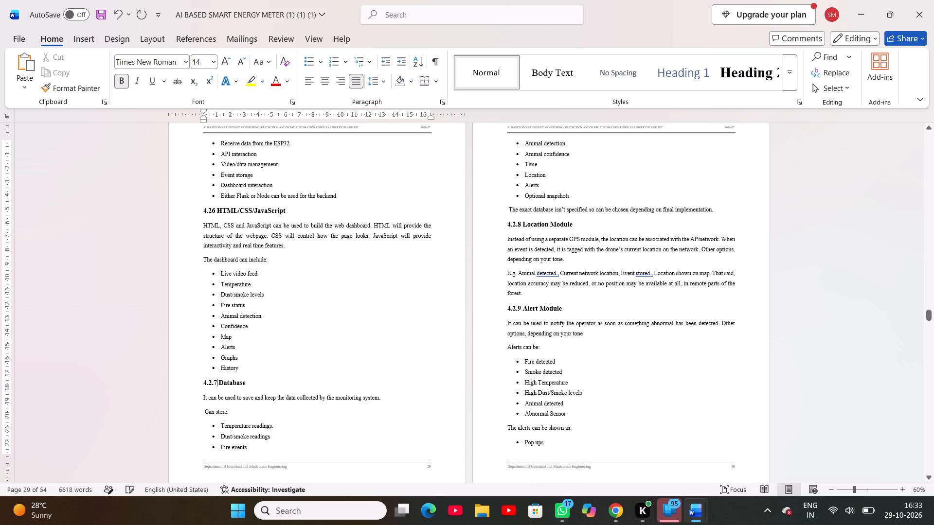
key(BackSpace)
key(BackSpace)
key(7)
click(519, 226)
key(BackSpace)
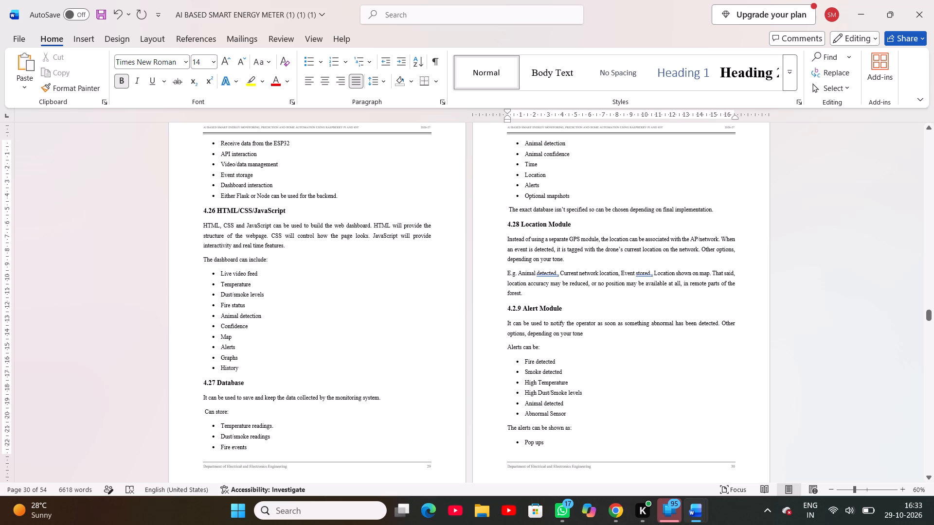
click(517, 308)
key(BackSpace)
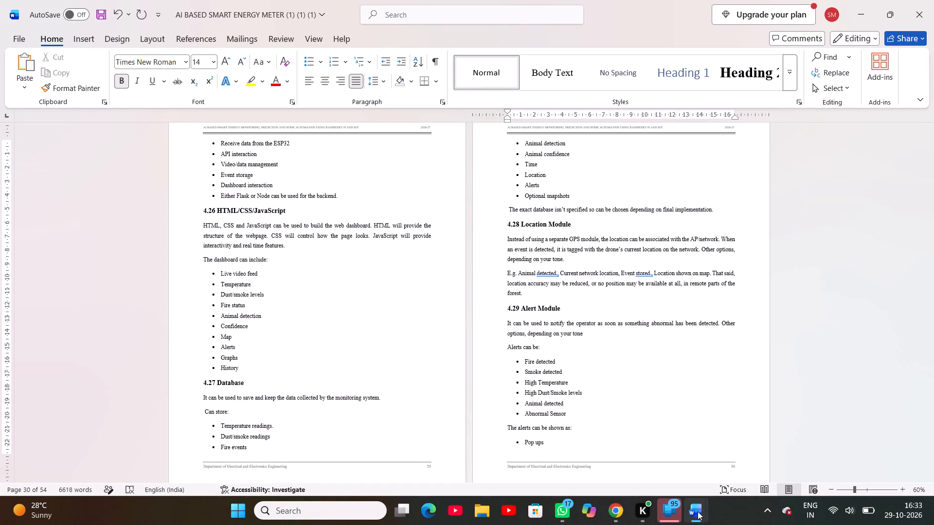
Check the Chapter 5 pages, from Mechanical and Flight-System Implementation to Integration Sequence, for heading numbers, tables, figure captions and page layout.
click(799, 460)
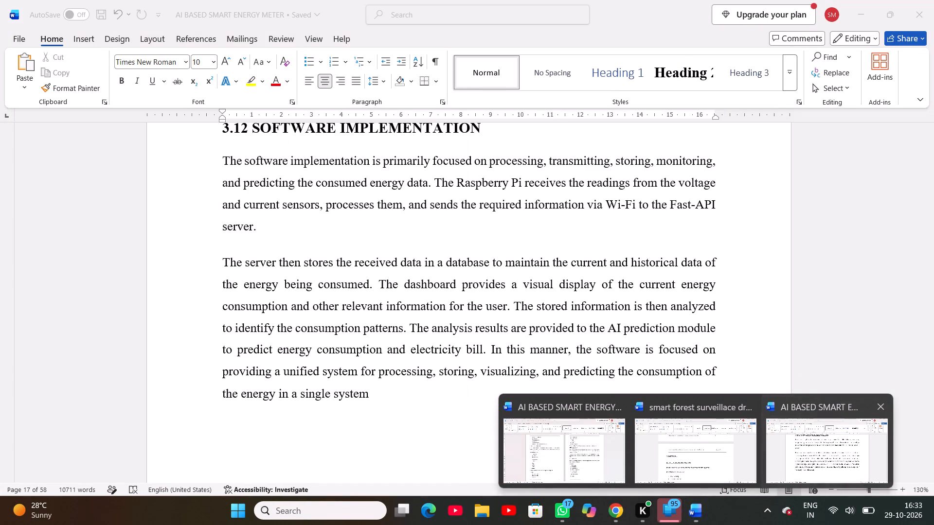
click(593, 445)
scroll(585, 429, down, 2)
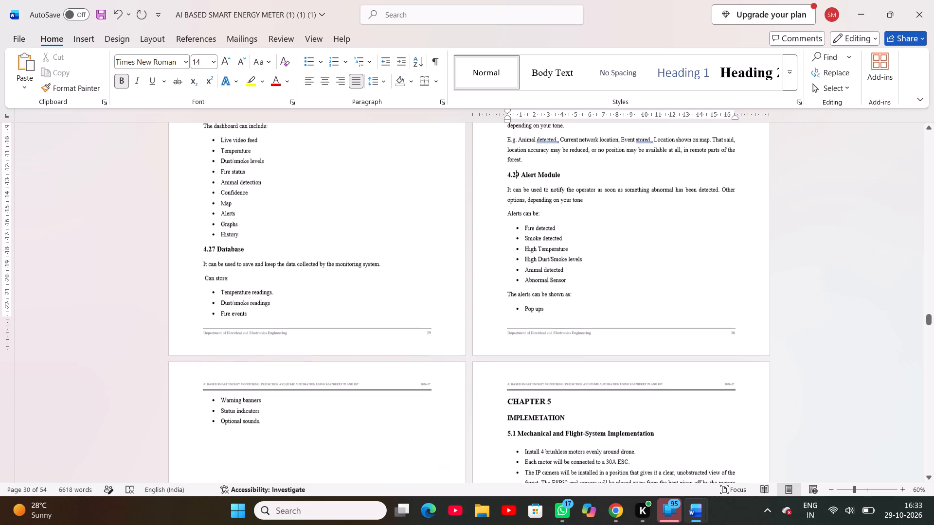
scroll(585, 429, down, 7)
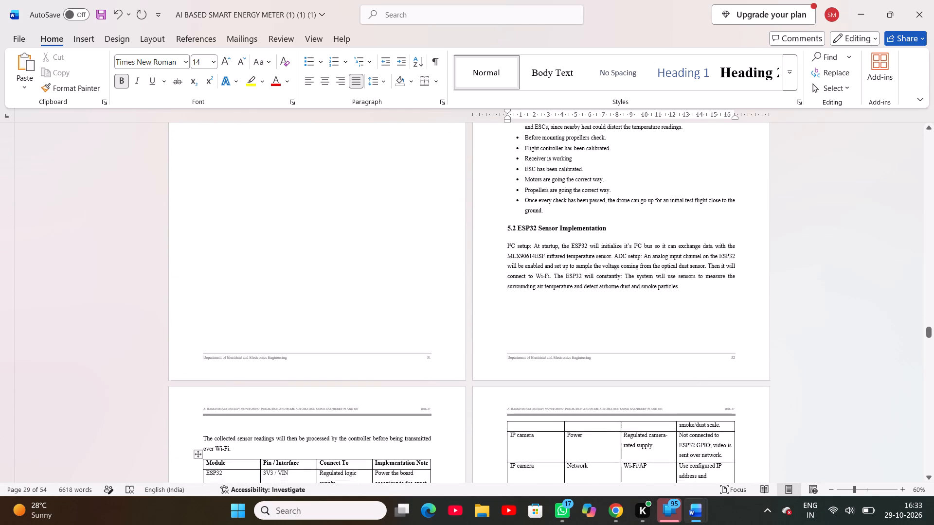
scroll(585, 429, down, 5)
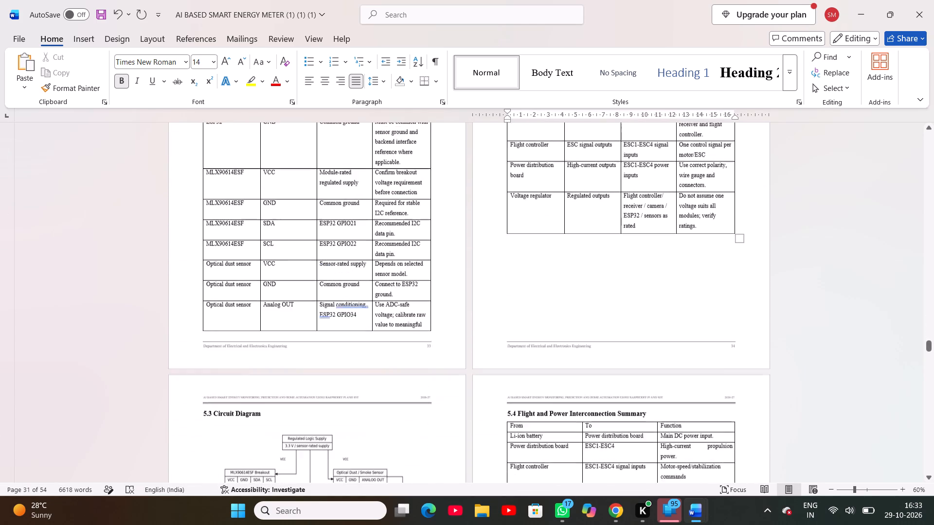
scroll(585, 429, down, 3)
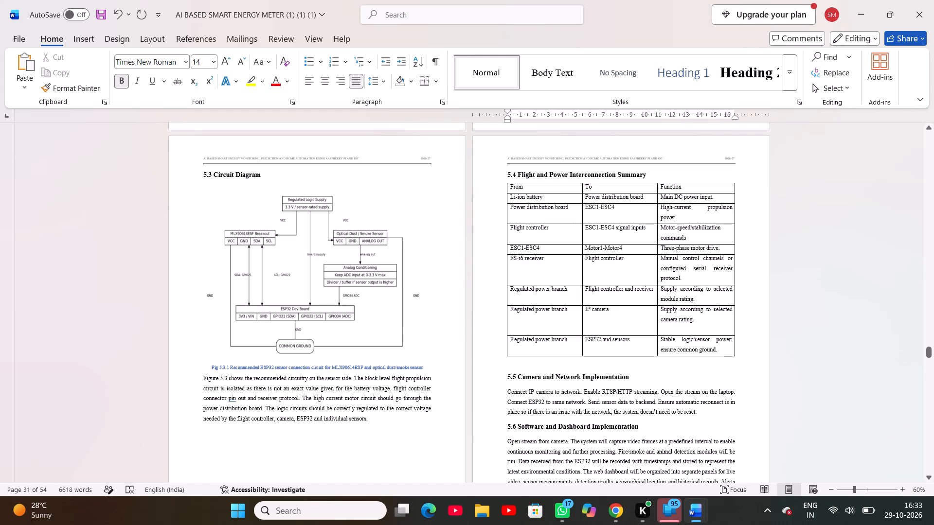
scroll(585, 429, down, 3)
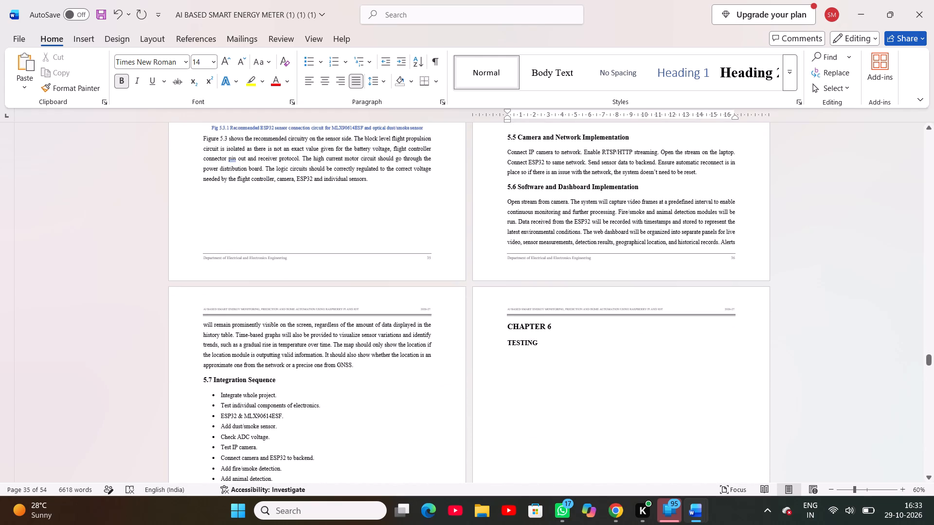
scroll(585, 429, down, 4)
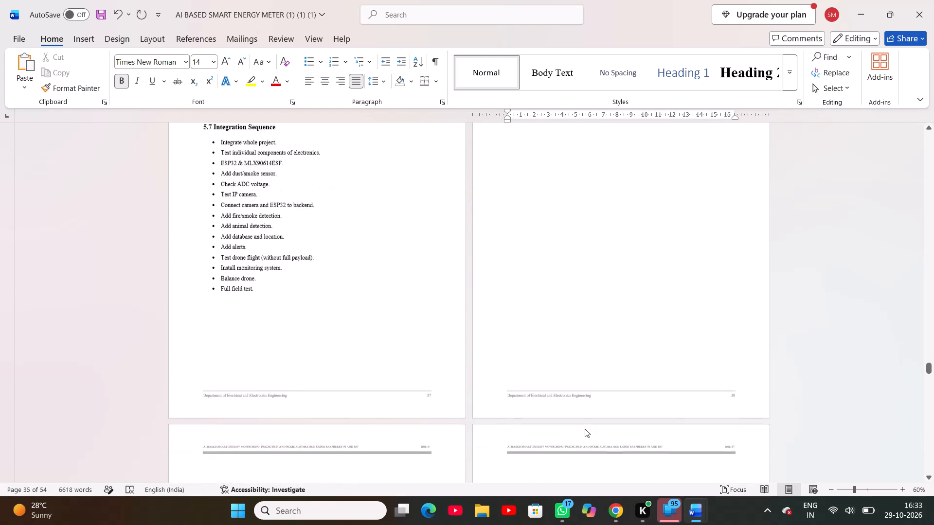
Check the Chapter 6 TESTING pages and the pages following Detection and Dashboard testing for heading numbers, blank pages and layout.
scroll(585, 429, down, 4)
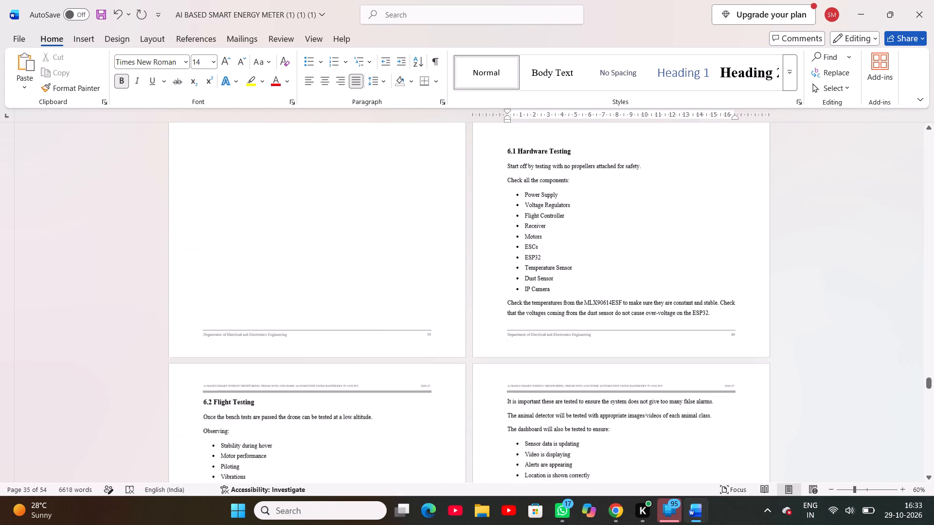
scroll(585, 429, down, 2)
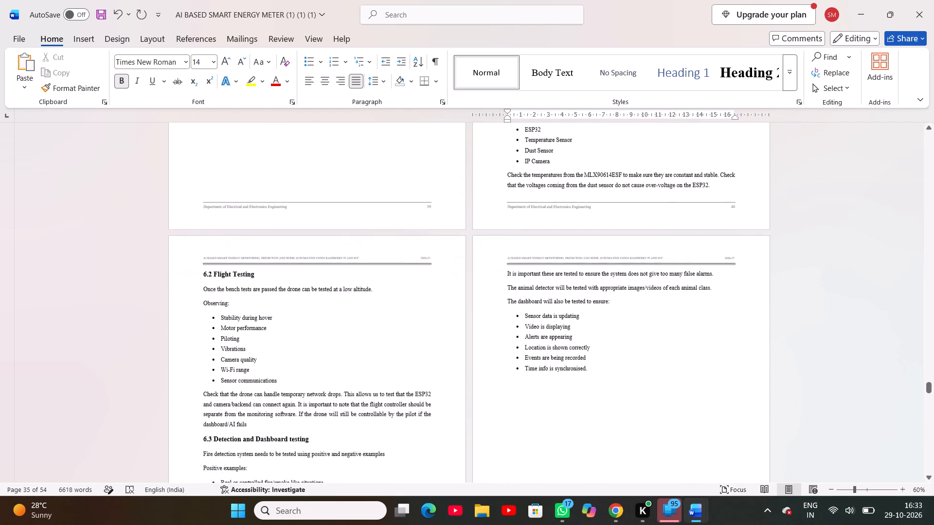
scroll(585, 429, down, 2)
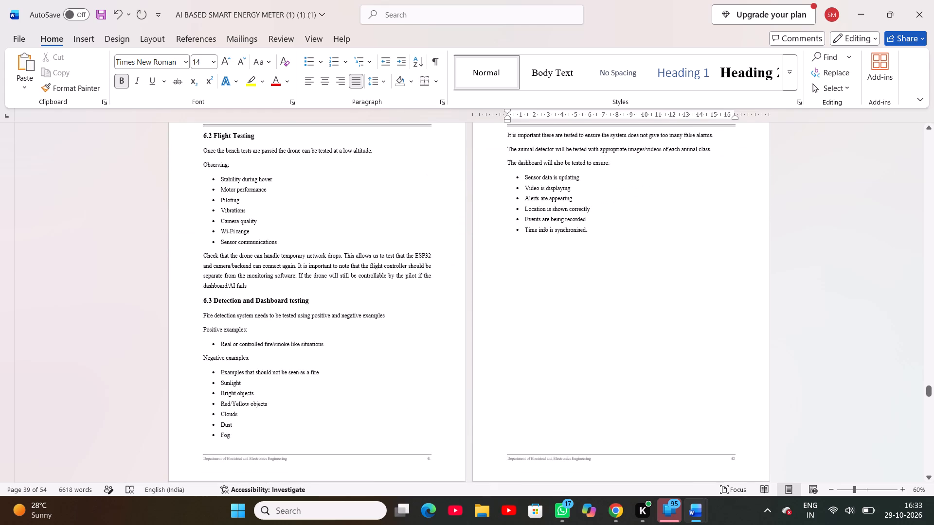
scroll(585, 429, down, 6)
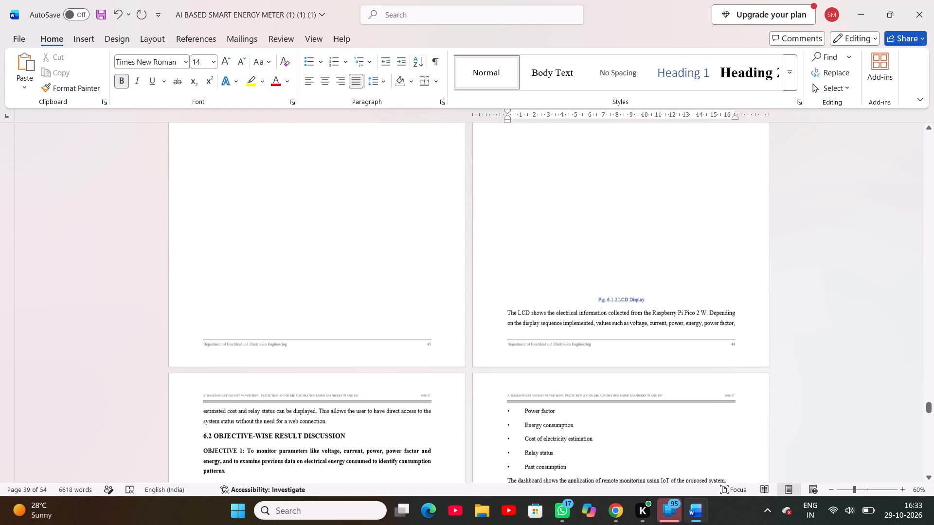
scroll(585, 429, up, 3)
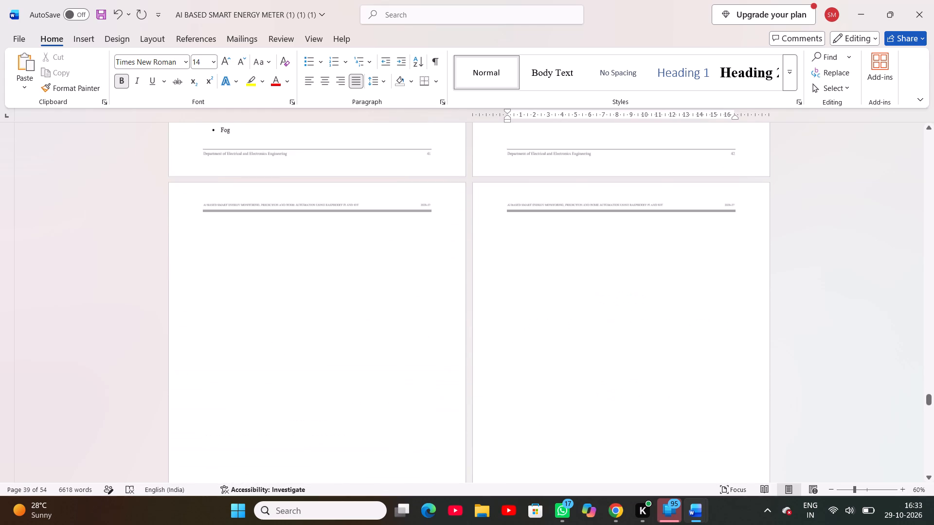
scroll(585, 429, up, 4)
scroll(585, 429, down, 2)
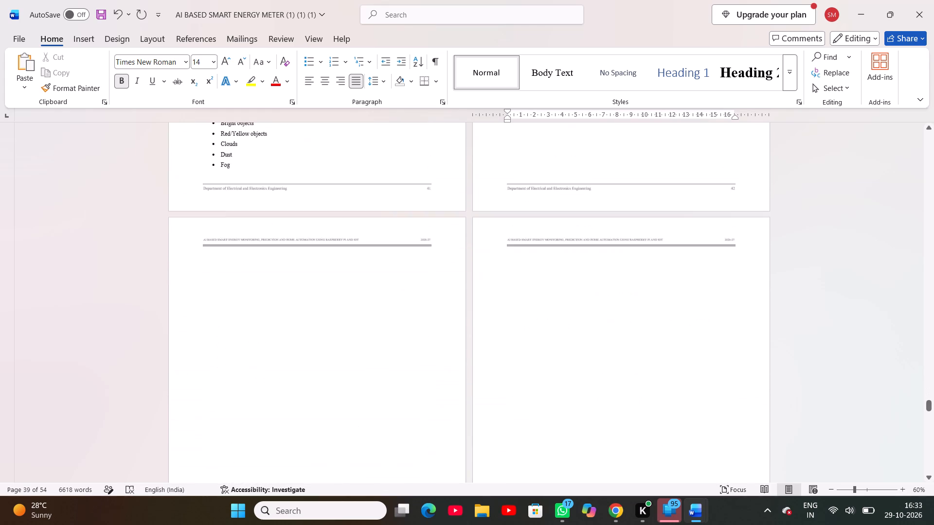
scroll(585, 429, down, 1)
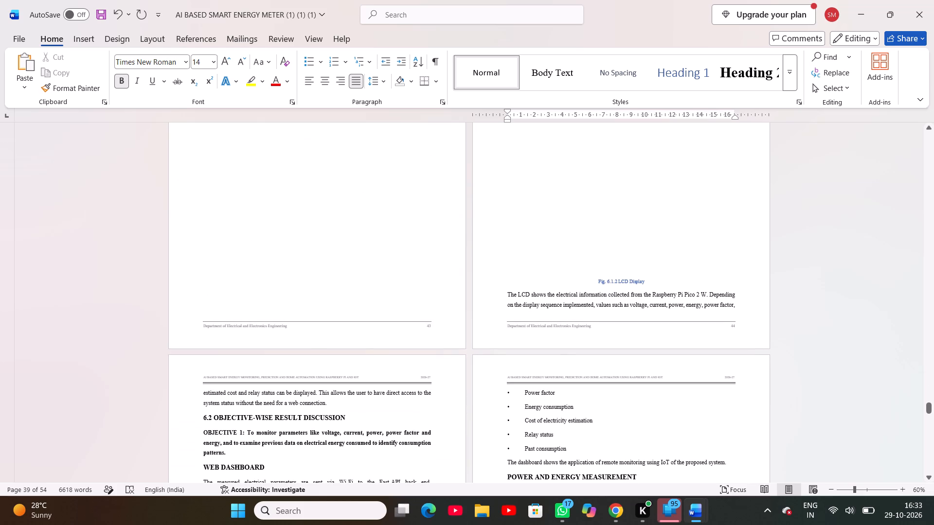
Insert three empty lines directly before the Fig. 6.1.2 LCD Display caption.
click(594, 281)
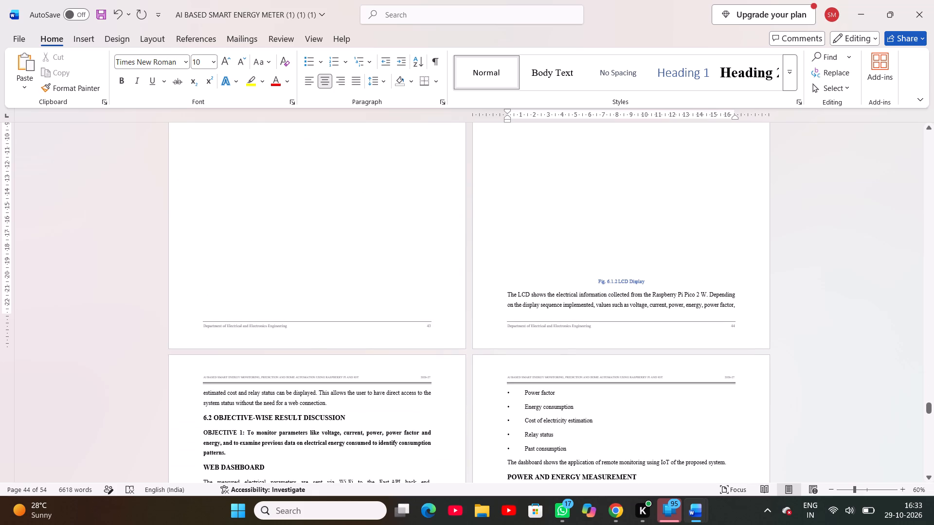
key(Return)
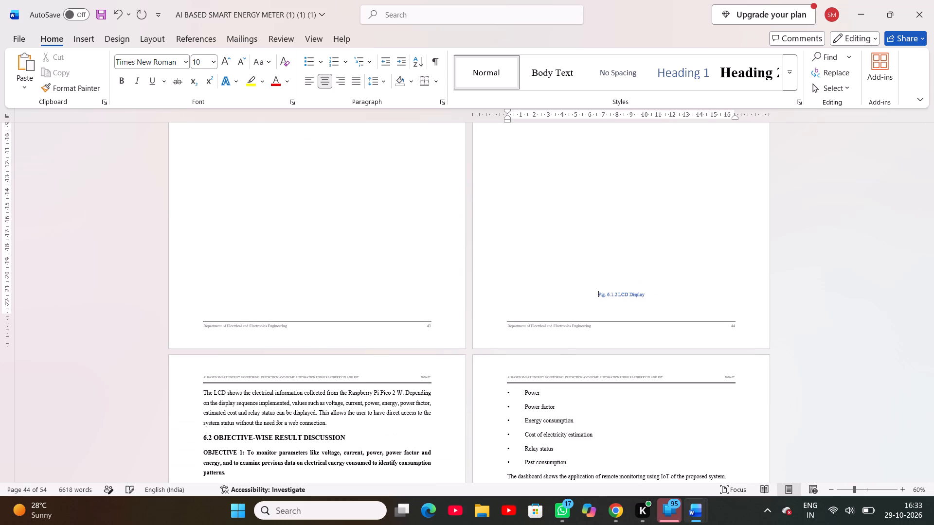
key(Return)
key(Return)
Check the layout of the pages from the Fig. 6.1.2 caption back through Chapter 6 to the connection table above section 5.5.
scroll(594, 281, up, 1)
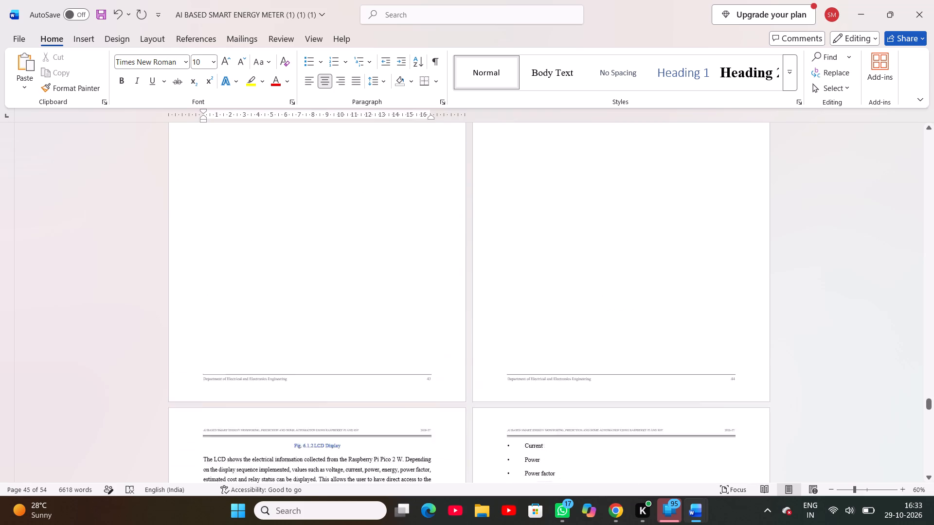
scroll(594, 281, up, 4)
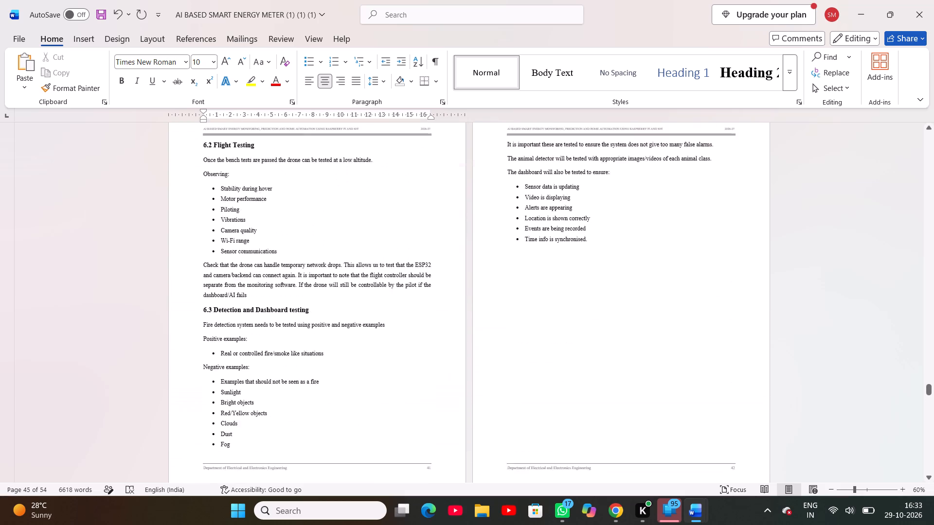
scroll(594, 281, up, 1)
scroll(594, 281, down, 8)
ctrl+scroll(513, 220, up, 8)
scroll(513, 220, up, 7)
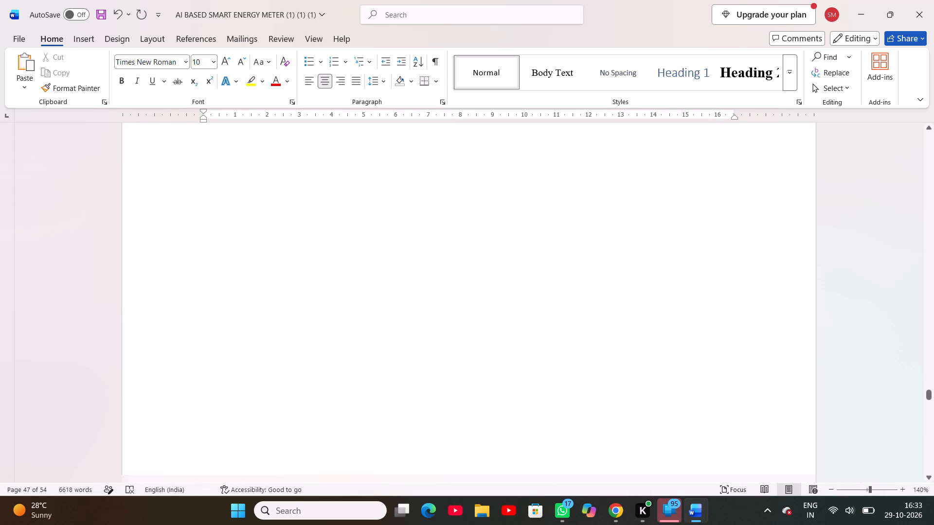
scroll(513, 220, up, 10)
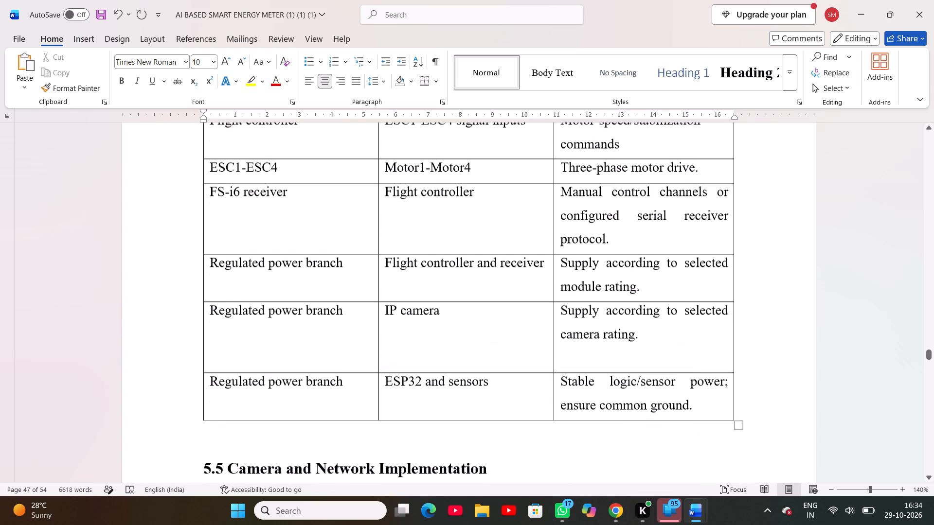
scroll(513, 220, up, 1)
scroll(513, 220, down, 1)
scroll(513, 220, up, 1)
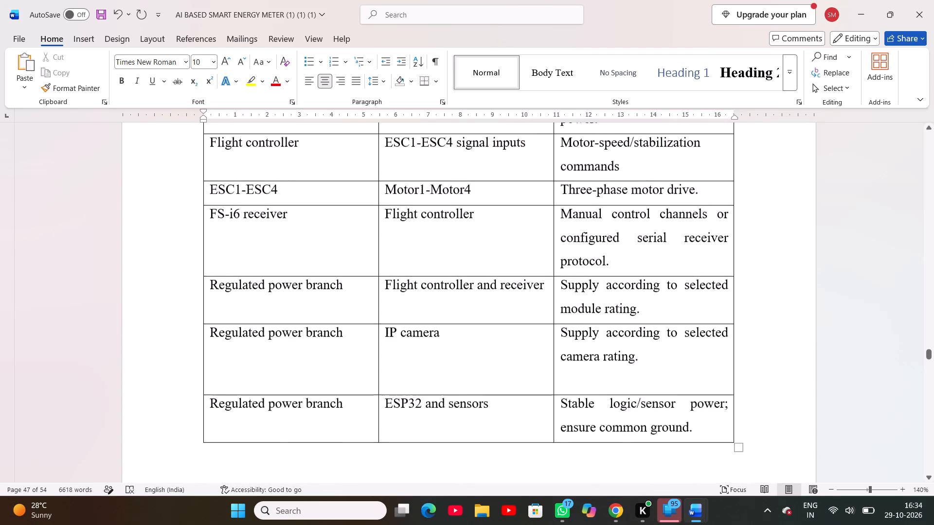
scroll(513, 220, up, 1)
ctrl+scroll(513, 220, down, 3)
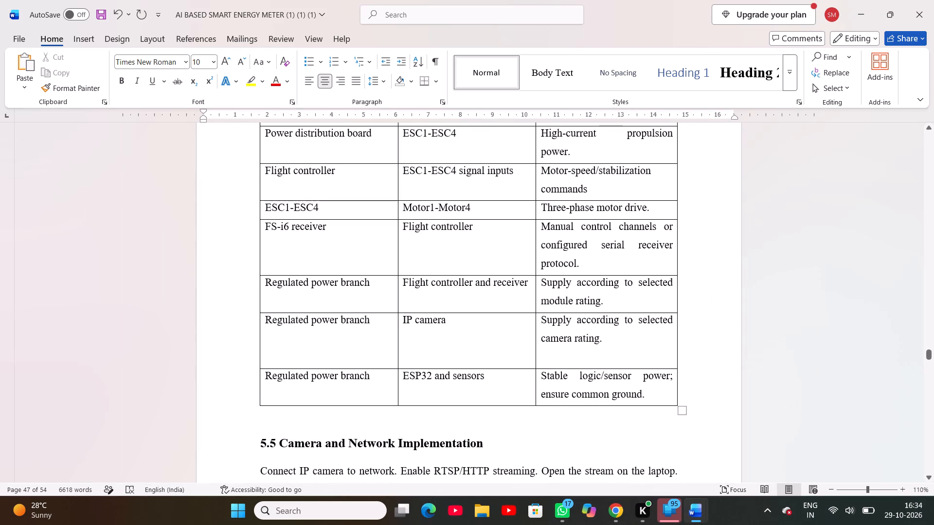
Save the report to the OneDrive - Personal folder as Word document AI BASED SMART ENERGY METER (1) (1) (1).
click(23, 44)
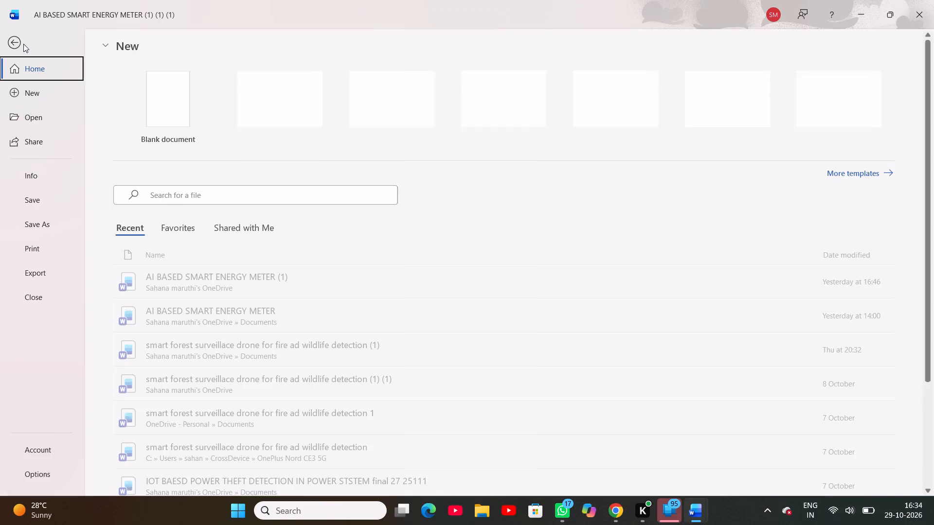
click(46, 225)
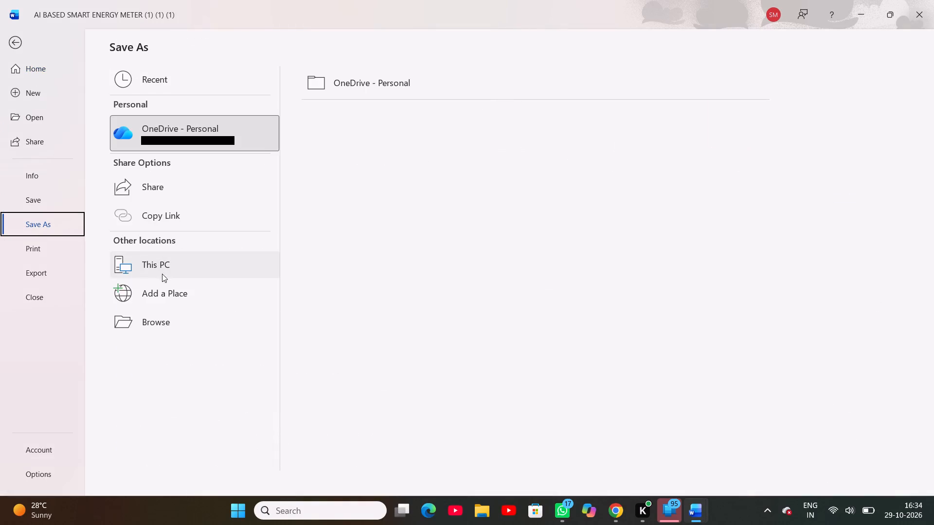
double_click(188, 135)
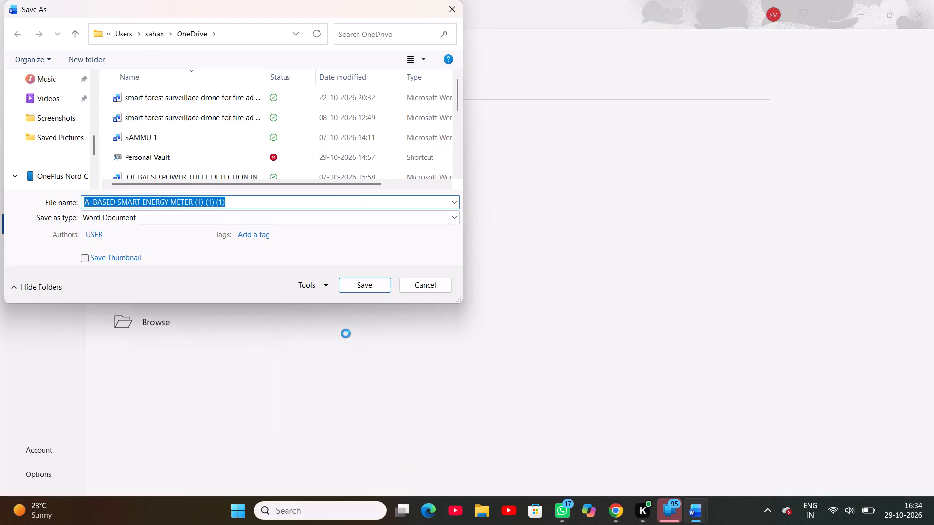
click(366, 283)
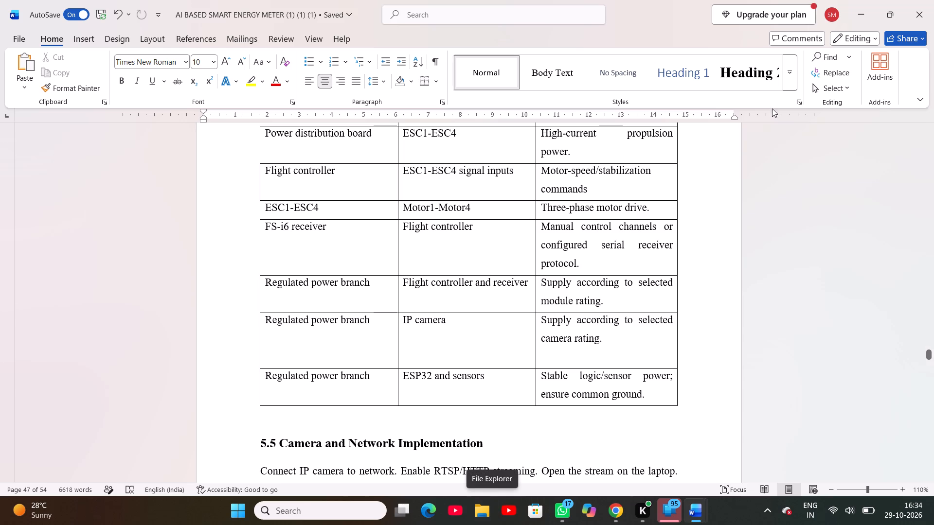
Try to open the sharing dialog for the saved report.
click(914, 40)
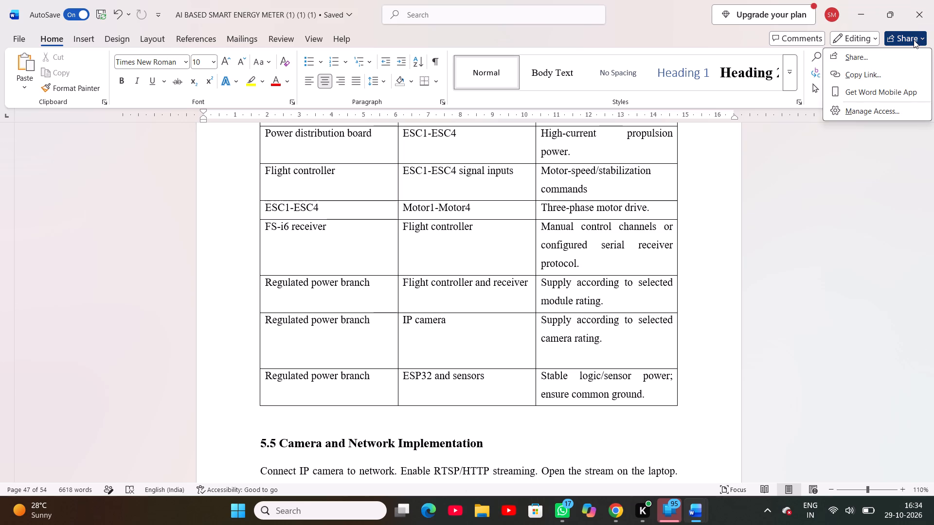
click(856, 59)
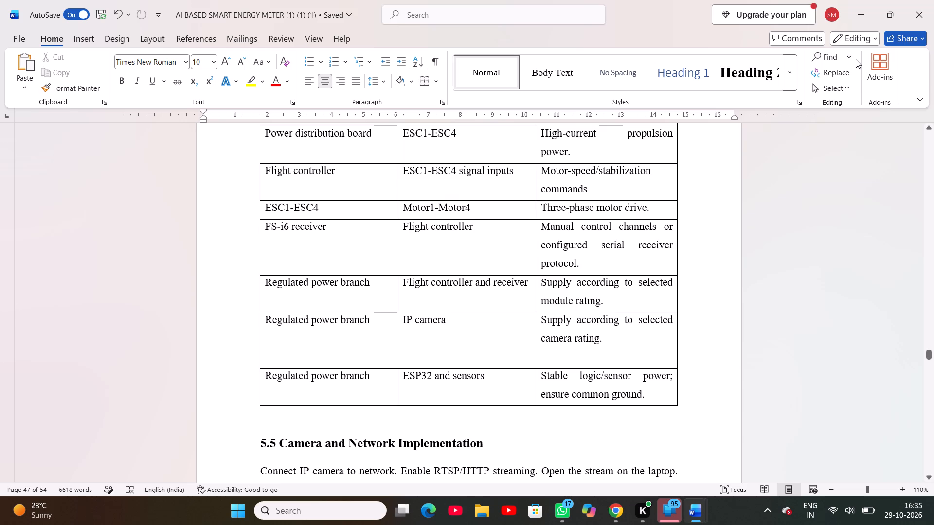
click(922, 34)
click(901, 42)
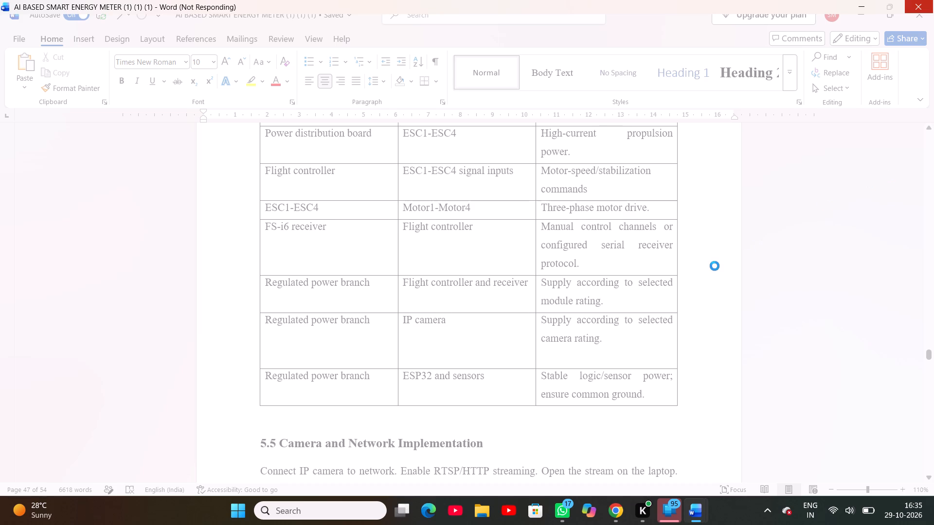
Switch to File Explorer.
click(486, 509)
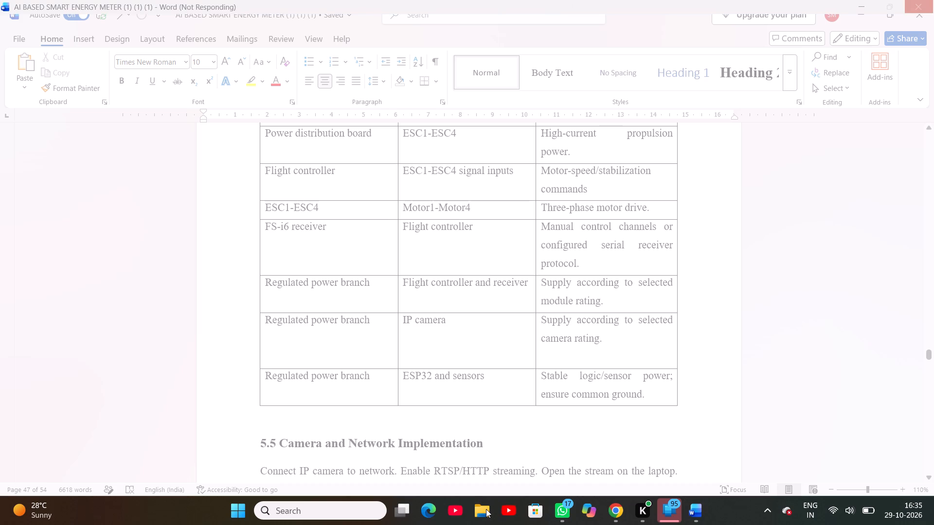
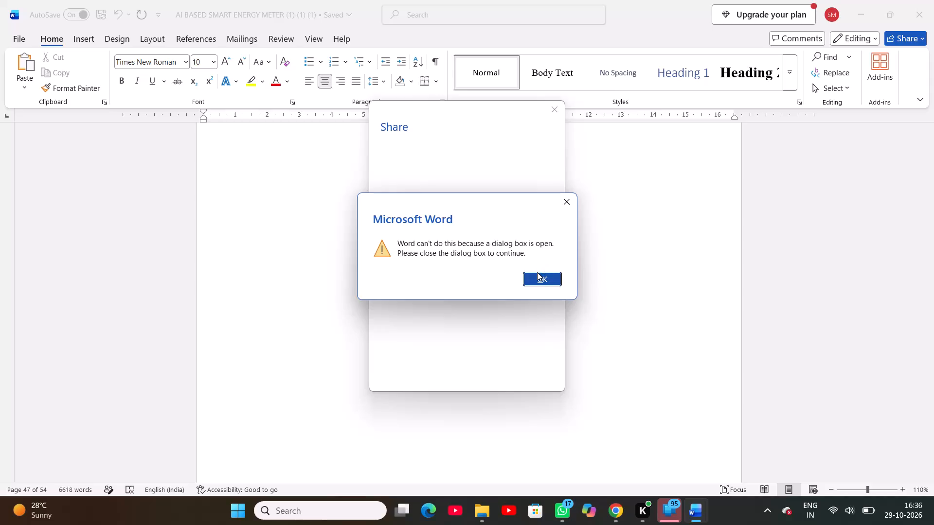
Dismiss the open-dialog alert and close the Share dialog to return to the document.
click(537, 272)
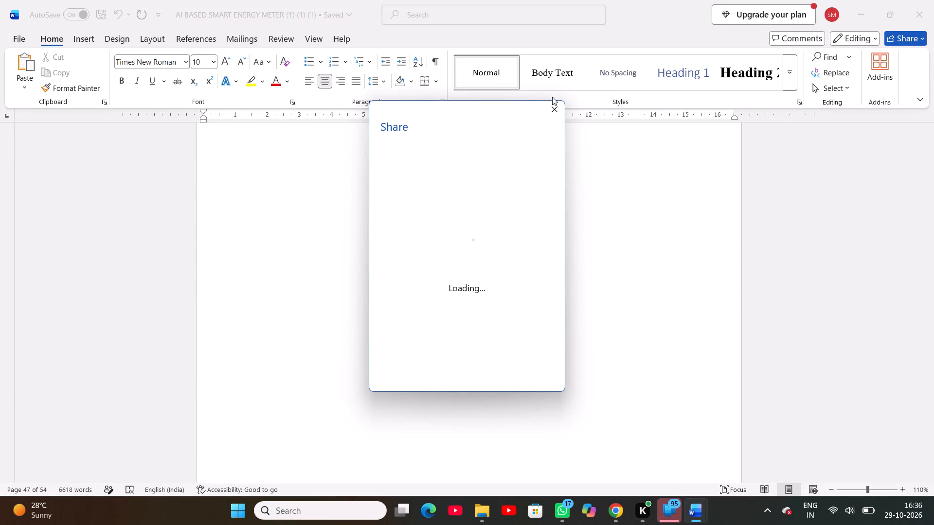
click(554, 105)
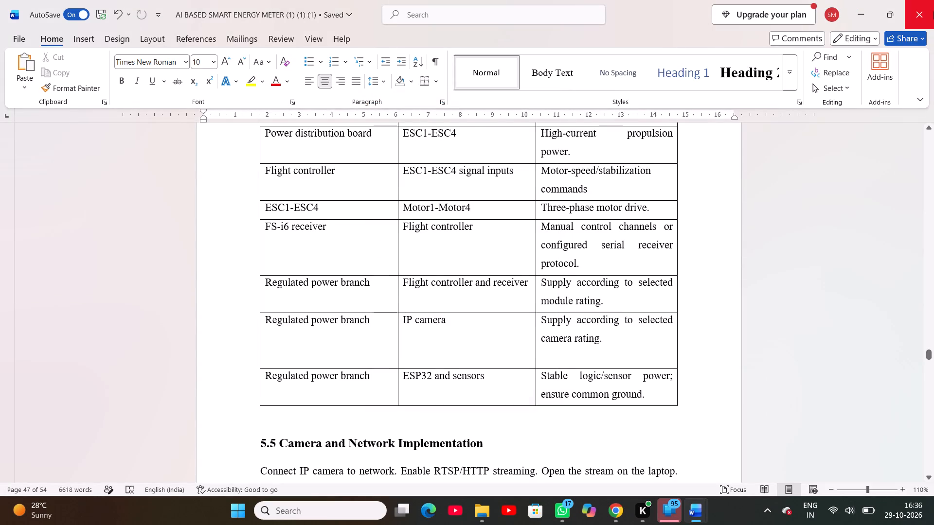
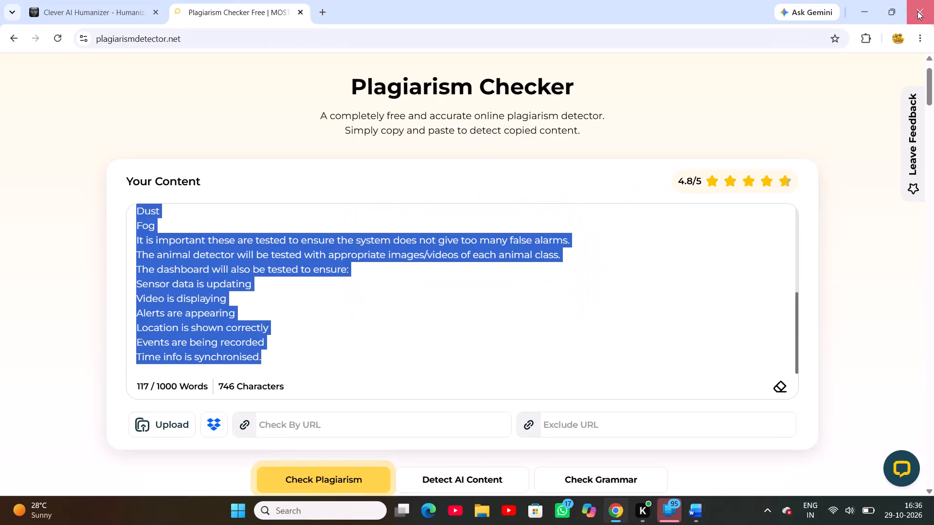
Close the browser window containing the plagiarism checker and AI humanizer pages.
click(917, 11)
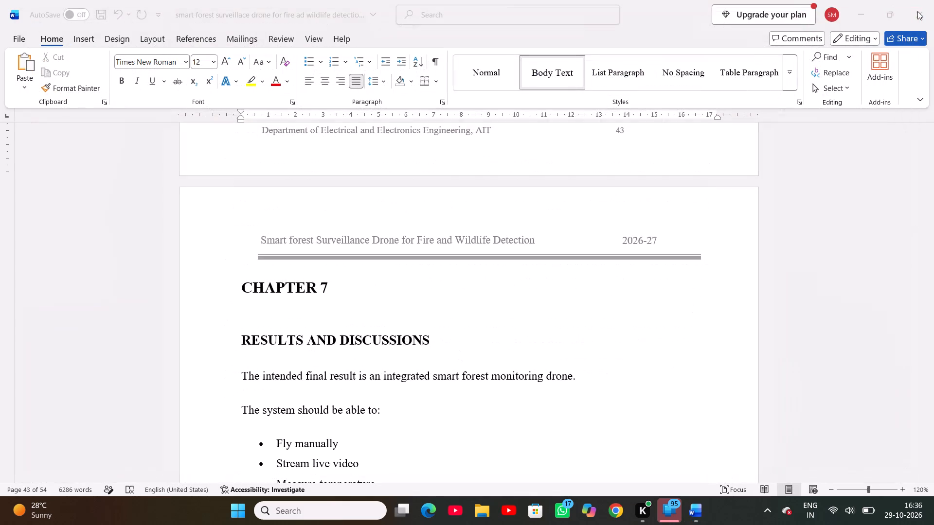
Try to close the smart forest surveillance drone report in Word, dismissing the save-changes dialog without choosing a save option.
click(917, 11)
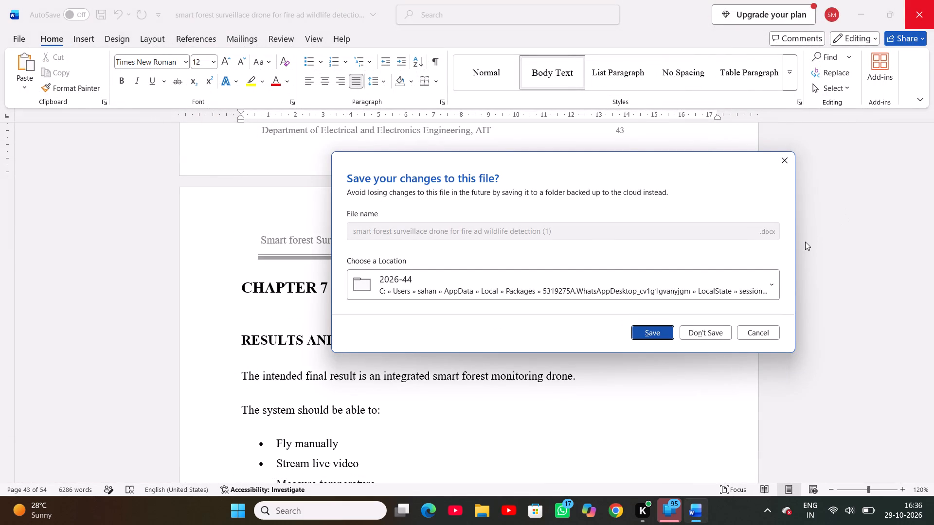
click(787, 154)
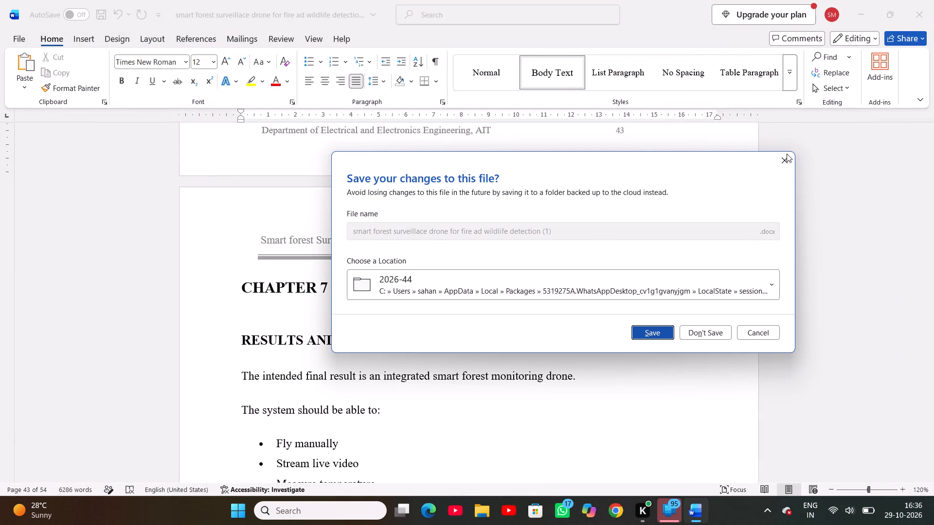
click(920, 14)
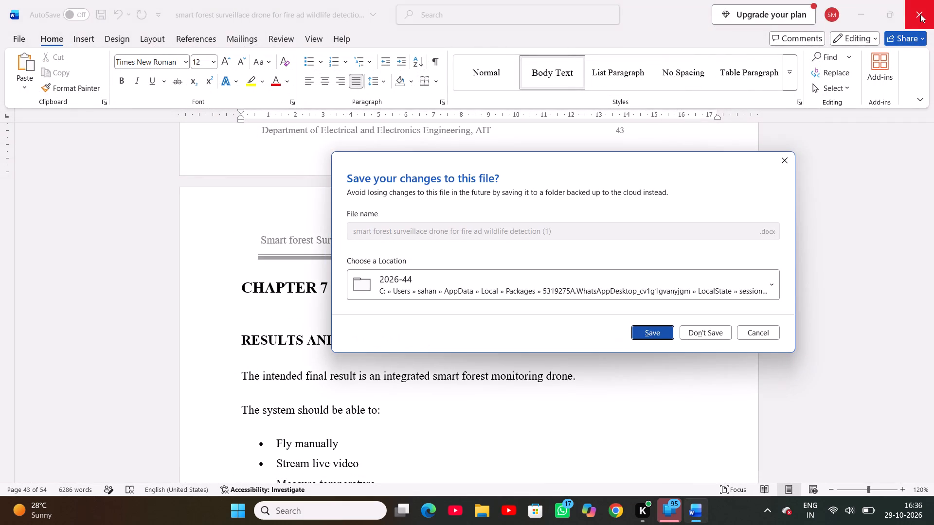
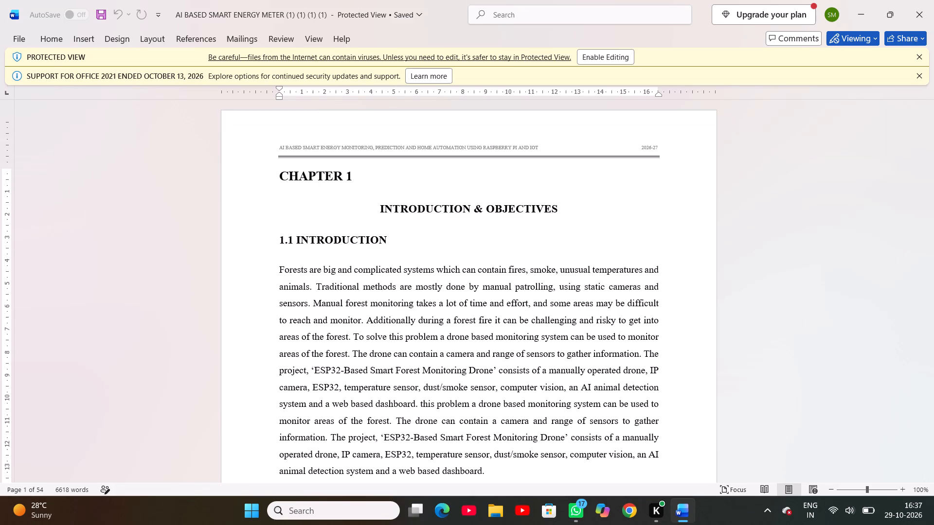
Look through the protected-view drone report from the Chapter 1 introduction through the hardware requirements in Chapter 4.
scroll(458, 379, down, 1)
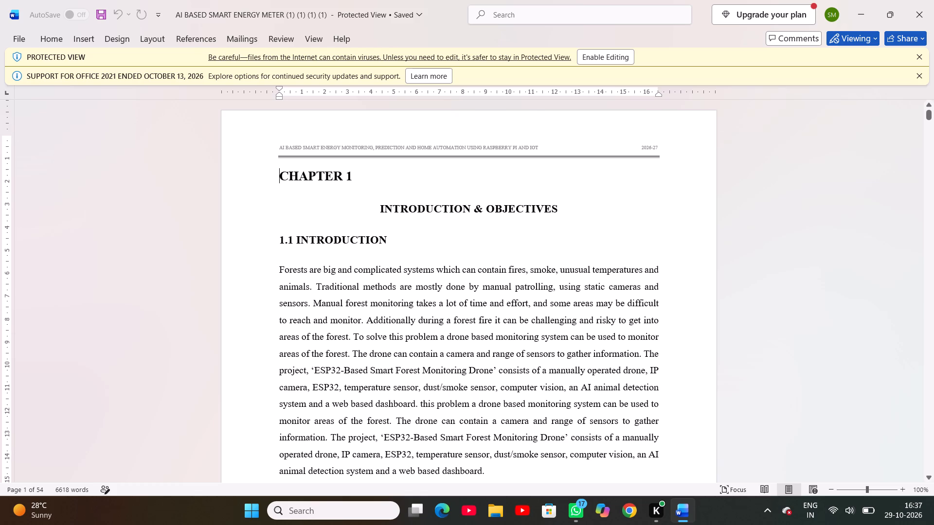
scroll(458, 379, down, 12)
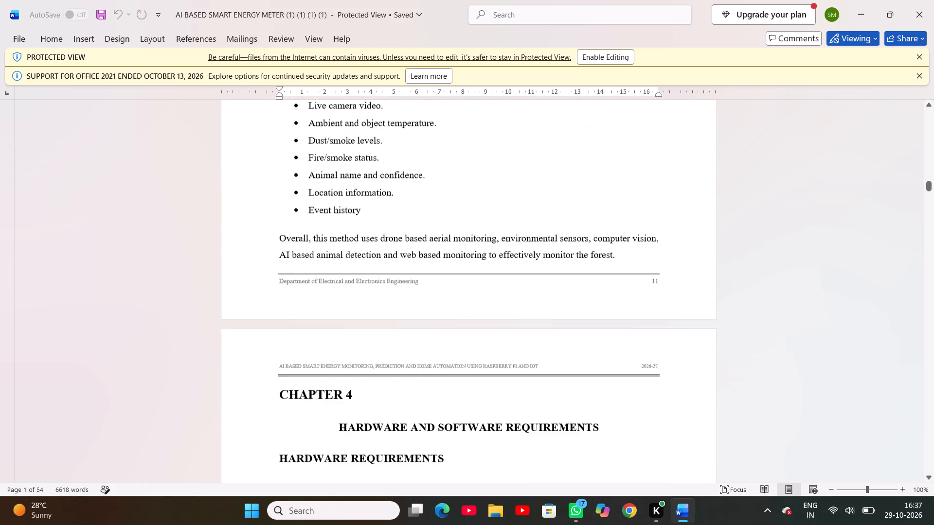
scroll(458, 379, down, 3)
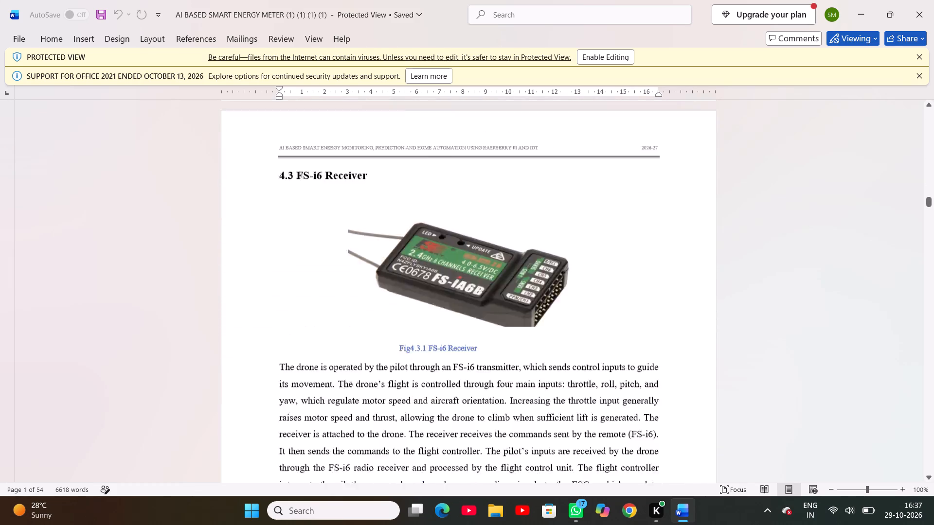
scroll(458, 379, down, 5)
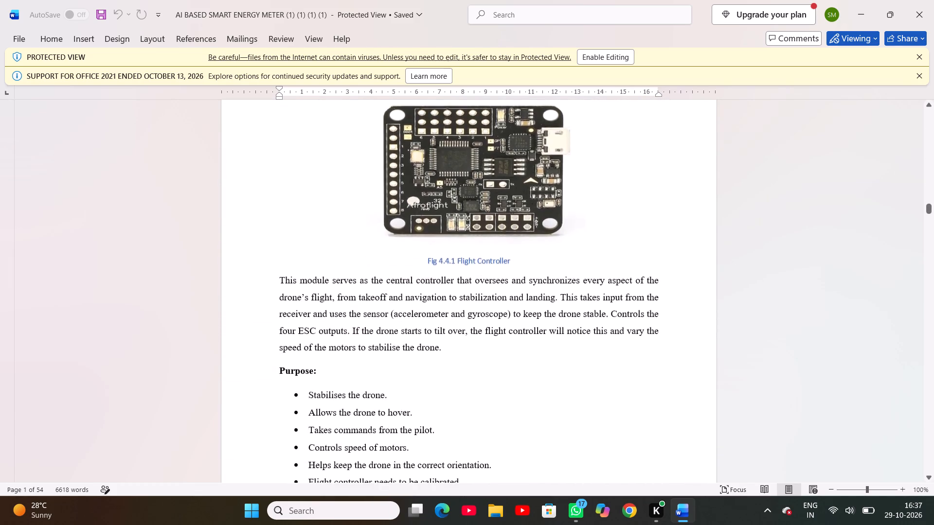
scroll(458, 379, down, 5)
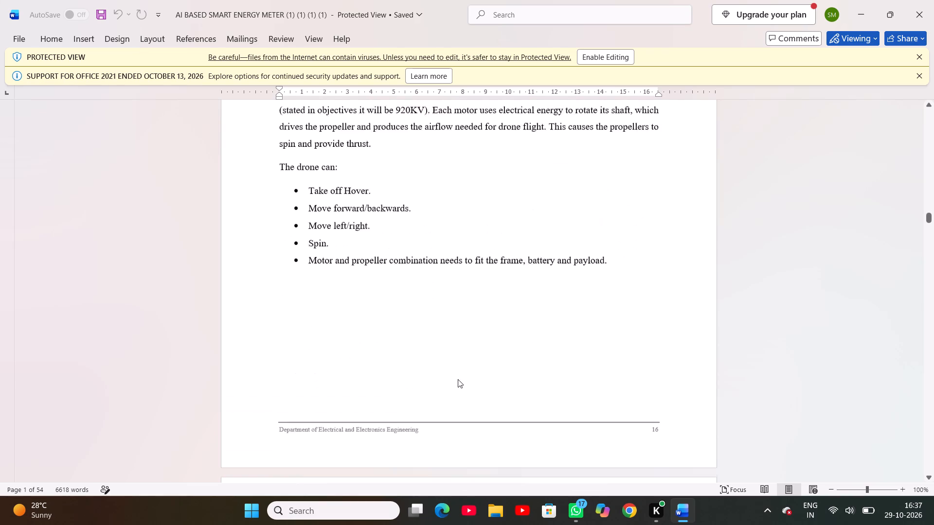
scroll(458, 379, down, 7)
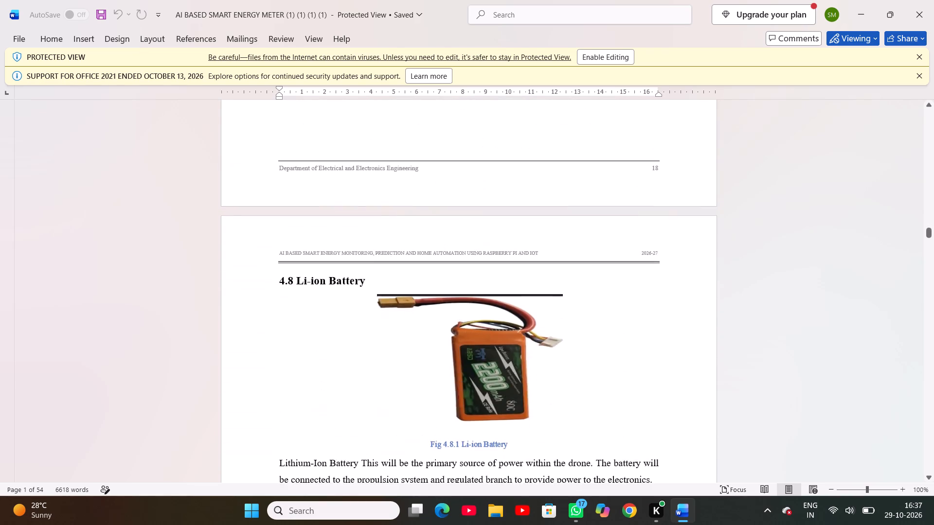
scroll(458, 379, down, 8)
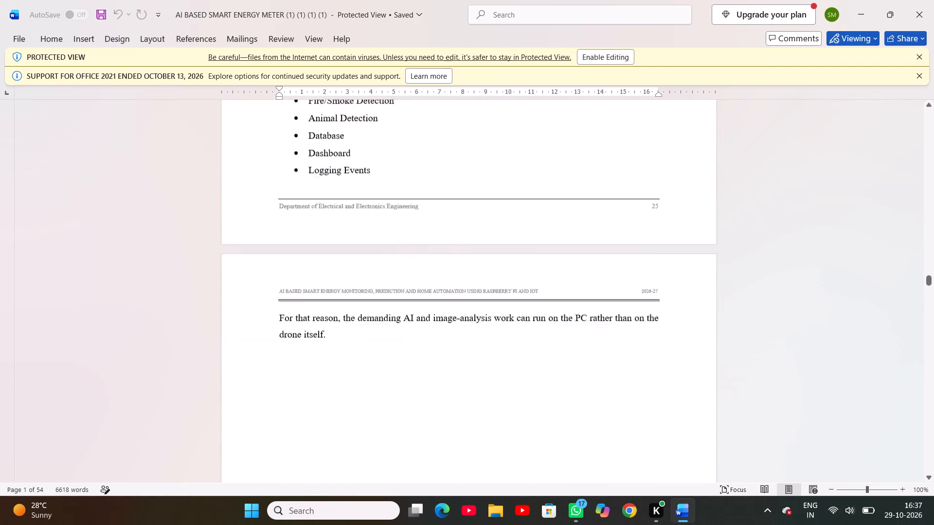
scroll(458, 379, down, 4)
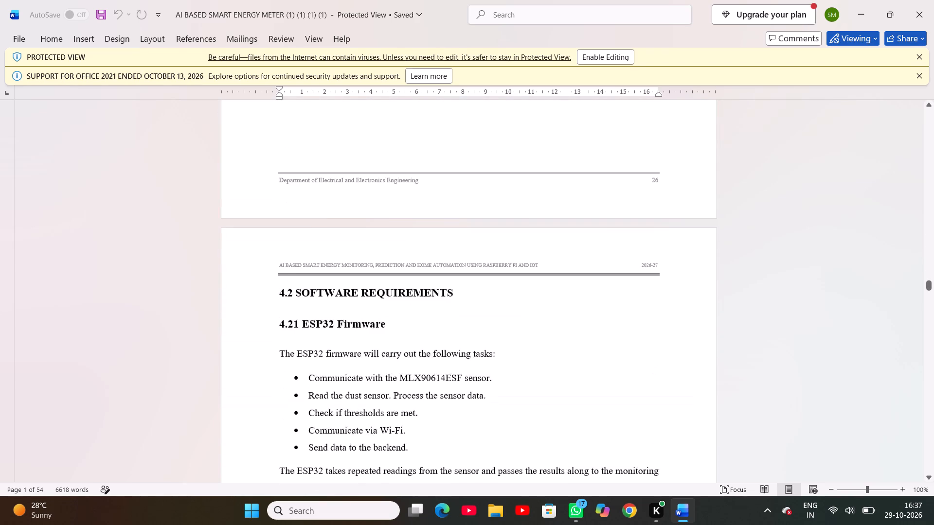
Read the software requirements sections of Chapter 4, from ESP32 Firmware through the alert descriptions.
scroll(458, 379, down, 1)
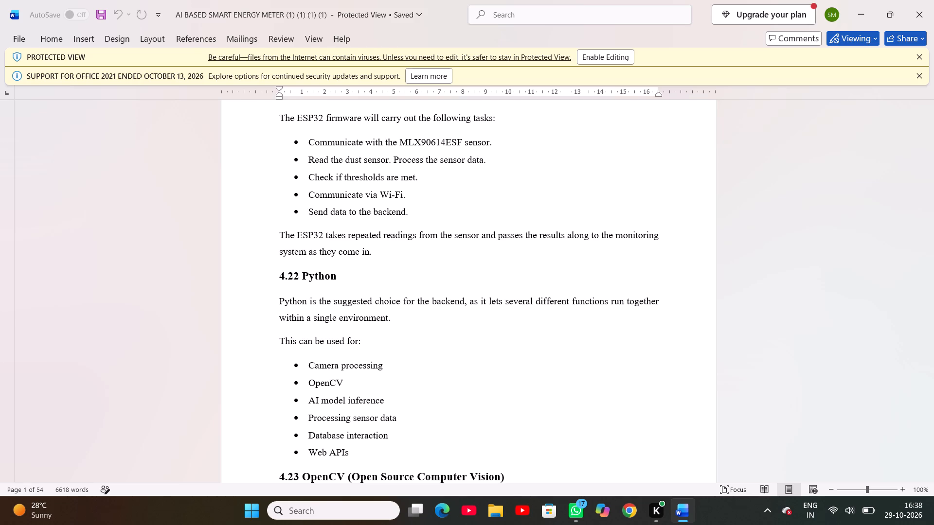
scroll(439, 417, down, 3)
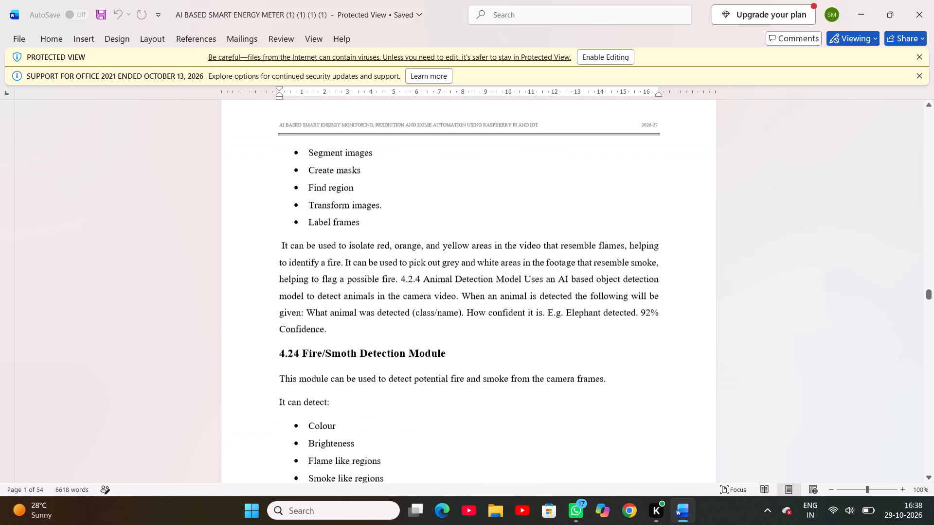
scroll(439, 417, down, 5)
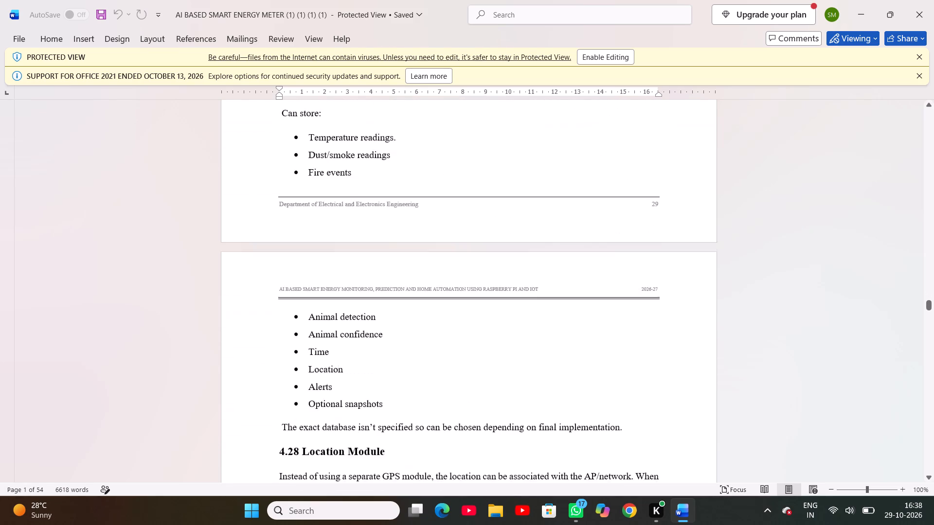
scroll(439, 417, down, 4)
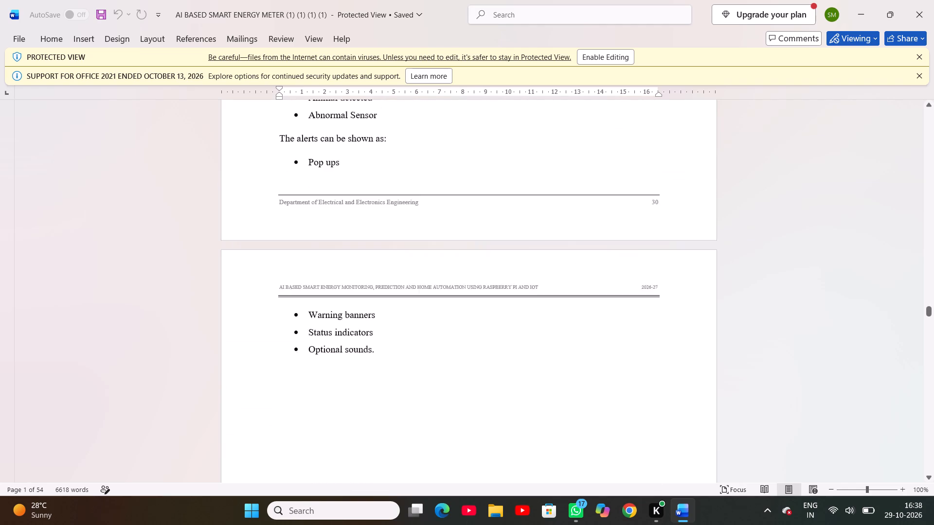
scroll(439, 417, down, 4)
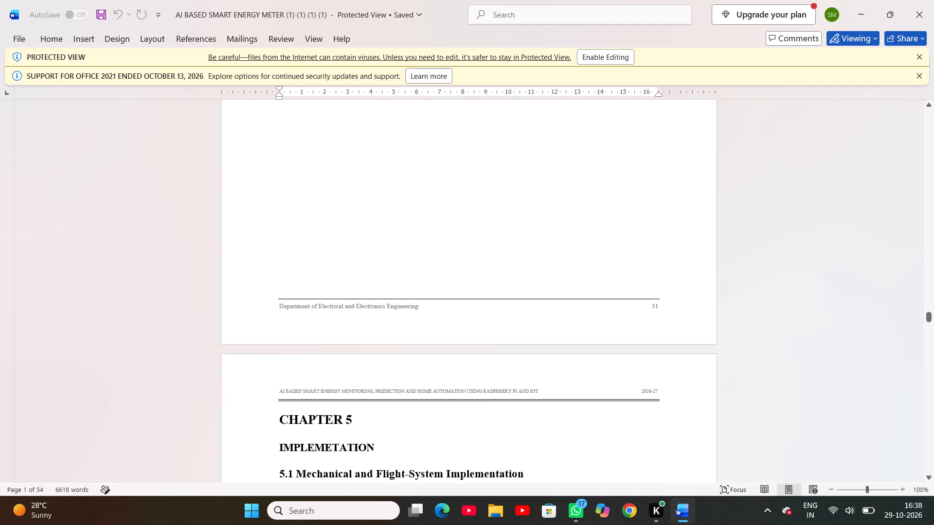
scroll(439, 417, down, 1)
Examine Chapter 5 on implementation, including the module connection table, the circuit diagram and the software and dashboard section.
click(330, 296)
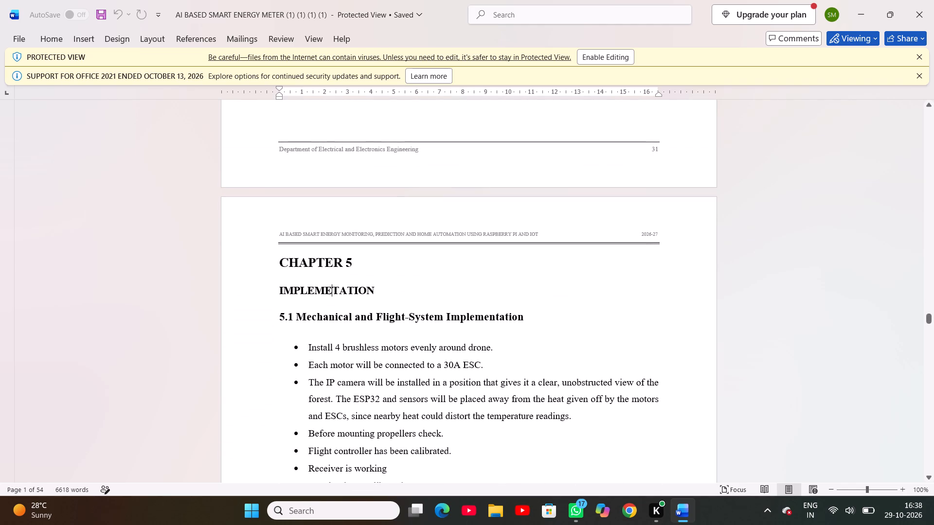
scroll(357, 374, down, 2)
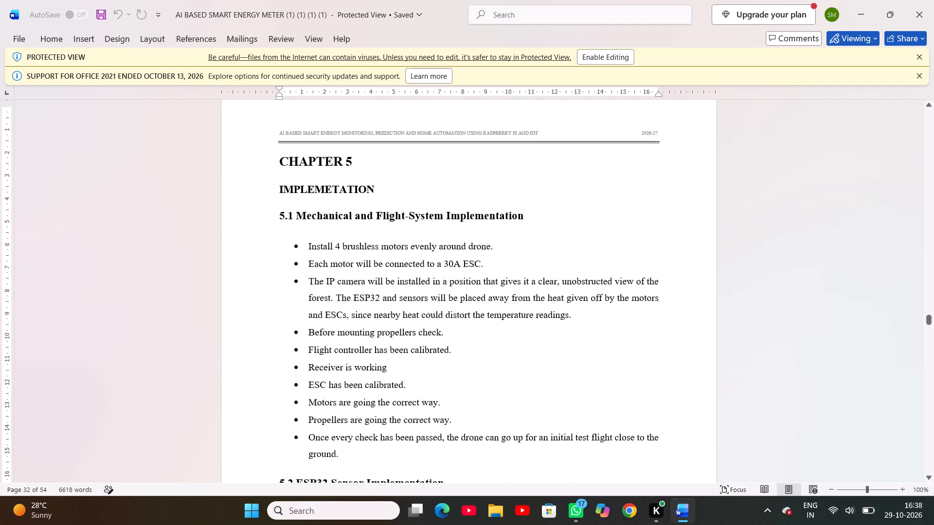
scroll(357, 374, down, 3)
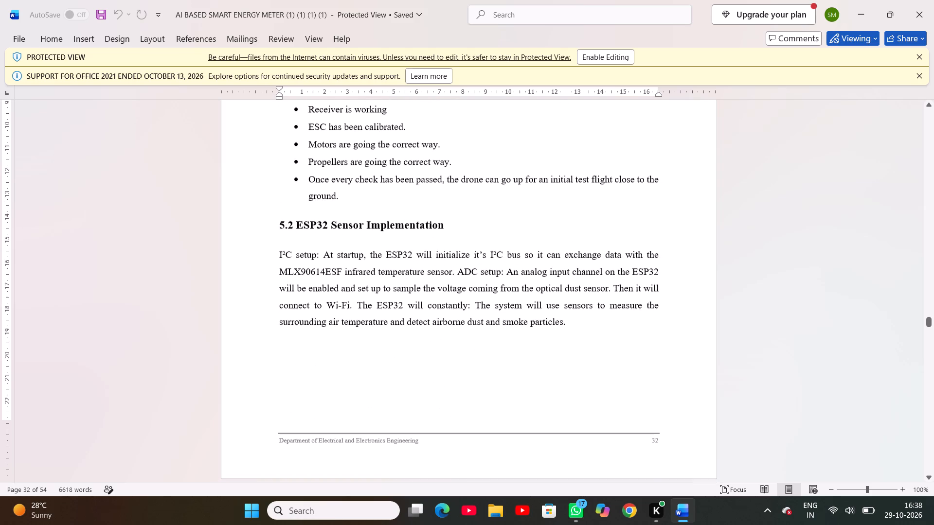
scroll(357, 374, down, 2)
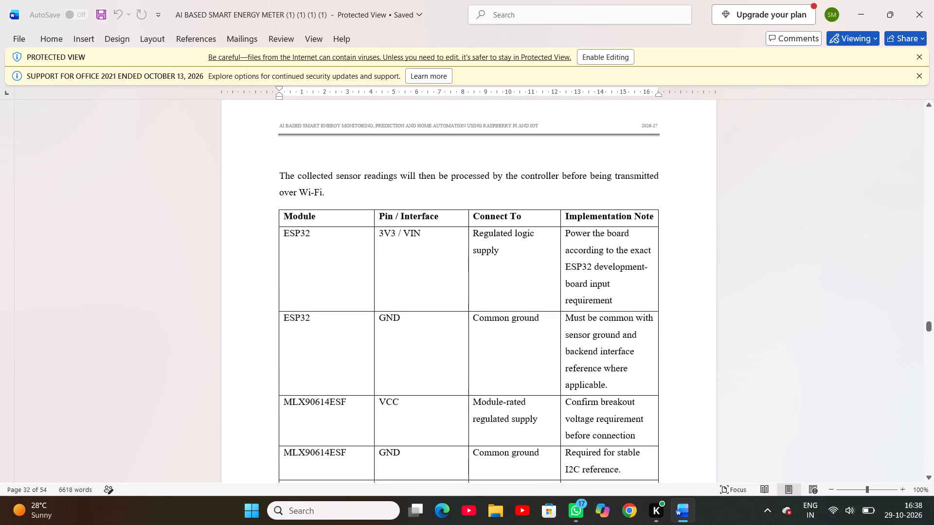
scroll(357, 374, down, 6)
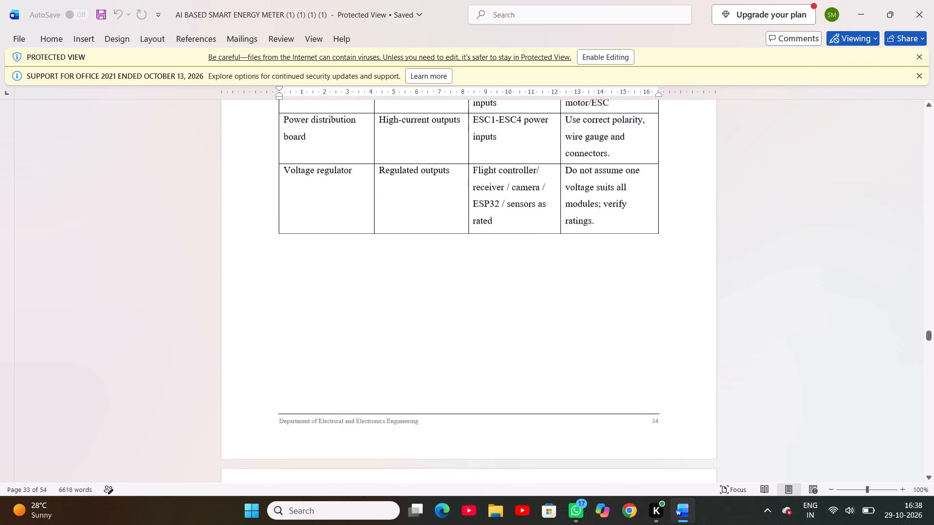
scroll(357, 374, down, 5)
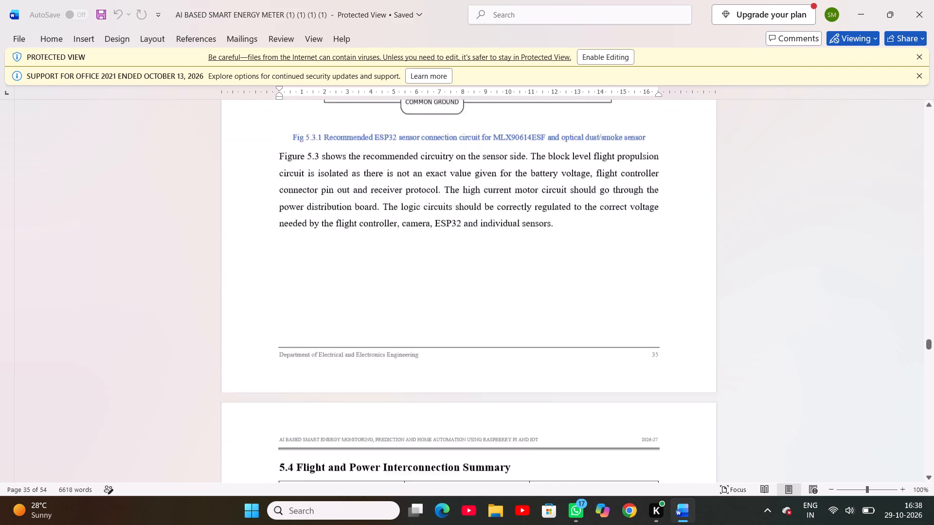
scroll(357, 374, down, 2)
scroll(357, 374, up, 1)
scroll(357, 374, down, 2)
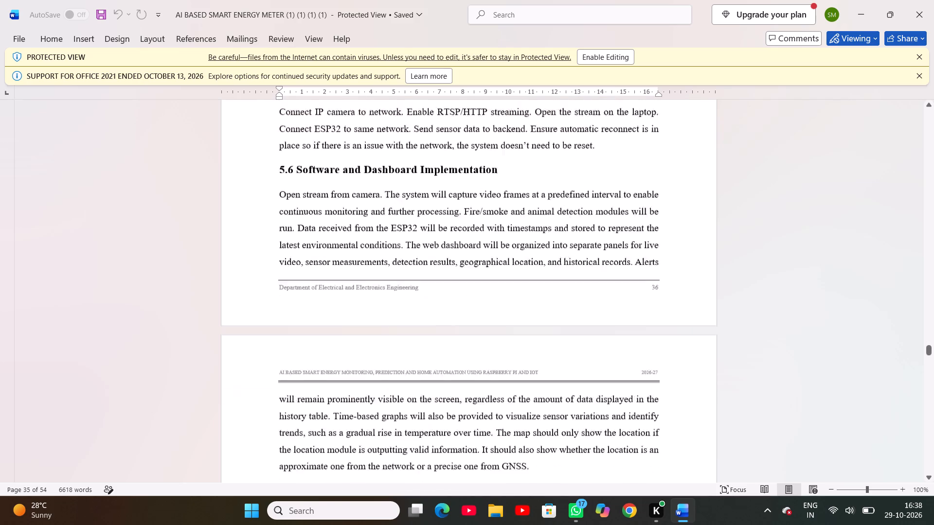
scroll(357, 374, down, 1)
scroll(357, 374, up, 4)
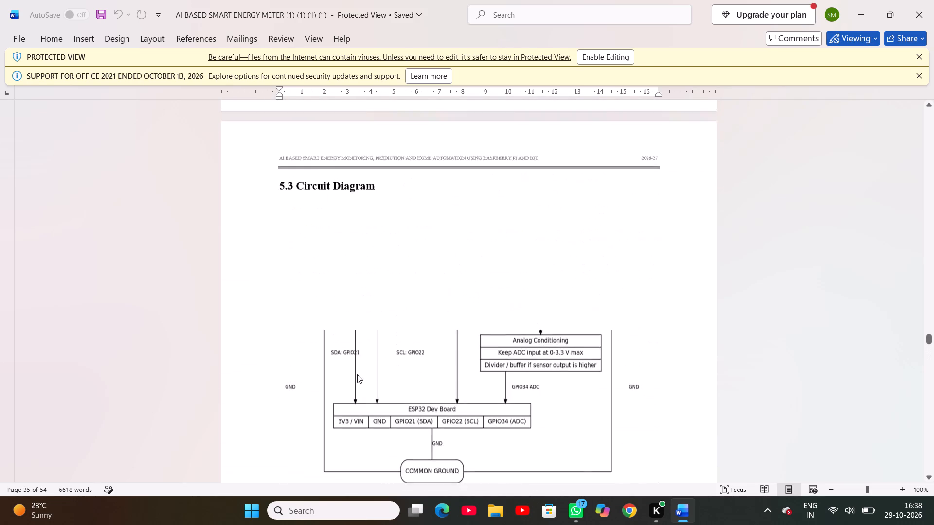
scroll(357, 374, up, 2)
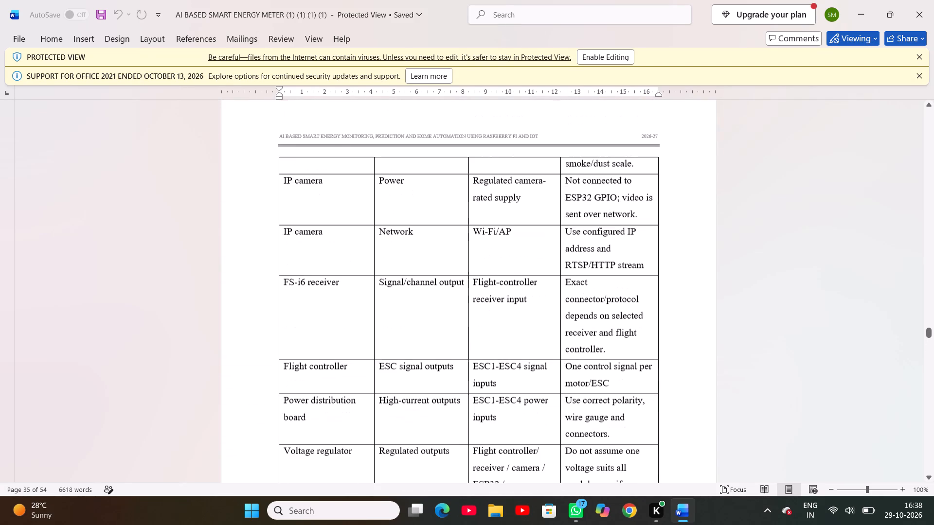
scroll(357, 374, up, 2)
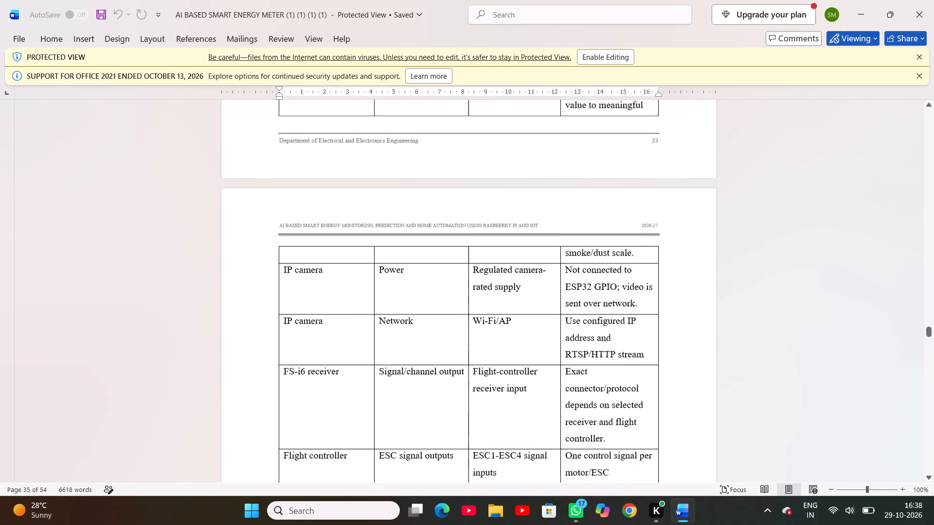
Review Chapter 5 again, from the mechanical and flight-system section through the connection tables to the final implementation checklist.
scroll(357, 374, up, 2)
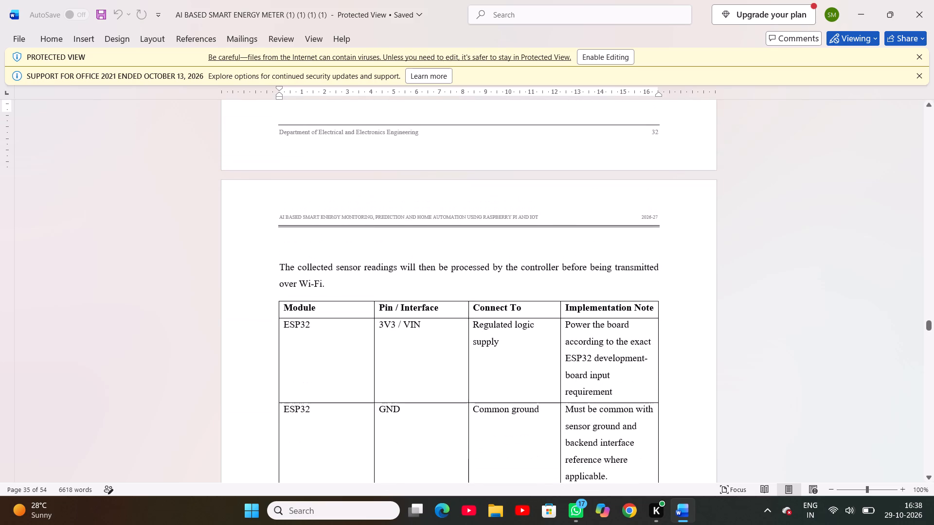
scroll(357, 374, up, 1)
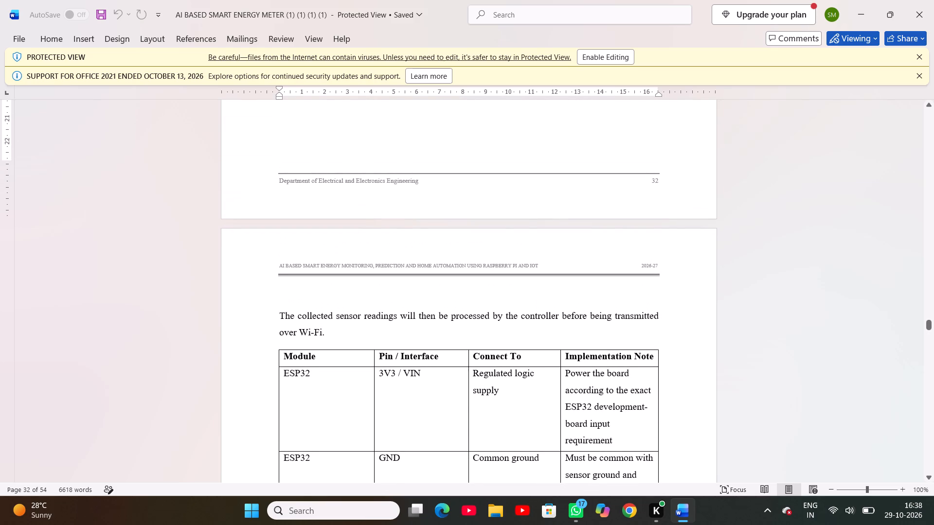
scroll(357, 374, up, 1)
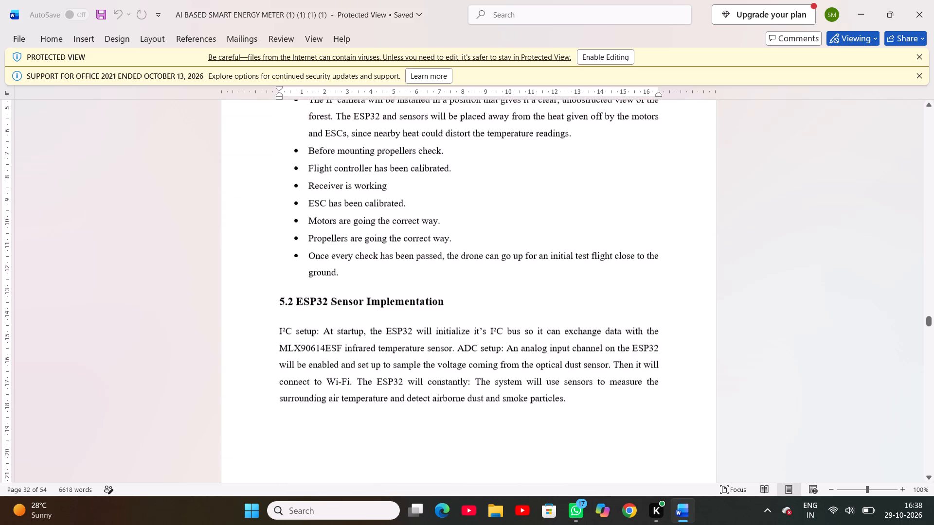
scroll(357, 374, up, 3)
scroll(357, 374, down, 1)
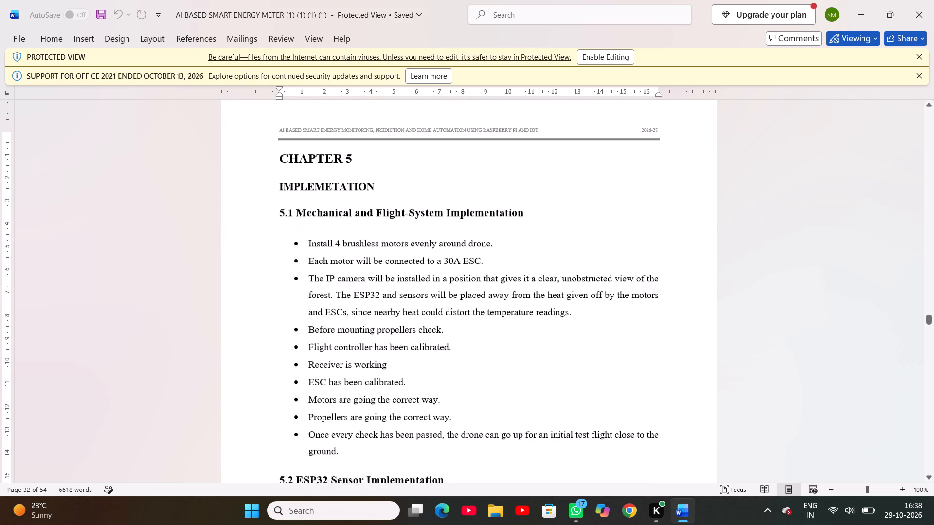
scroll(357, 374, down, 4)
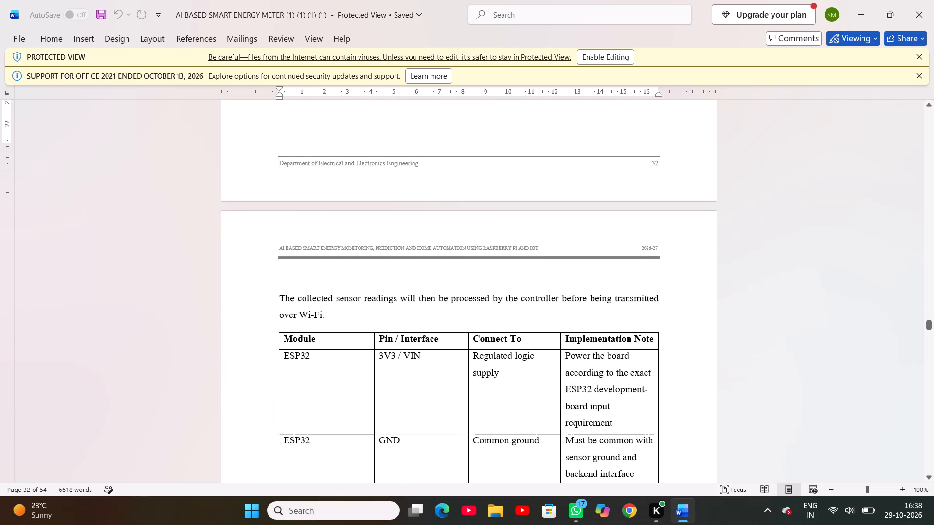
scroll(357, 374, up, 2)
scroll(357, 374, down, 3)
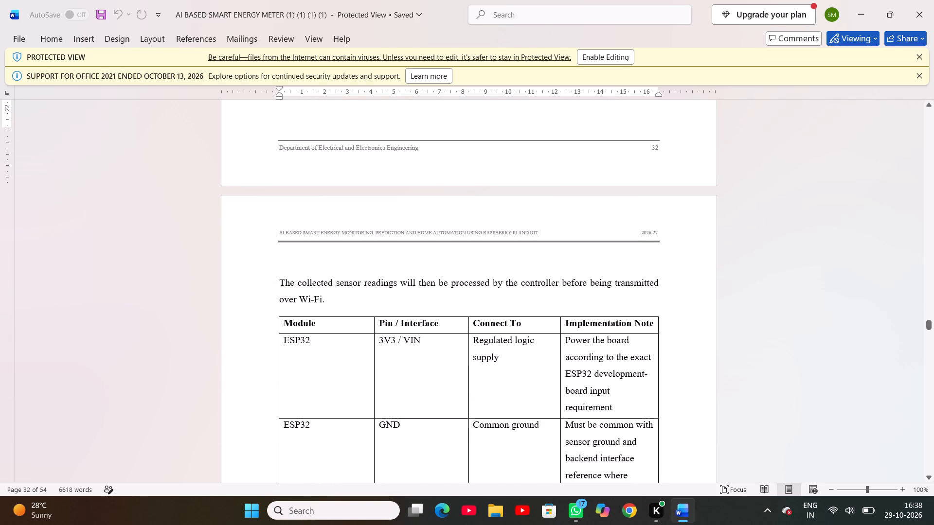
scroll(357, 374, down, 5)
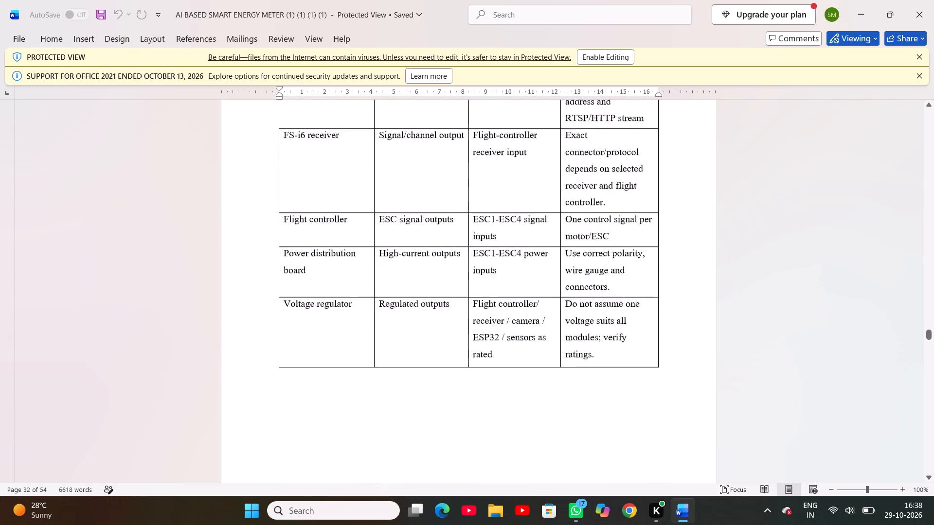
scroll(357, 374, down, 7)
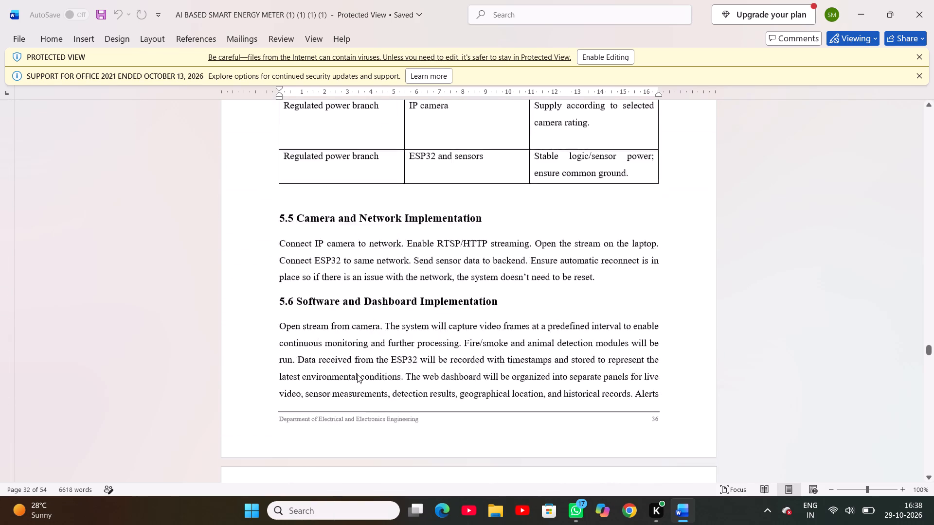
scroll(357, 374, down, 4)
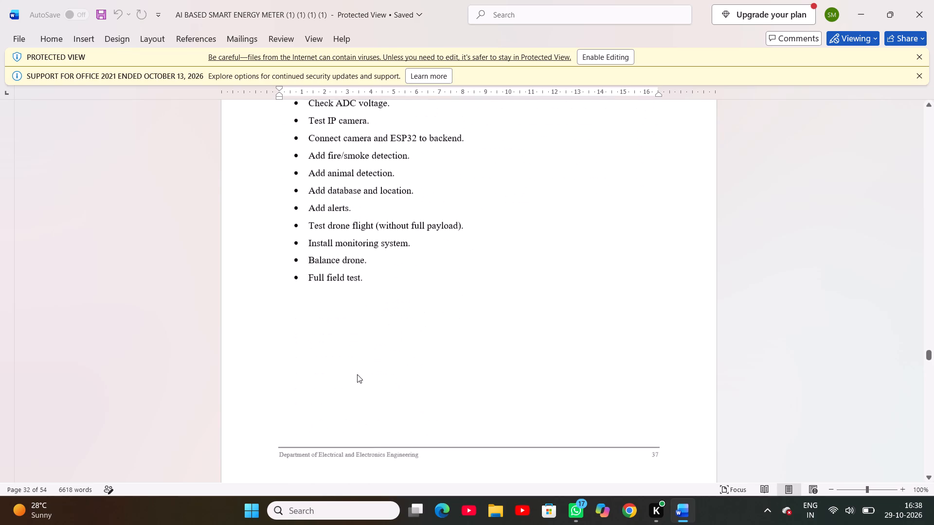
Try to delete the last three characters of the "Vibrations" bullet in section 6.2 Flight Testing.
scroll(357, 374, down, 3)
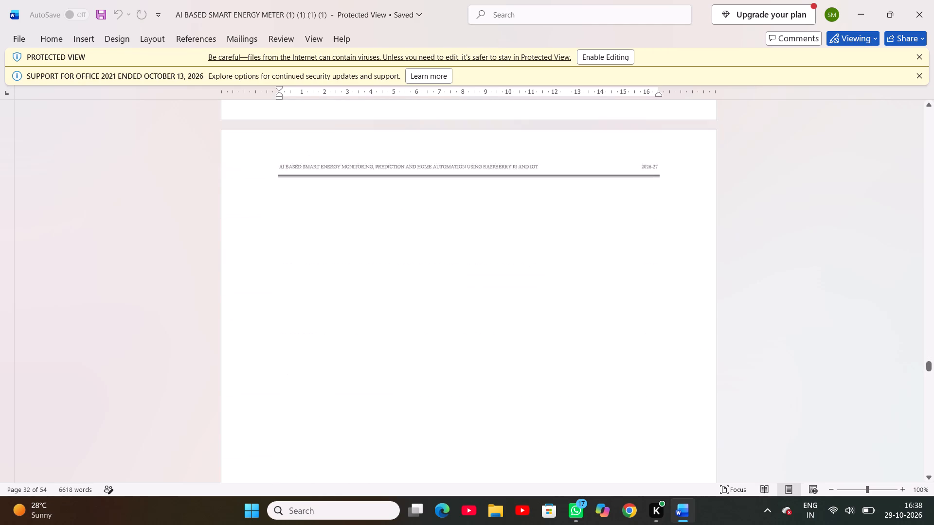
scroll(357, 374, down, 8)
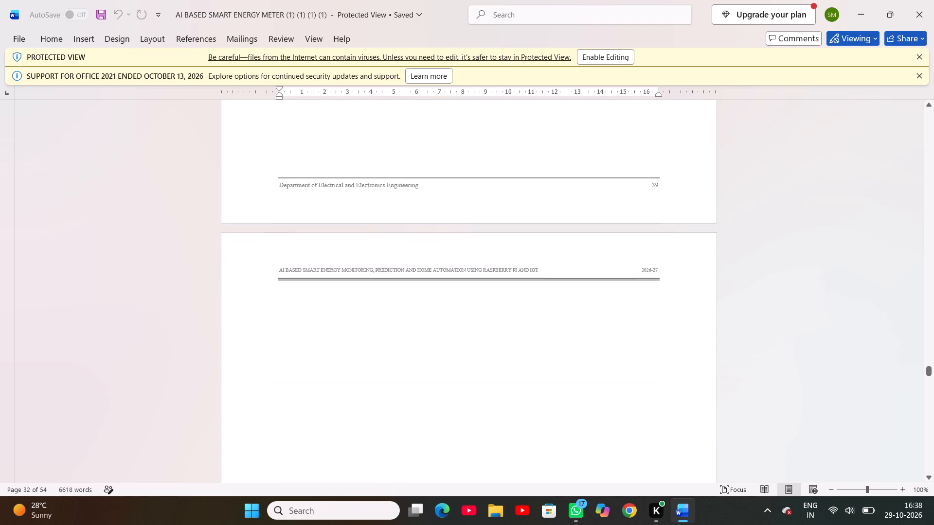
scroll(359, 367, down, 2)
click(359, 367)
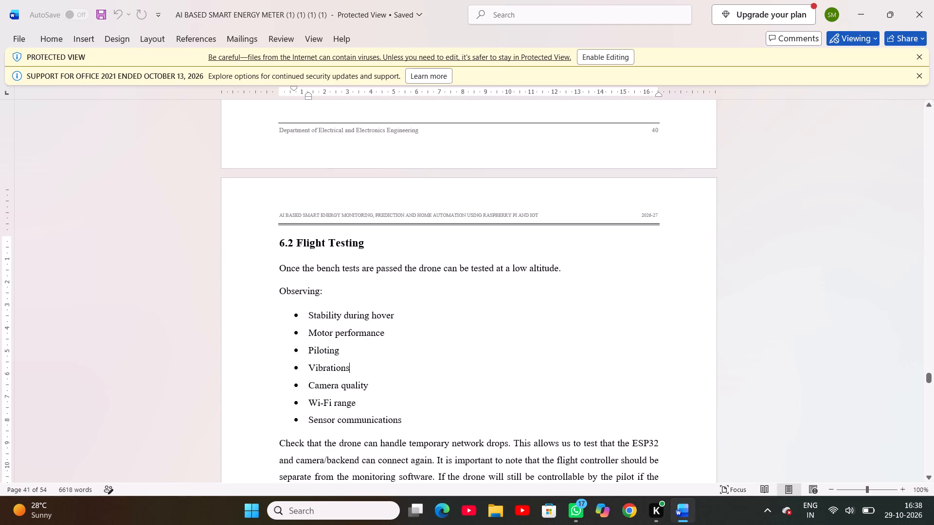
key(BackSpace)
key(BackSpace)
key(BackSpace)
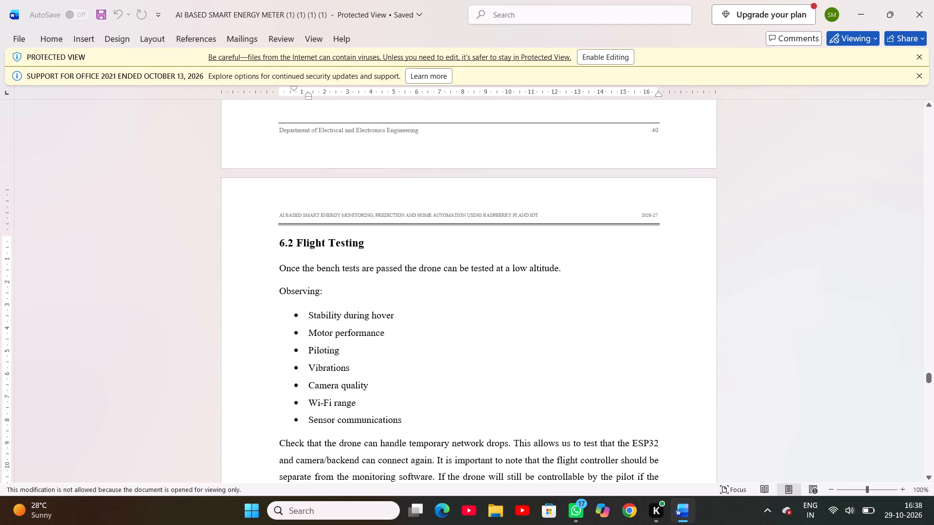
Look through Chapter 6 from 6.1 Hardware Testing past 6.3 Detection and Dashboard testing, checking the page layout up to page 44.
scroll(354, 366, up, 3)
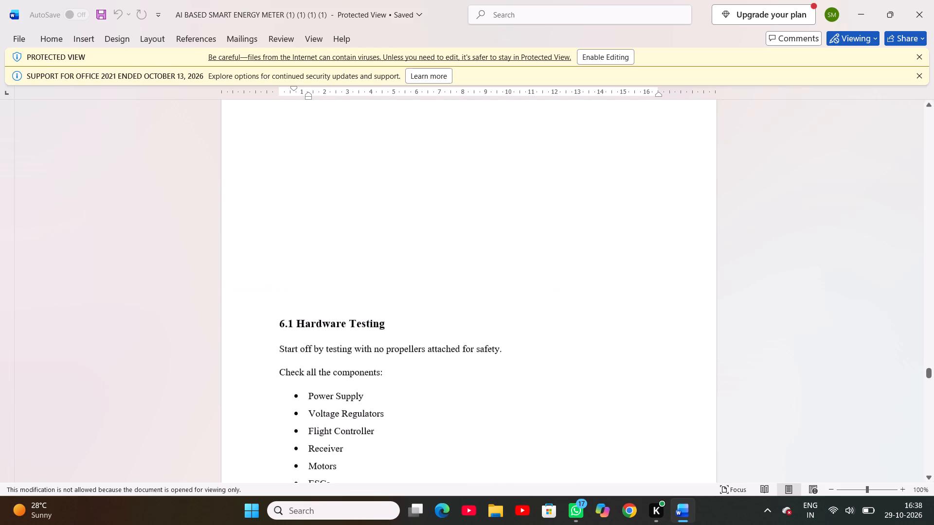
scroll(354, 366, down, 6)
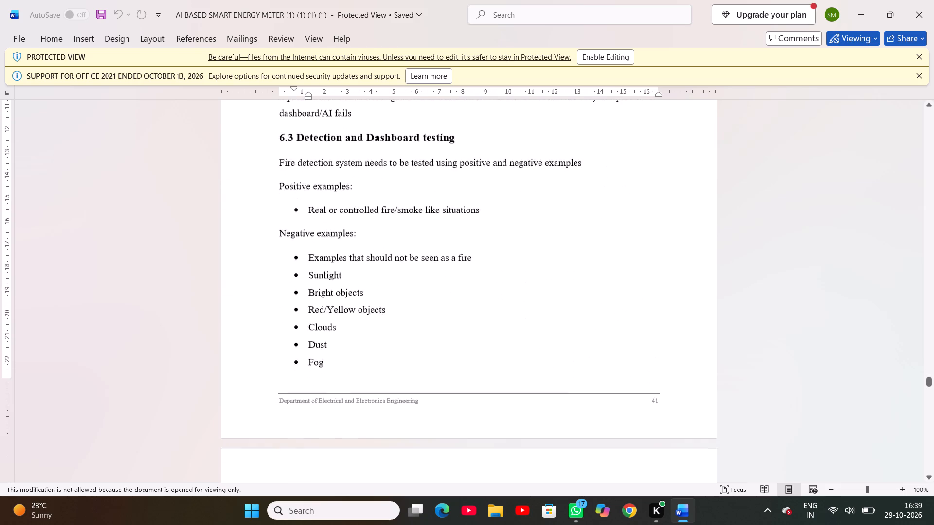
scroll(354, 366, down, 4)
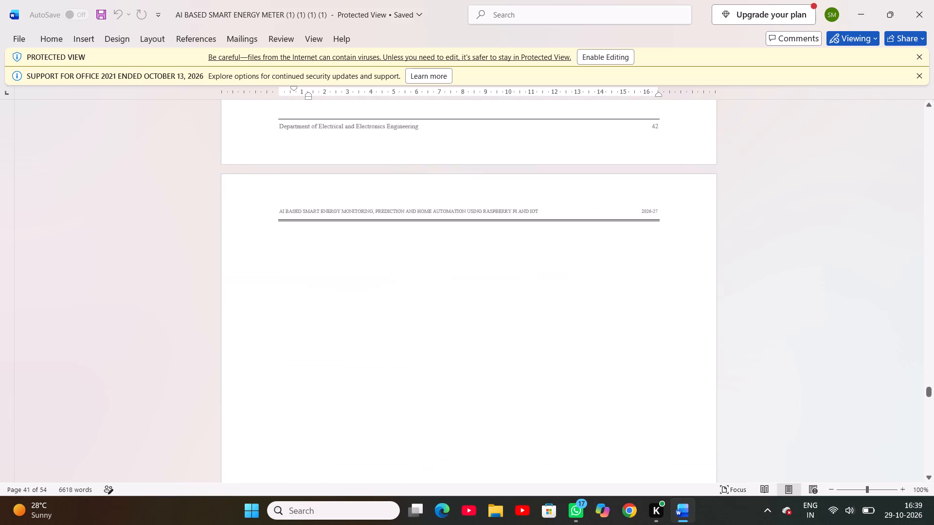
scroll(354, 366, down, 5)
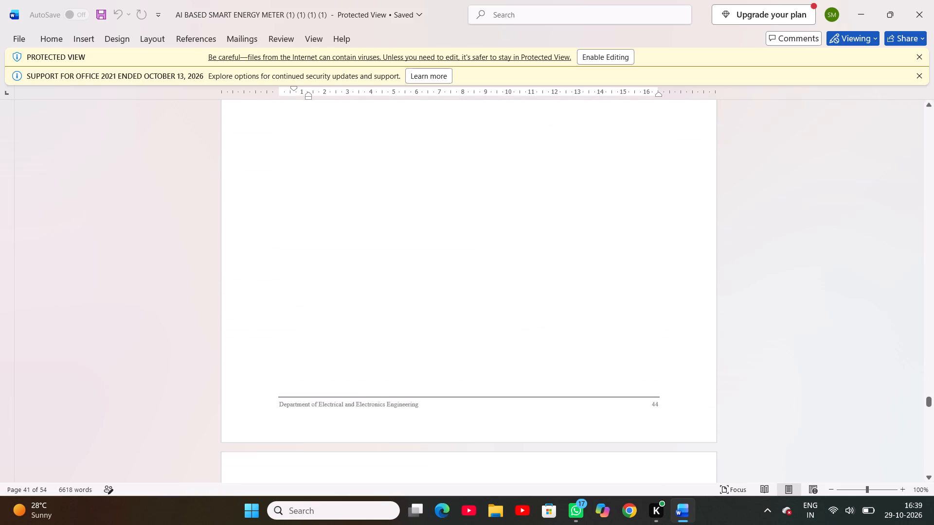
Return to Chapter 4 and check the layout from the brushless motors section through 4.12 MLX90614ESF Temperature Sensor to 4.23 OpenCV.
scroll(354, 366, up, 20)
scroll(354, 366, up, 17)
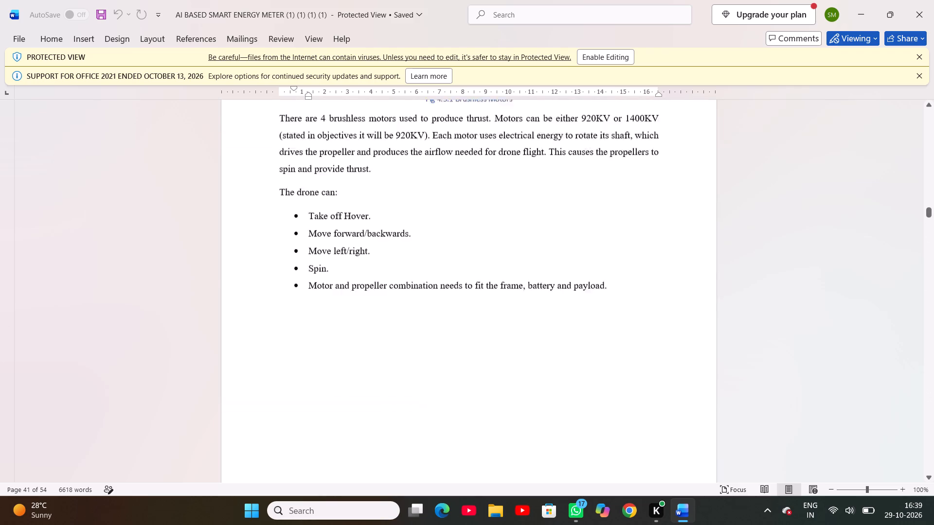
scroll(354, 366, up, 15)
scroll(354, 366, down, 5)
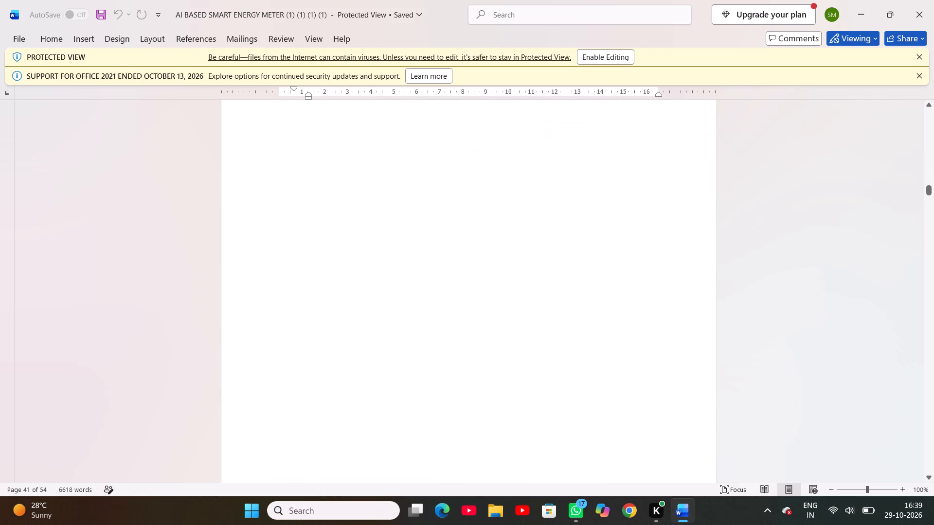
scroll(354, 366, down, 12)
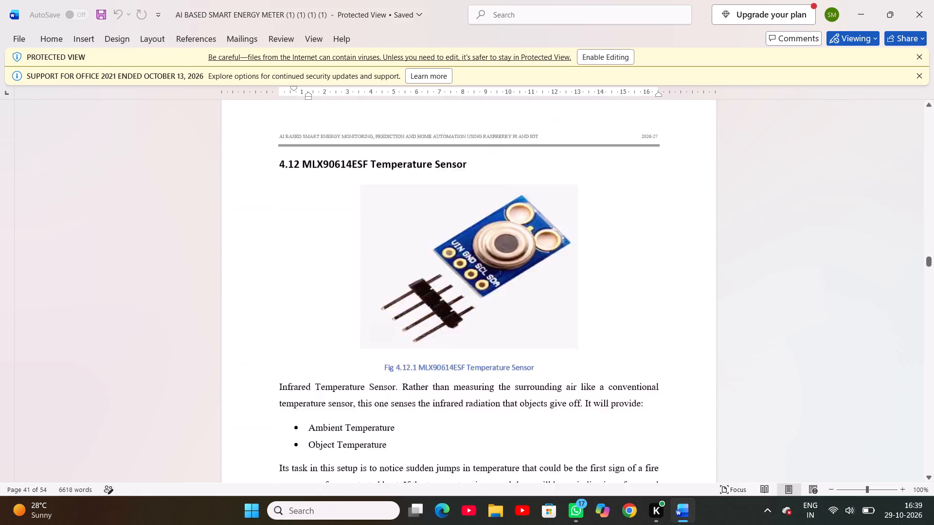
scroll(354, 366, down, 12)
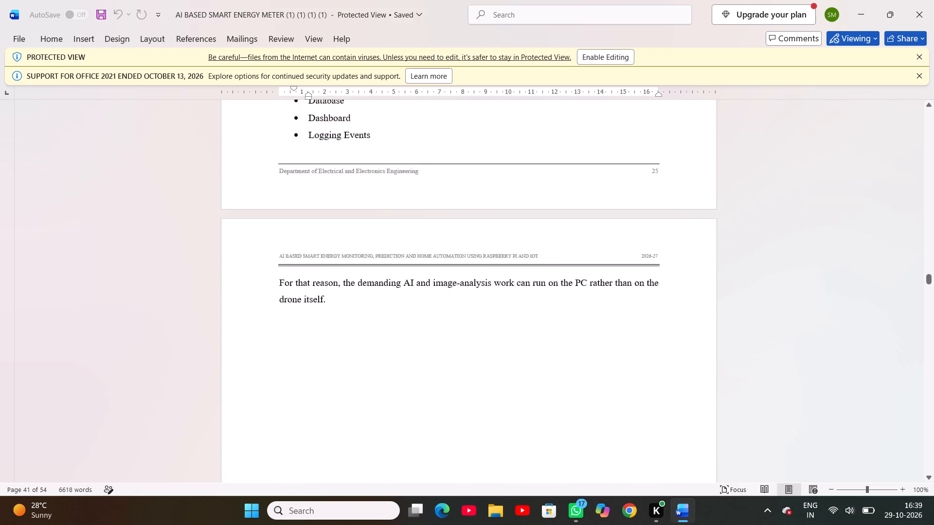
scroll(354, 366, down, 12)
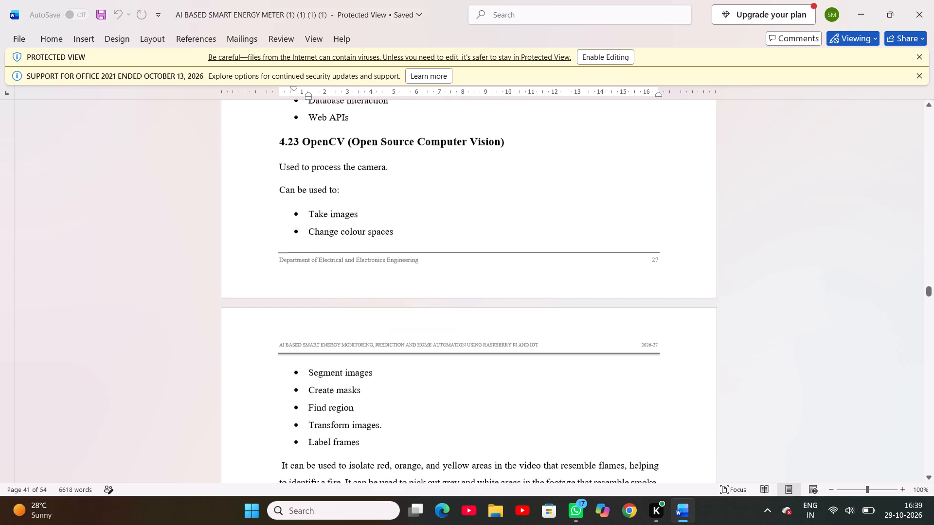
Review the report again from the Chapter 4 software modules through Chapter 5 to the hardware, flight and detection testing sections.
scroll(354, 366, down, 12)
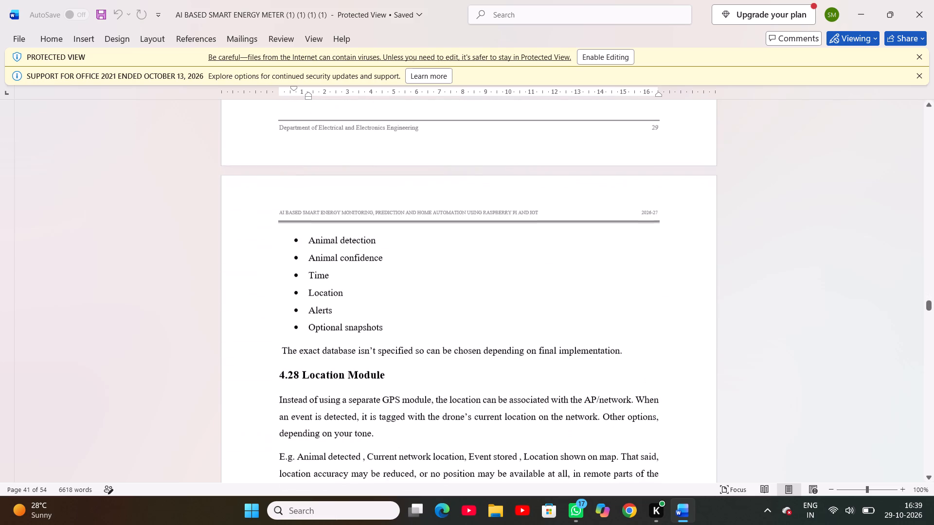
scroll(354, 366, down, 7)
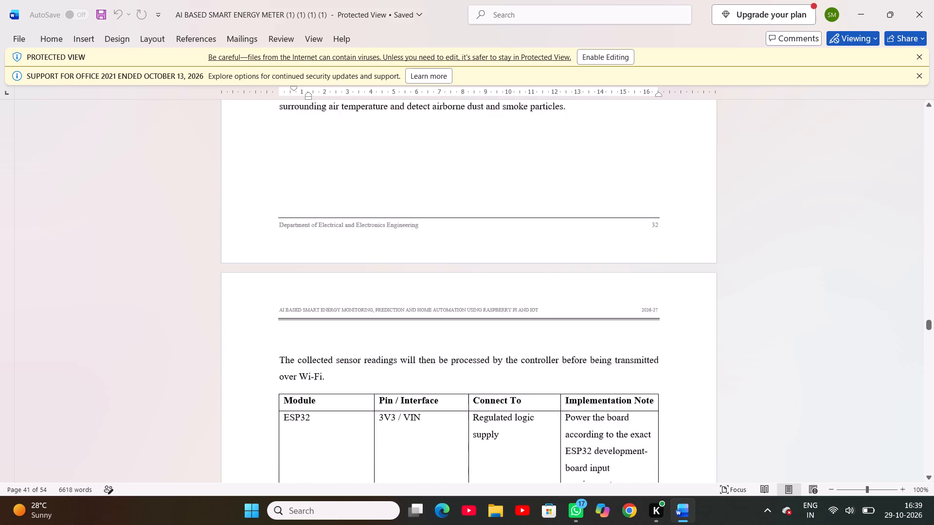
scroll(354, 366, up, 3)
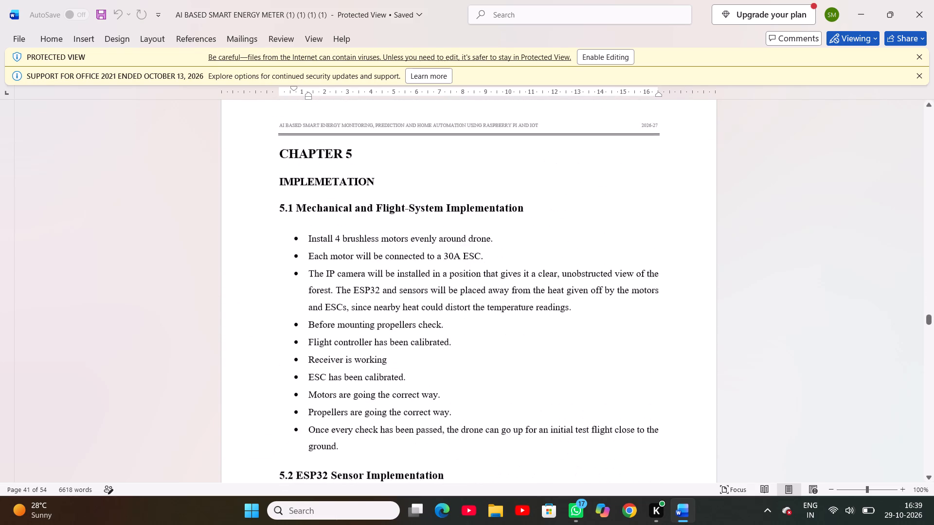
scroll(354, 366, down, 13)
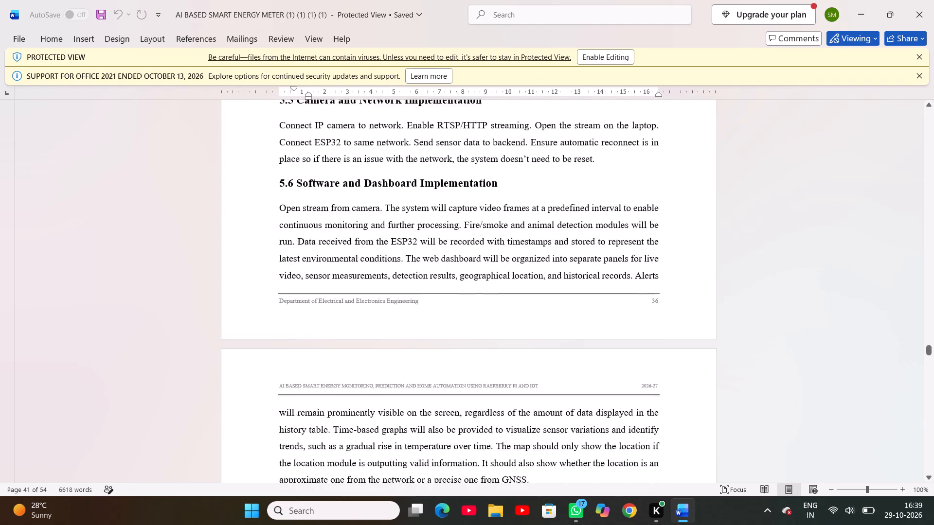
scroll(354, 366, down, 8)
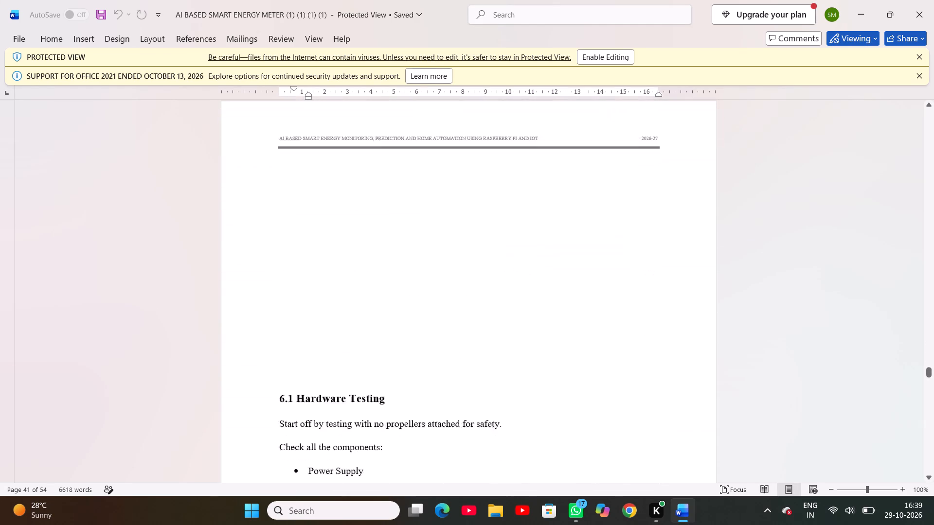
scroll(354, 366, down, 4)
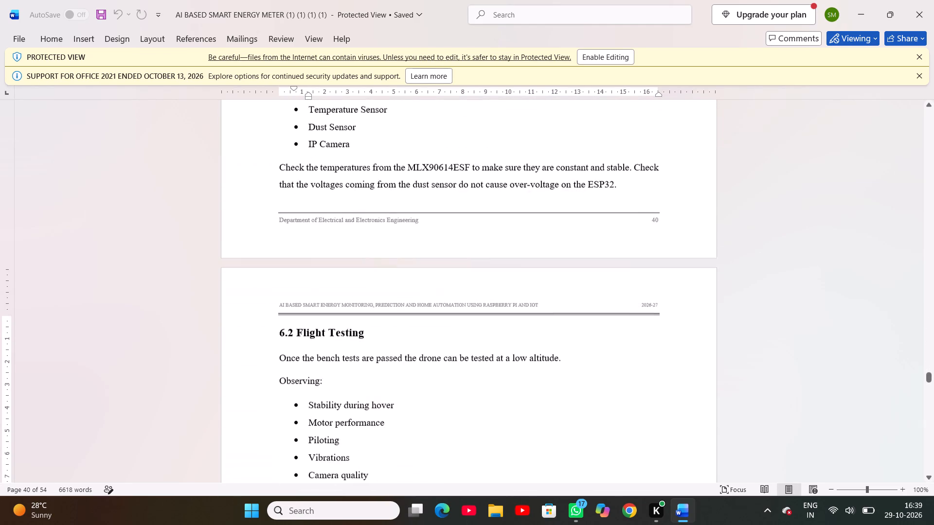
scroll(354, 366, down, 5)
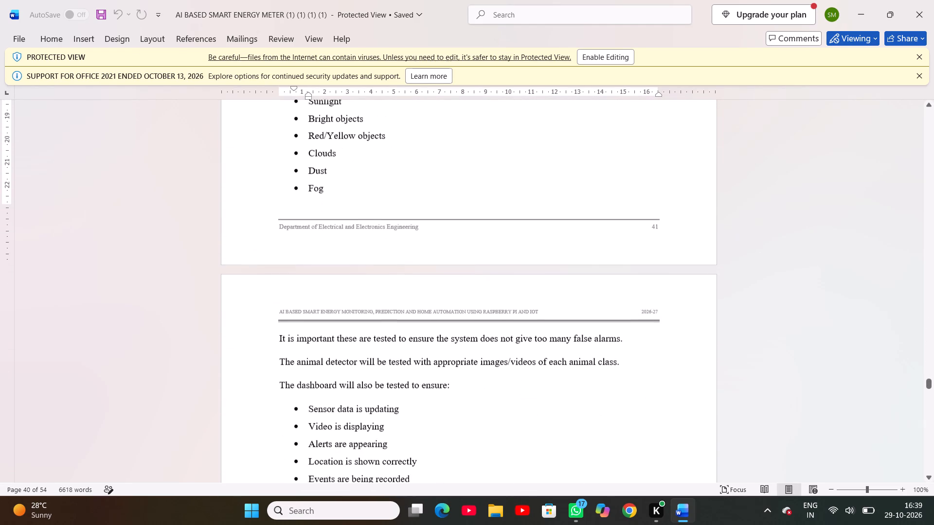
scroll(354, 366, down, 3)
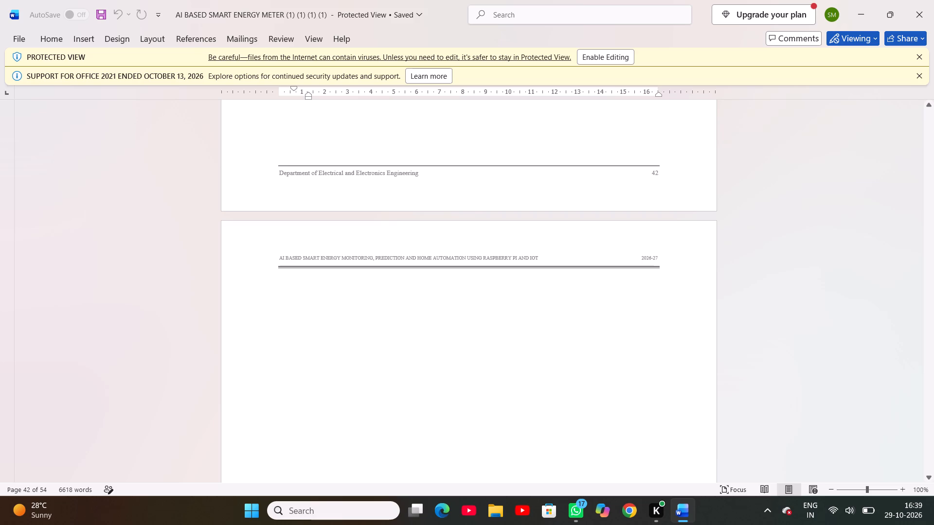
Check pages 42 to 44 of the protected-view report and return to the Chapter 1 introduction page.
scroll(394, 356, down, 4)
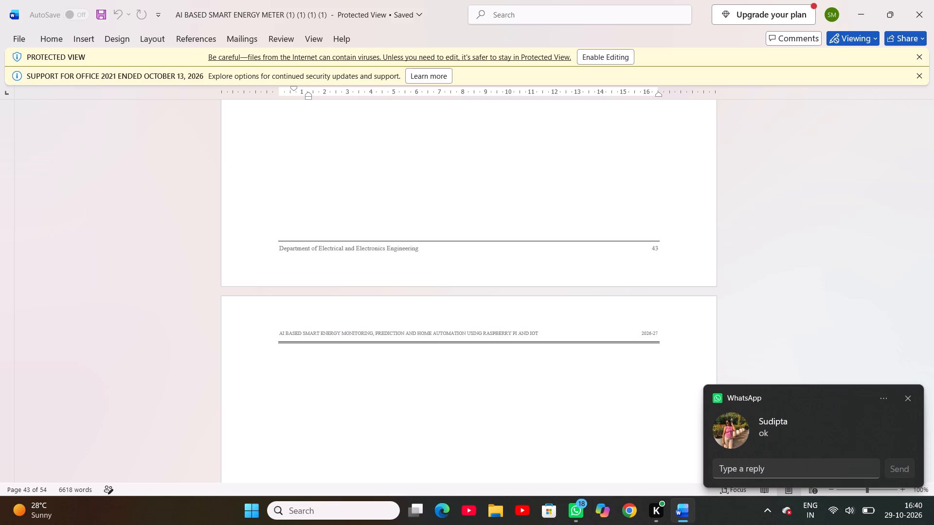
scroll(394, 356, up, 16)
scroll(394, 356, up, 6)
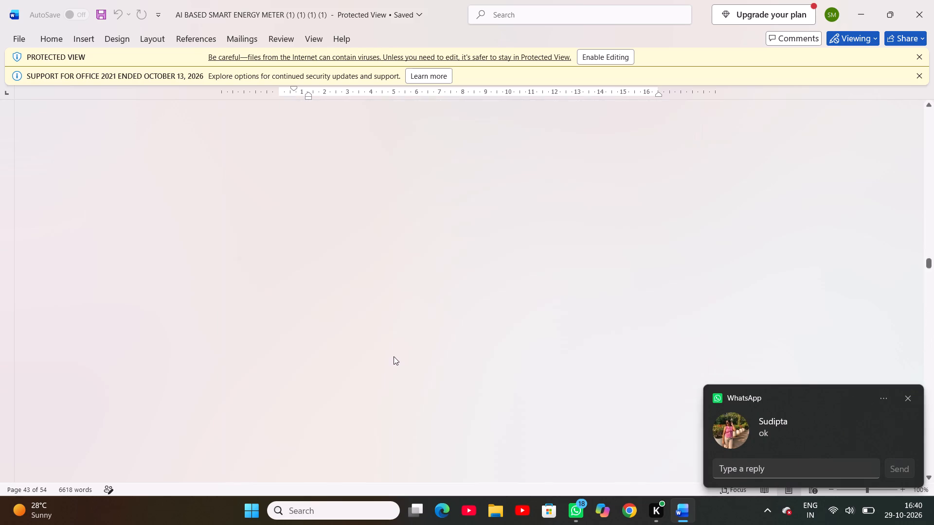
scroll(394, 356, up, 7)
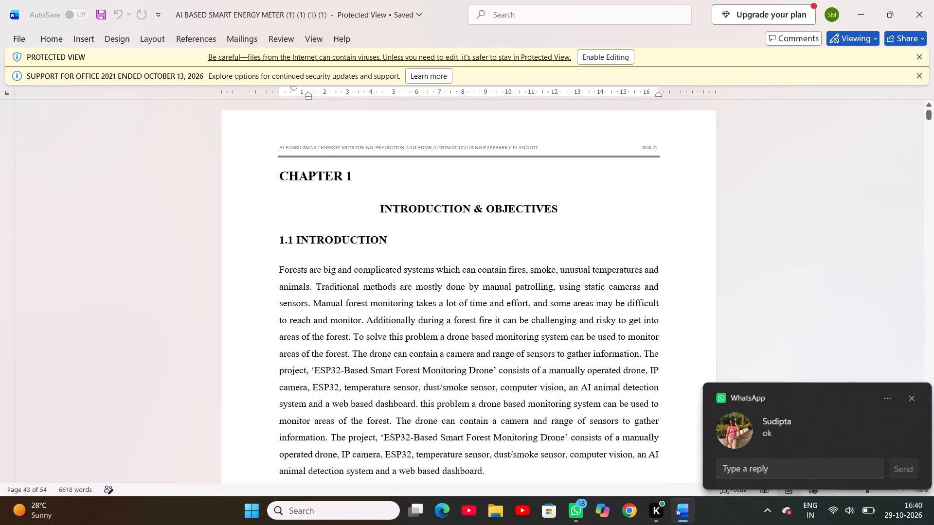